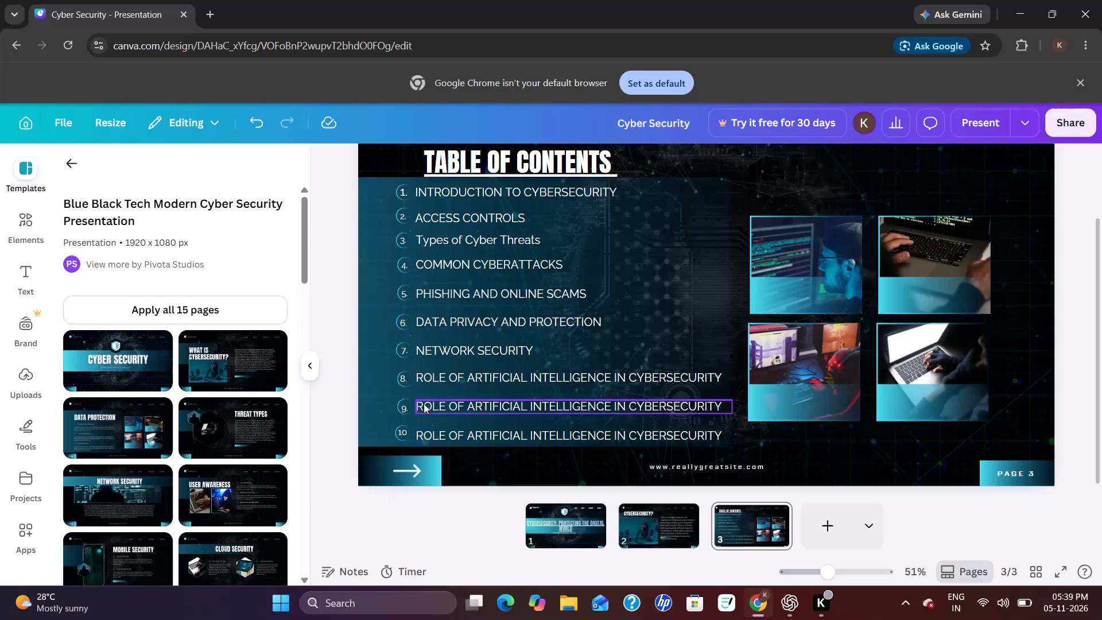
Reduce the font size of the "TABLE OF CONTENTS" heading on page 3 to 47.2.
{"action": "left_click", "coordinate": [549, 157]}
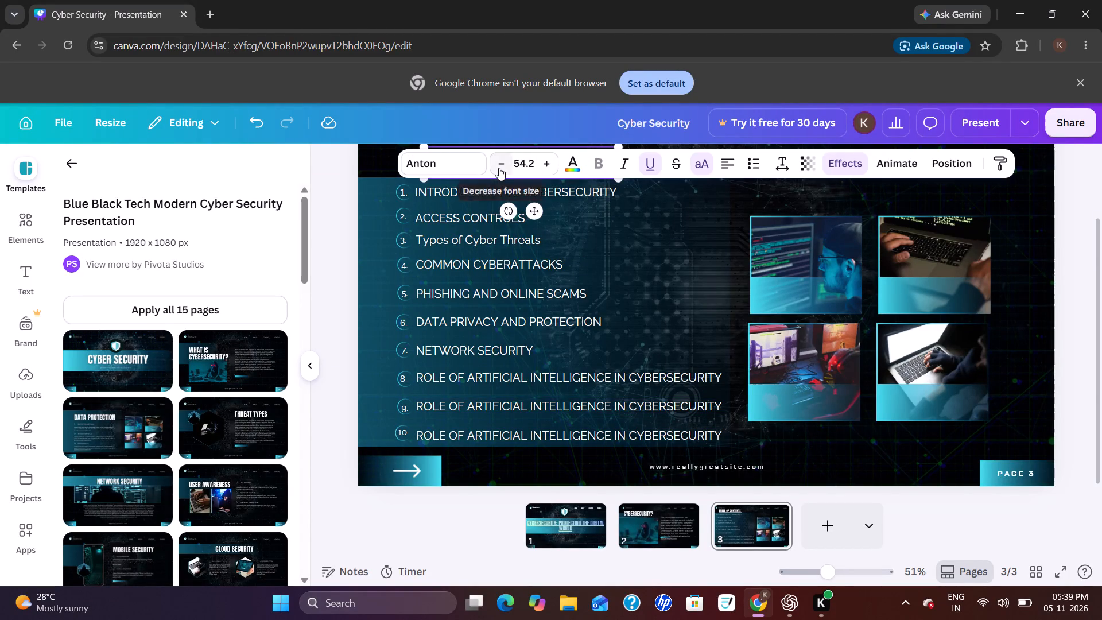
{"action": "triple_click", "coordinate": [499, 168]}
{"action": "left_click", "coordinate": [499, 168]}
{"action": "left_click", "coordinate": [323, 276]}
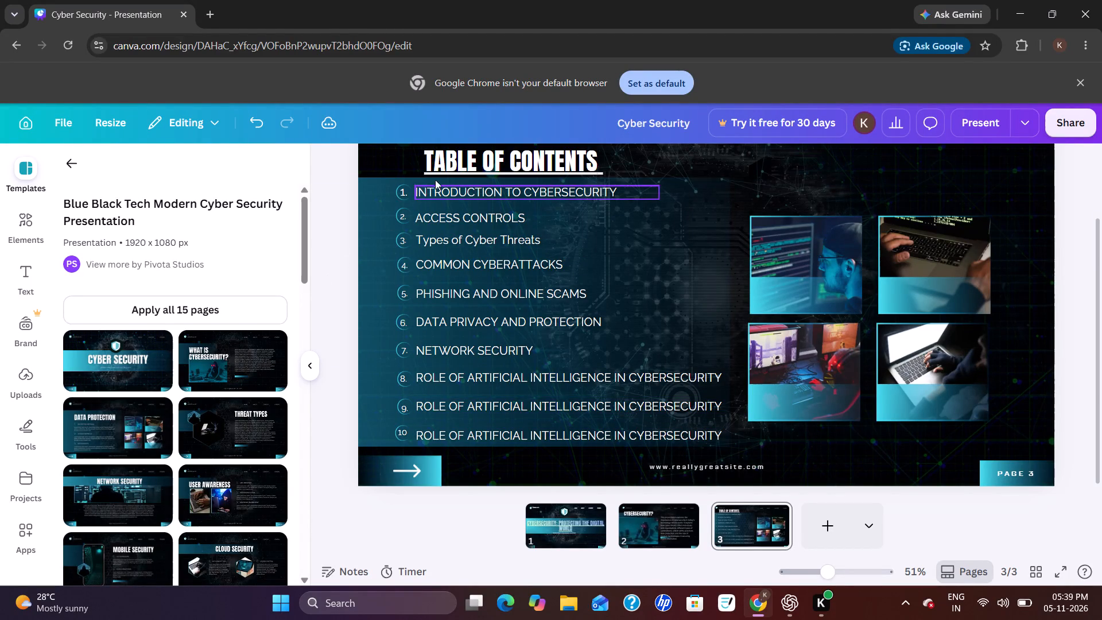
{"action": "left_click", "coordinate": [456, 160]}
{"action": "triple_click", "coordinate": [500, 157]}
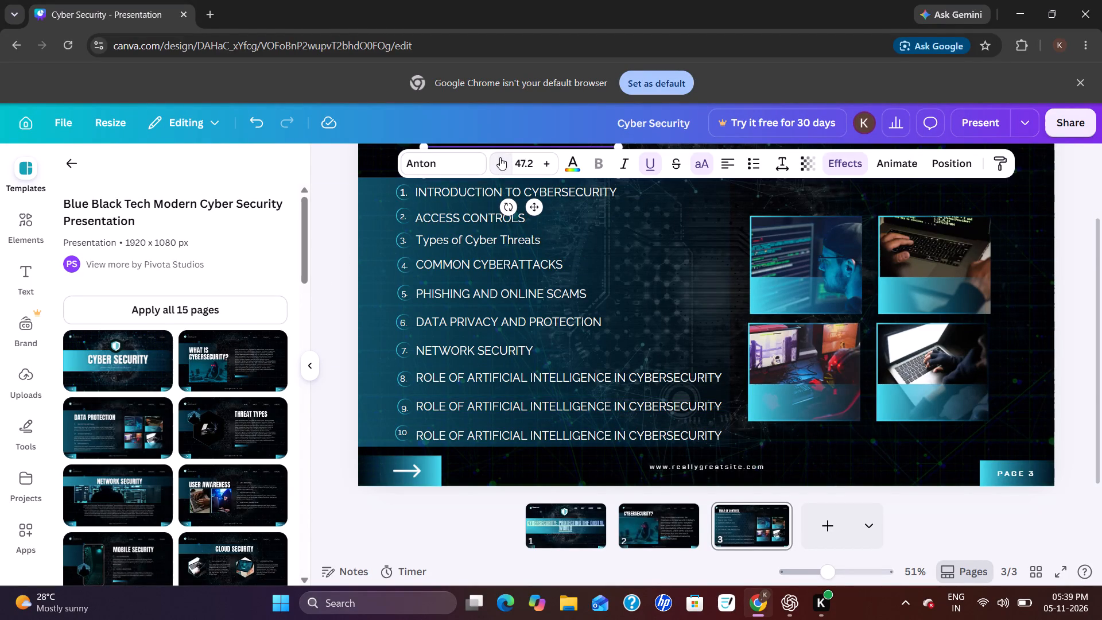
{"action": "left_click", "coordinate": [309, 276]}
{"action": "left_click", "coordinate": [327, 276]}
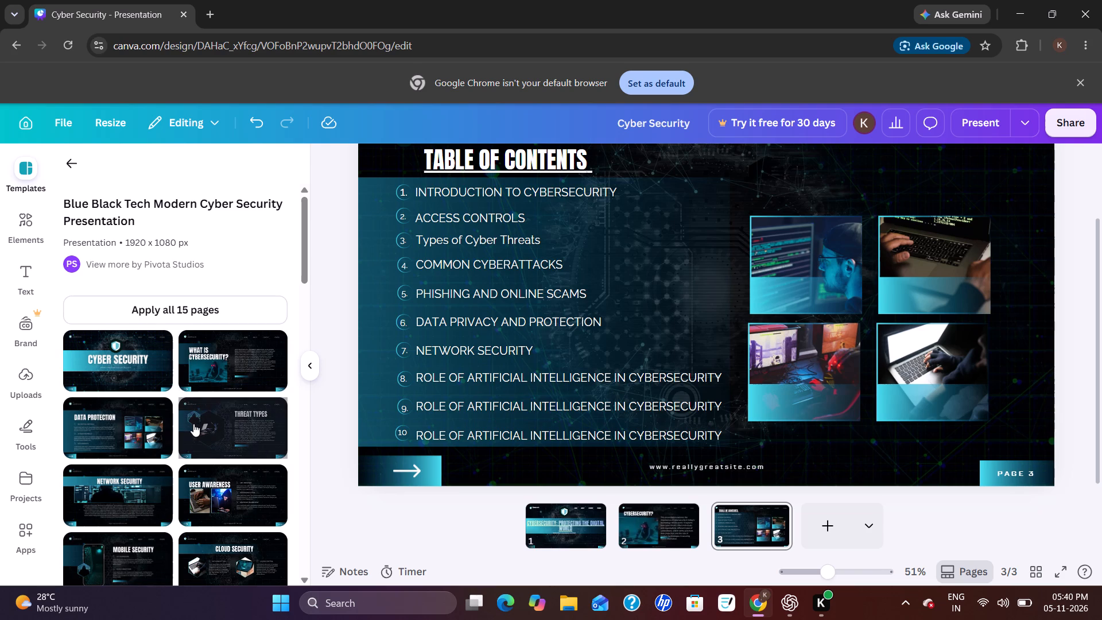
Add the "Threat Types" template slide as a new page after page 3.
{"action": "left_click", "coordinate": [238, 418]}
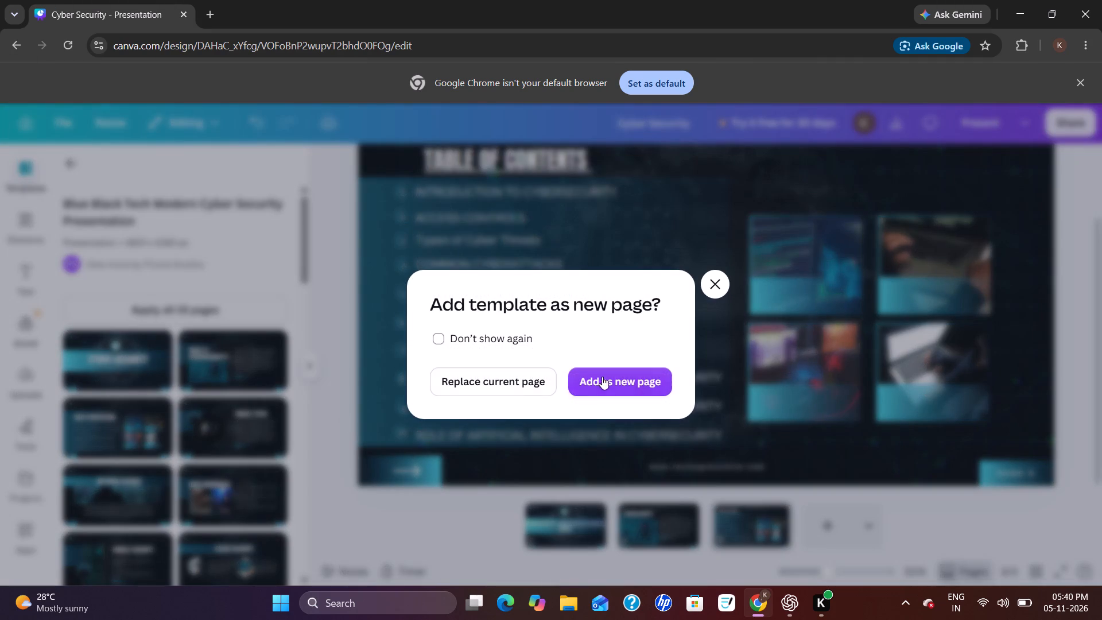
{"action": "left_click", "coordinate": [604, 377]}
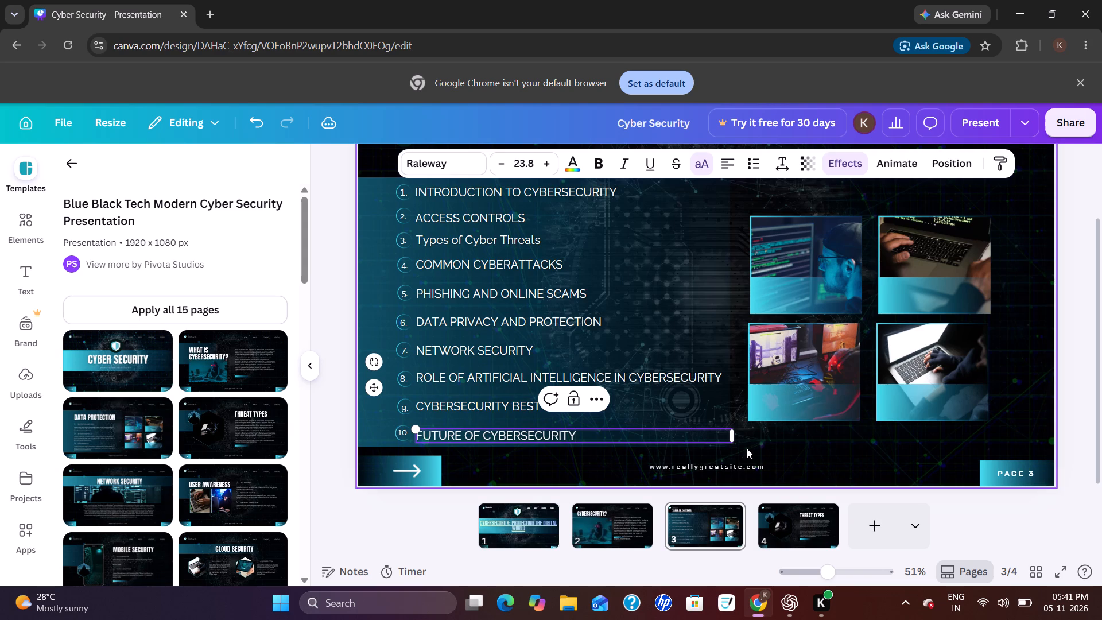
Narrow the text boxes of items 10 and 9 to fit their text, making item 10 about 480 wide.
{"action": "left_click_drag", "start_coordinate": [732, 441], "coordinate": [590, 446]}
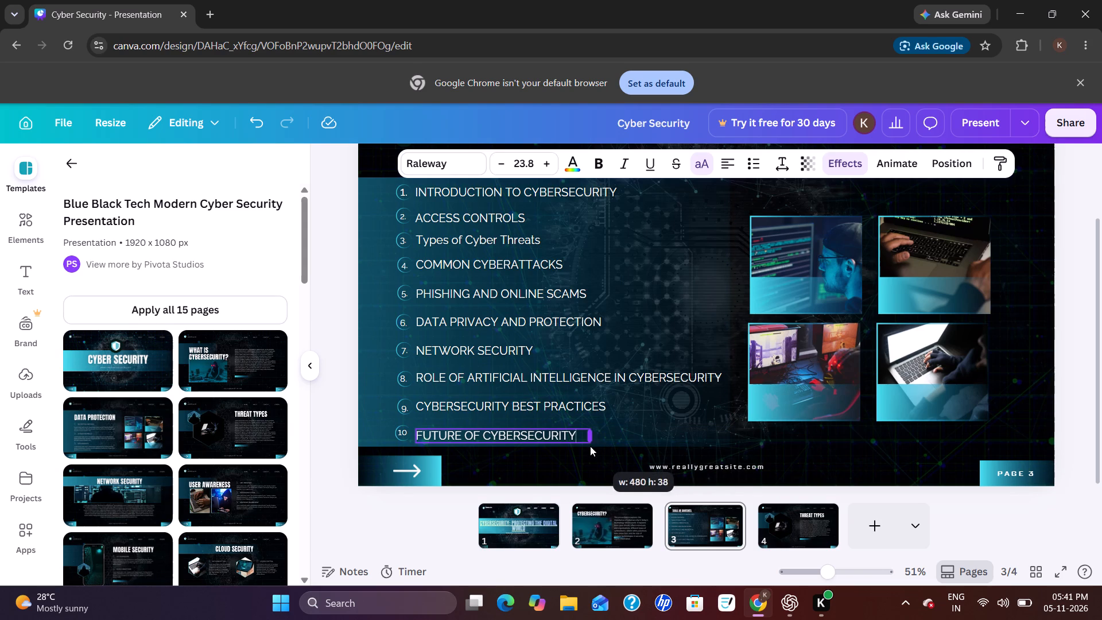
{"action": "left_click_drag", "start_coordinate": [590, 446], "coordinate": [589, 443]}
{"action": "left_click", "coordinate": [601, 405]}
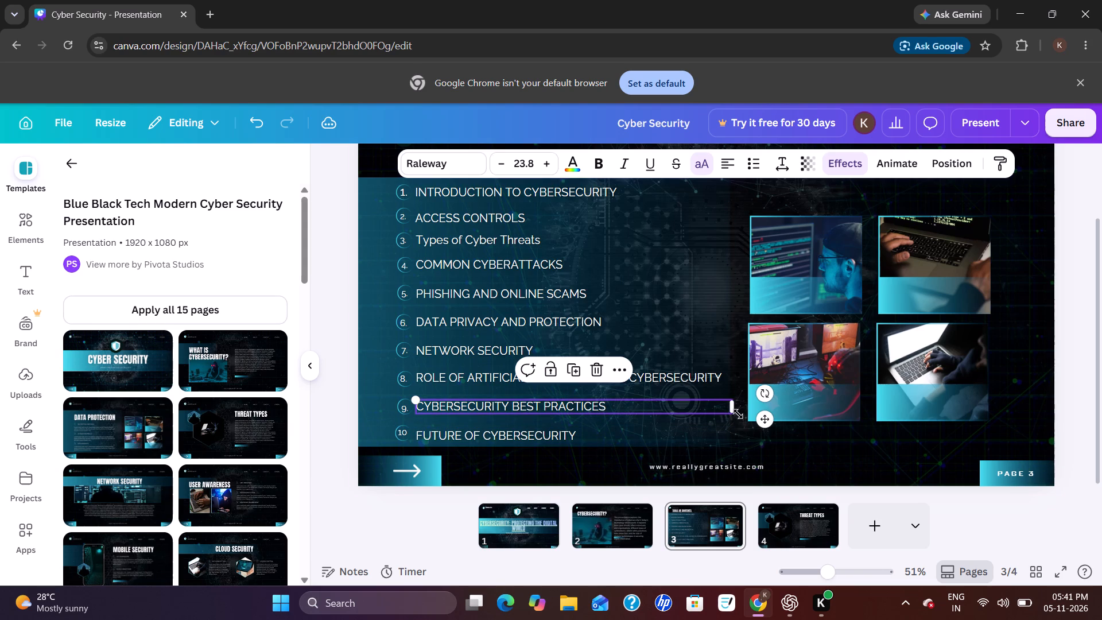
{"action": "left_click_drag", "start_coordinate": [734, 408], "coordinate": [621, 408]}
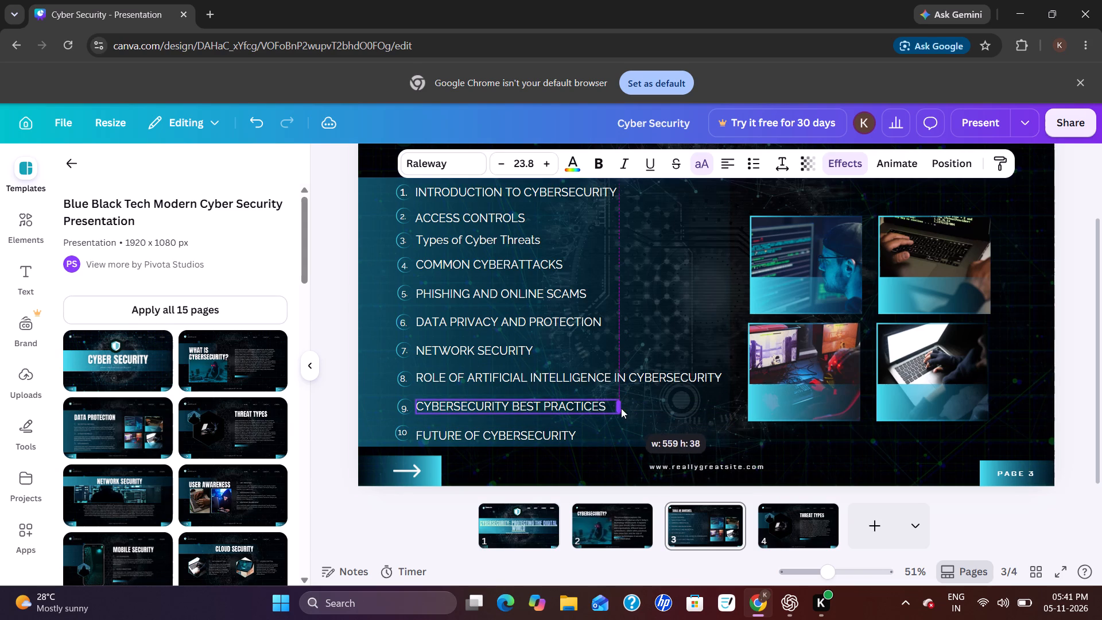
{"action": "left_click_drag", "start_coordinate": [621, 408], "coordinate": [615, 405]}
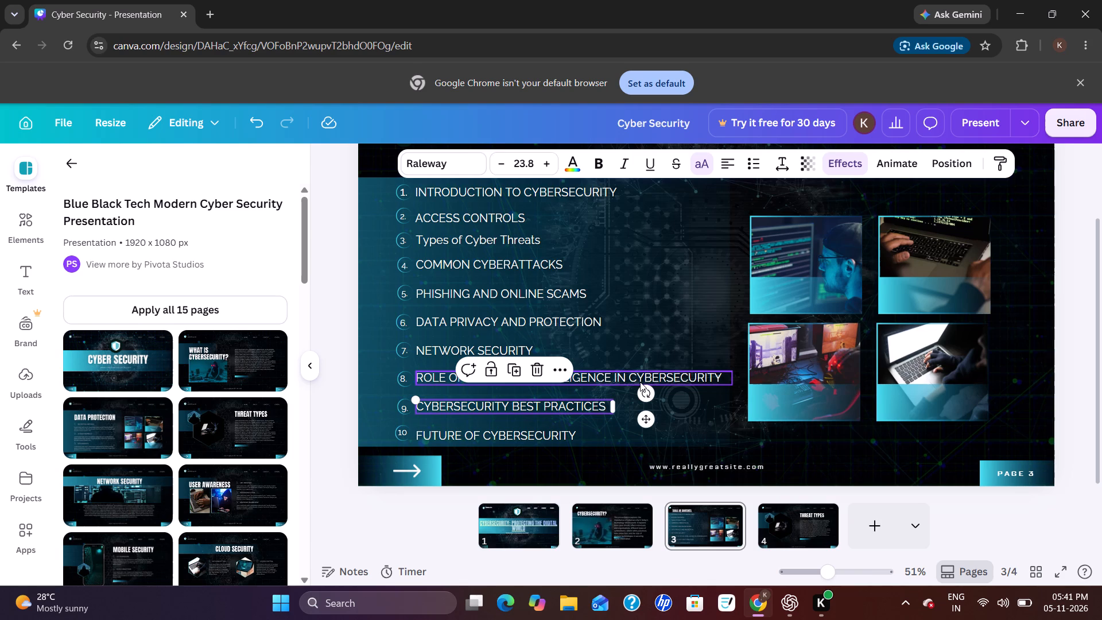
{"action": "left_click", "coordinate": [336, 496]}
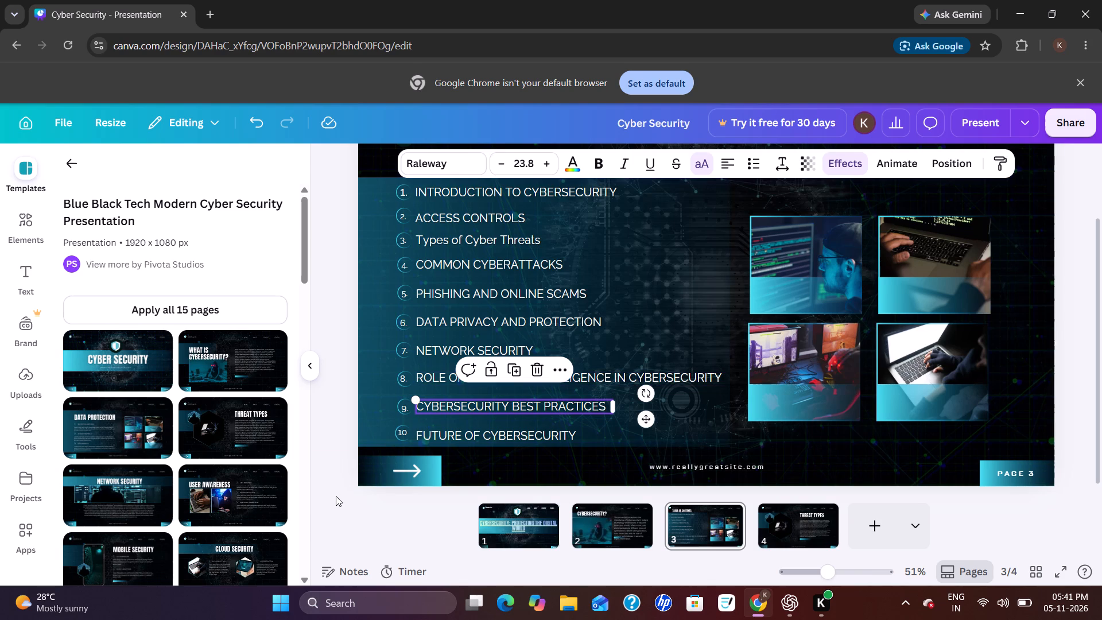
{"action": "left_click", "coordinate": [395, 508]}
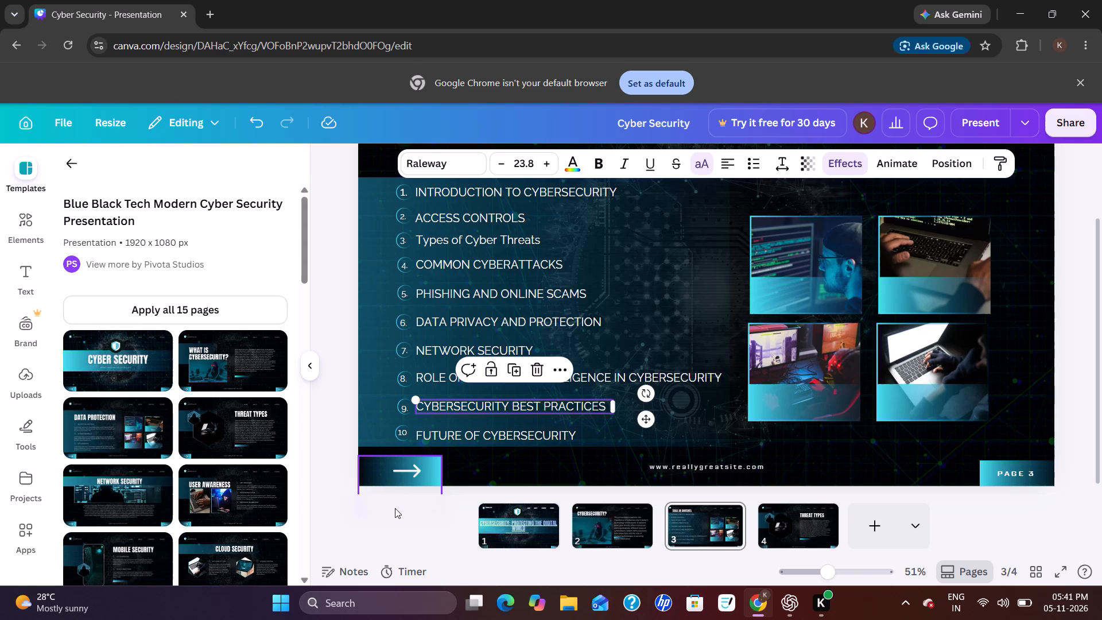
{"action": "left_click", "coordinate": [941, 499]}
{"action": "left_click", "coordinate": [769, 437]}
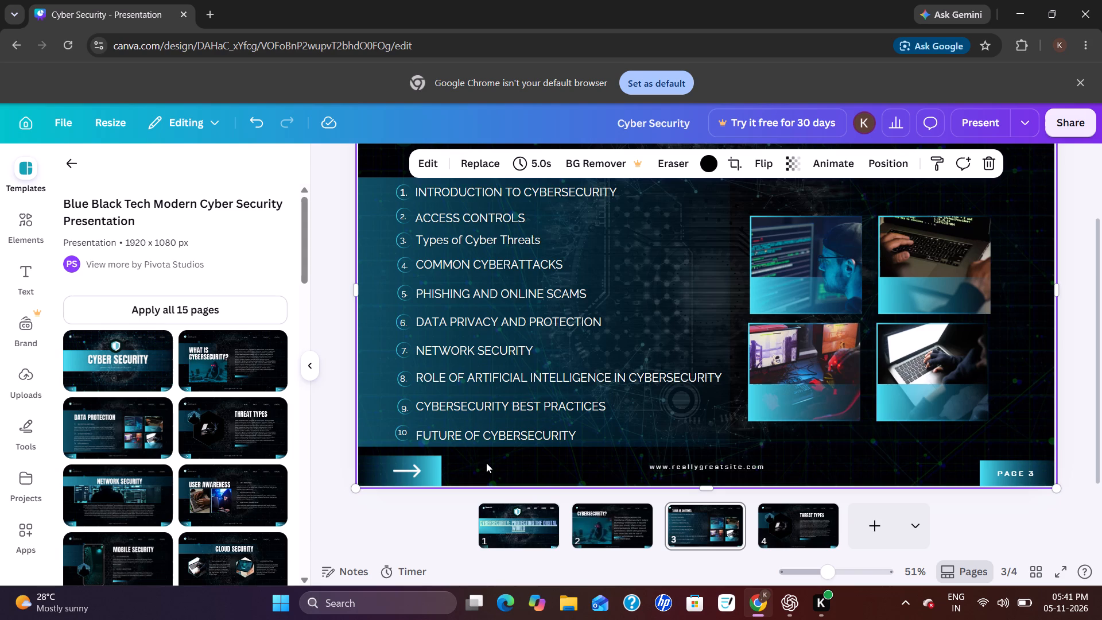
Duplicate the circle around number 10 twice and move one copy just after "Future of Cybersecurity".
{"action": "left_click", "coordinate": [397, 439]}
{"action": "left_click", "coordinate": [455, 387]}
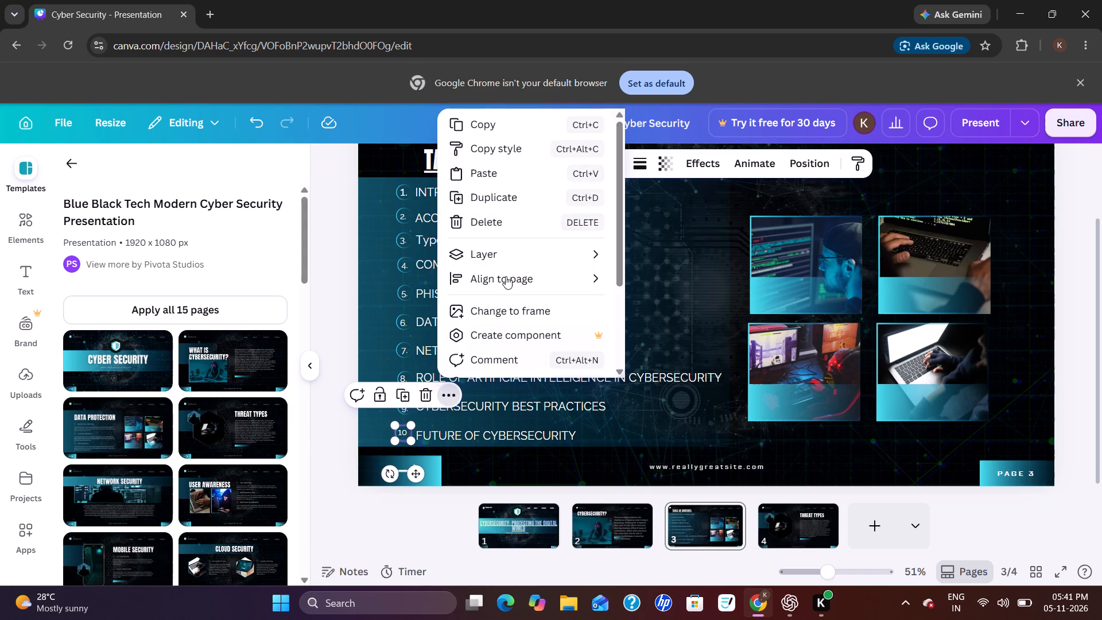
{"action": "left_click", "coordinate": [528, 196]}
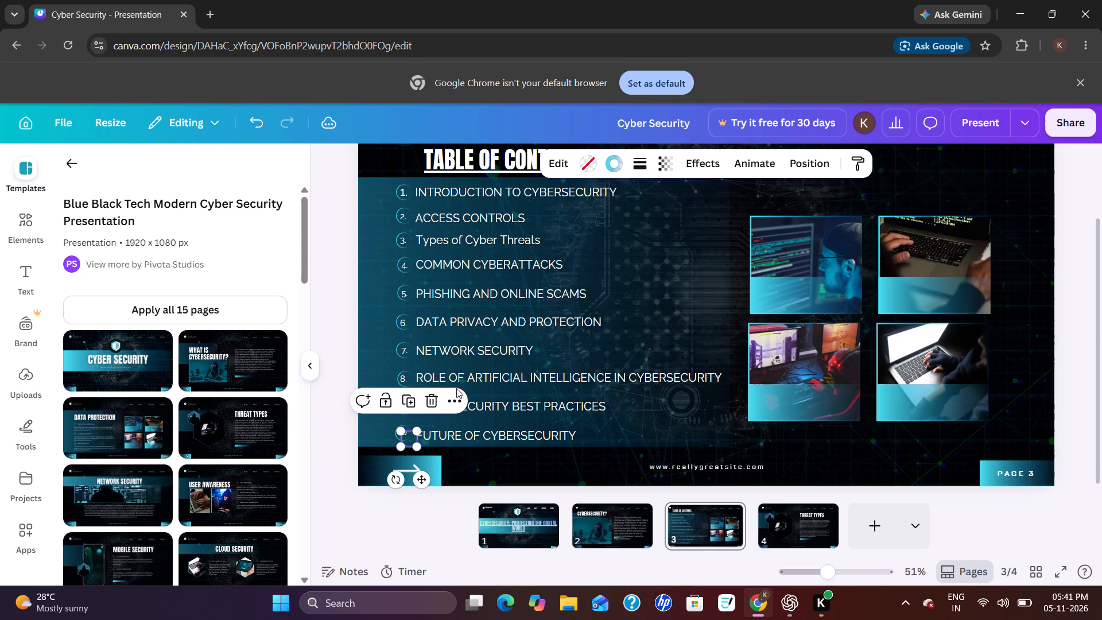
{"action": "left_click", "coordinate": [457, 395]}
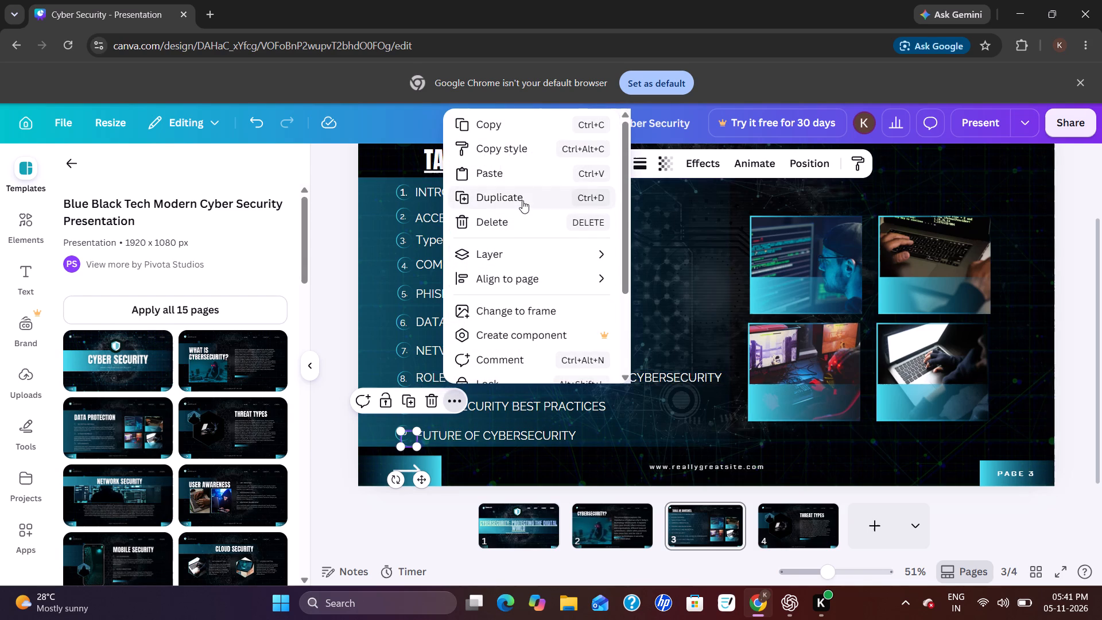
{"action": "left_click", "coordinate": [522, 200]}
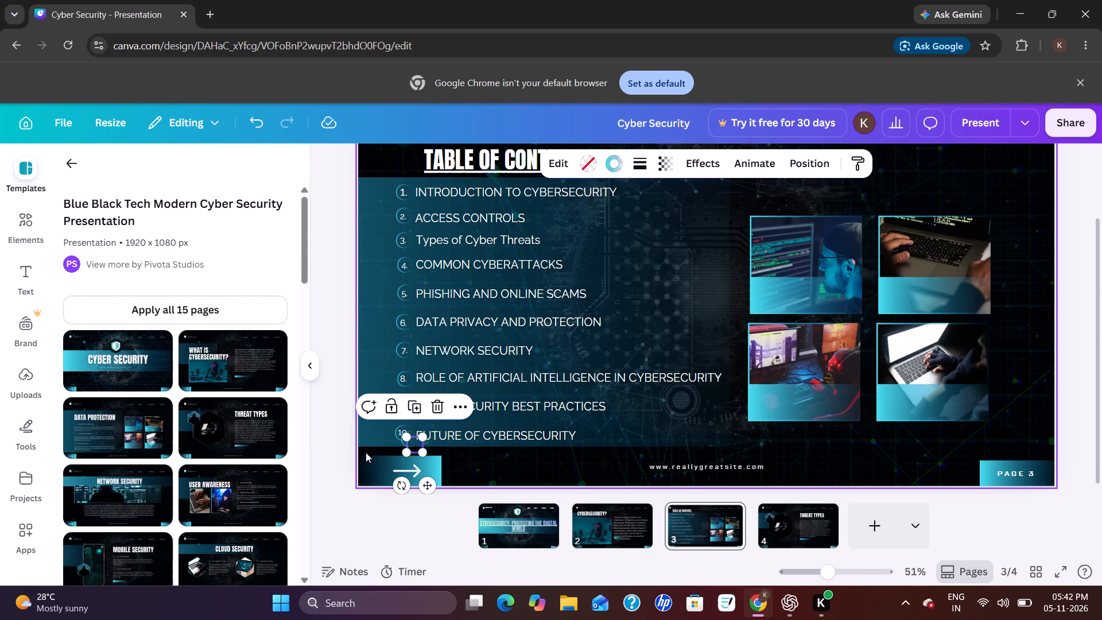
{"action": "left_click", "coordinate": [337, 457]}
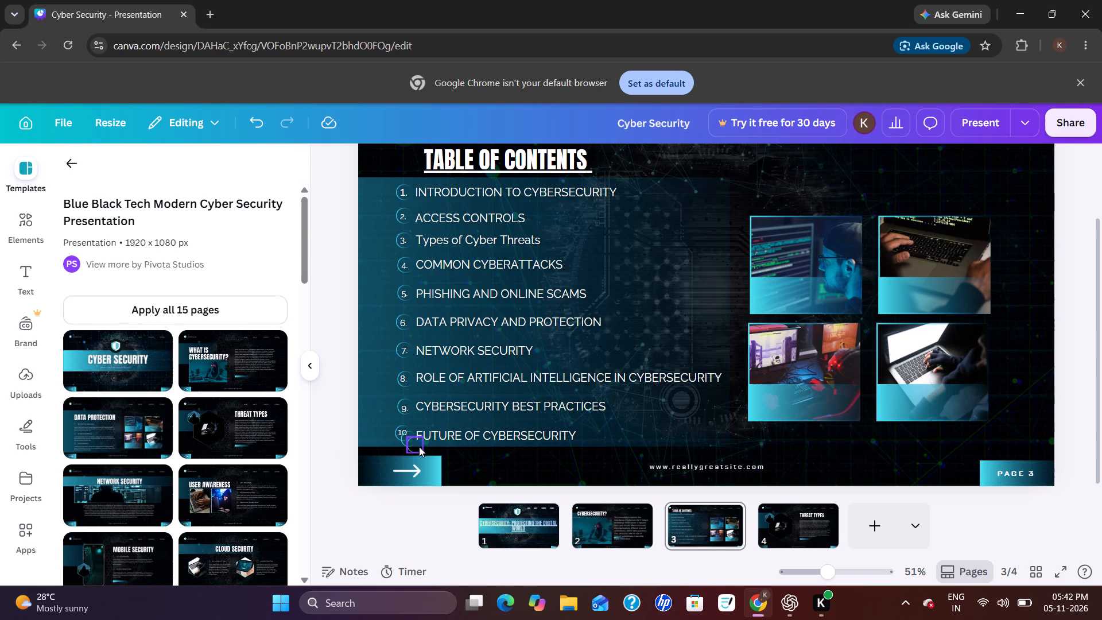
{"action": "left_click_drag", "start_coordinate": [419, 447], "coordinate": [615, 440]}
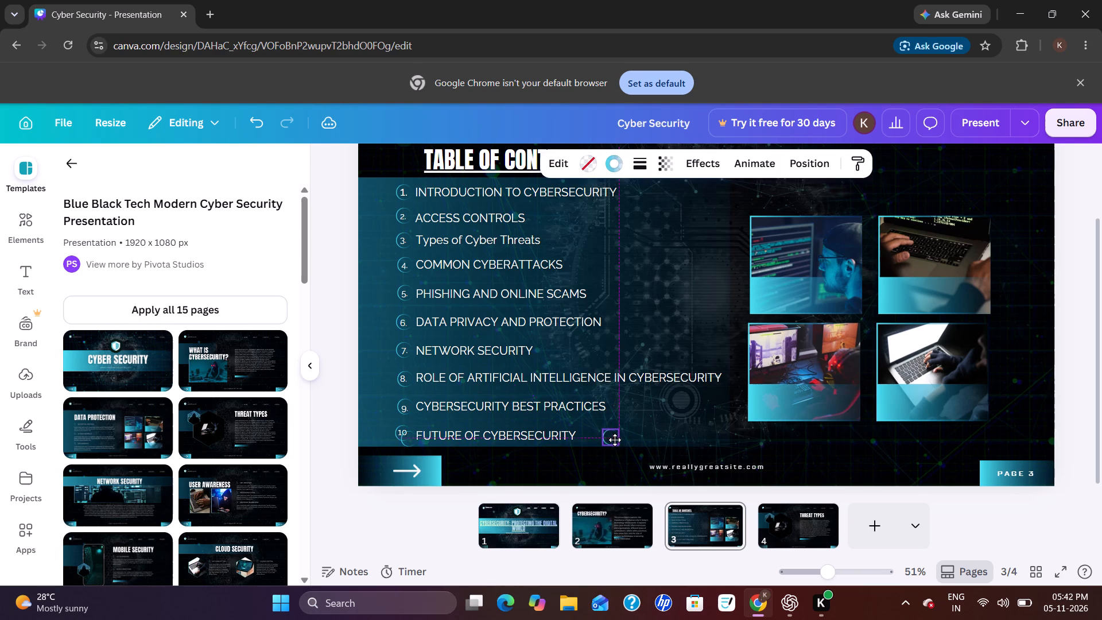
{"action": "left_click_drag", "start_coordinate": [615, 440], "coordinate": [625, 443]}
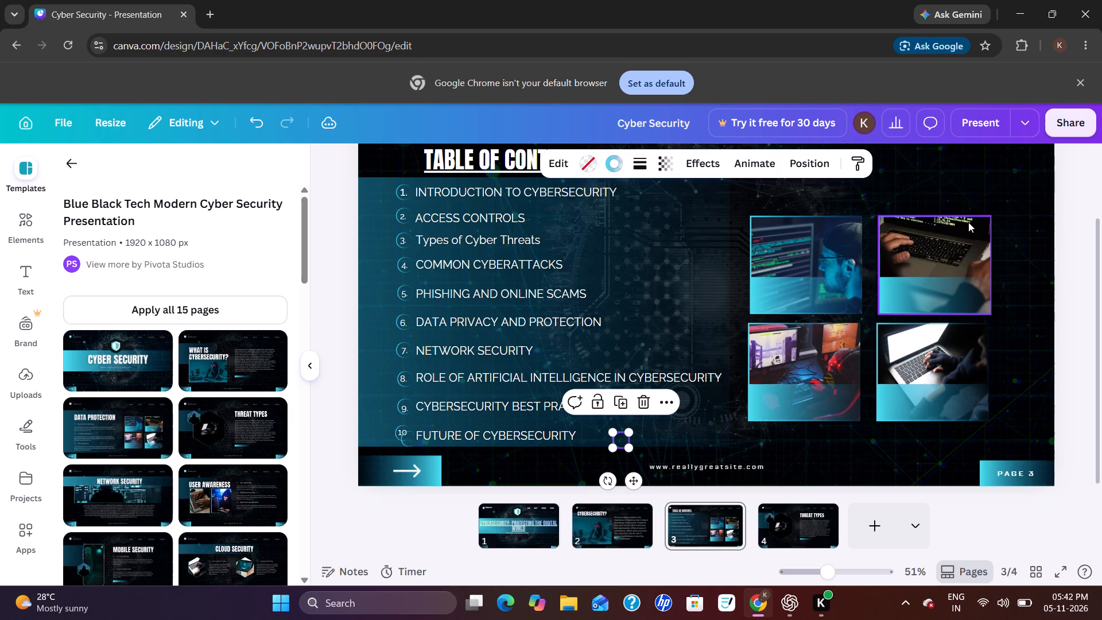
Shrink the bottom-left photo to about 226 by 198, move it lower, and move and shrink its gradient overlay with it.
{"action": "left_click", "coordinate": [812, 358]}
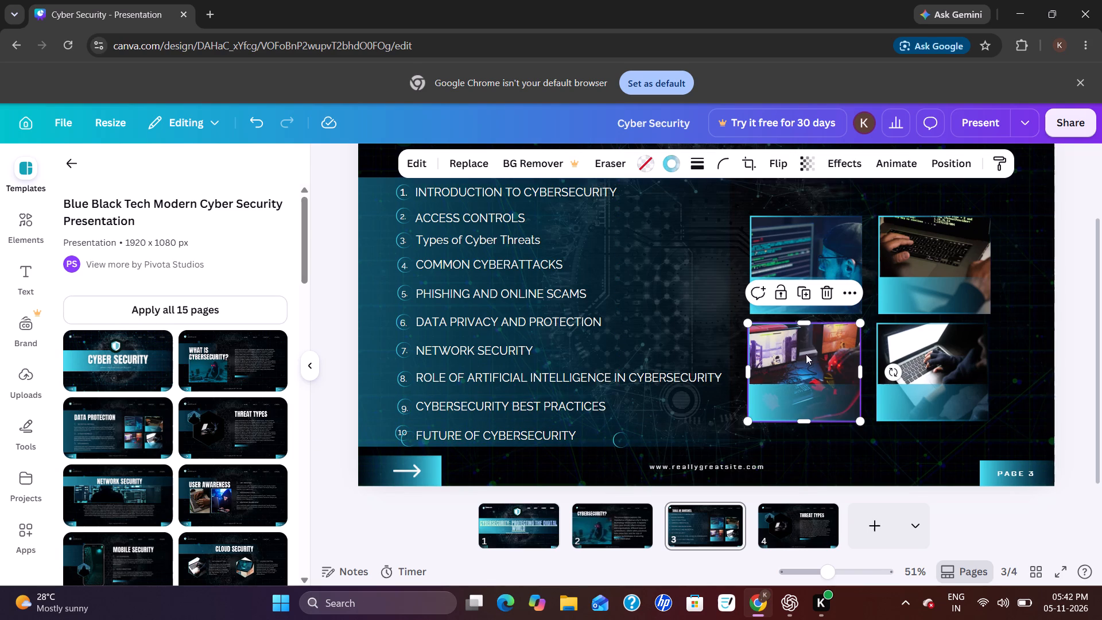
{"action": "left_click_drag", "start_coordinate": [745, 321], "coordinate": [782, 370]}
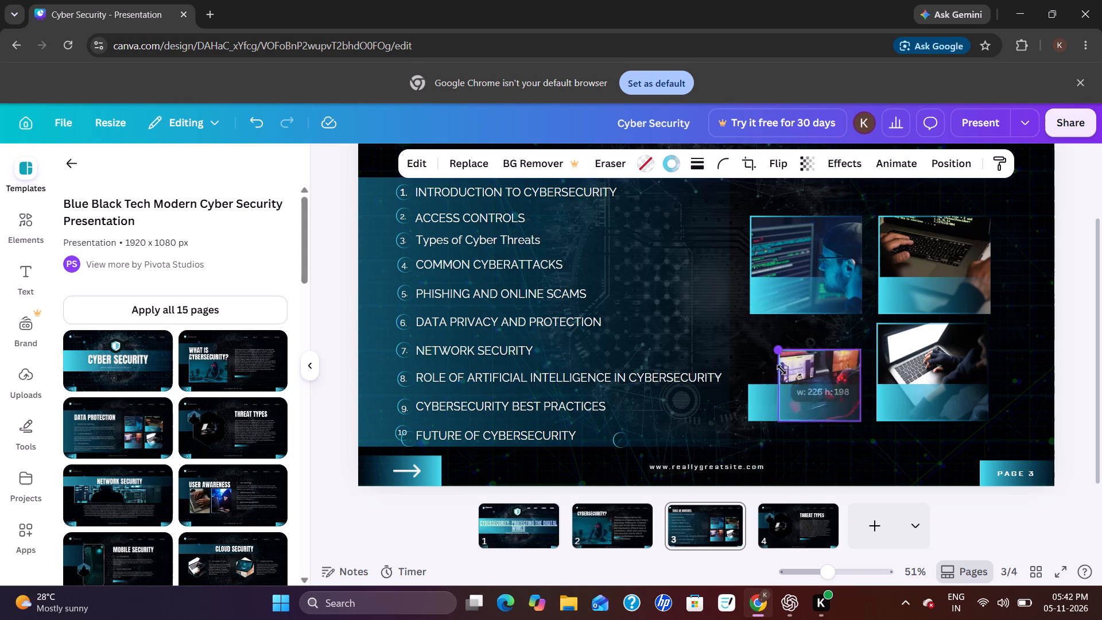
{"action": "left_click_drag", "start_coordinate": [782, 370], "coordinate": [756, 364]}
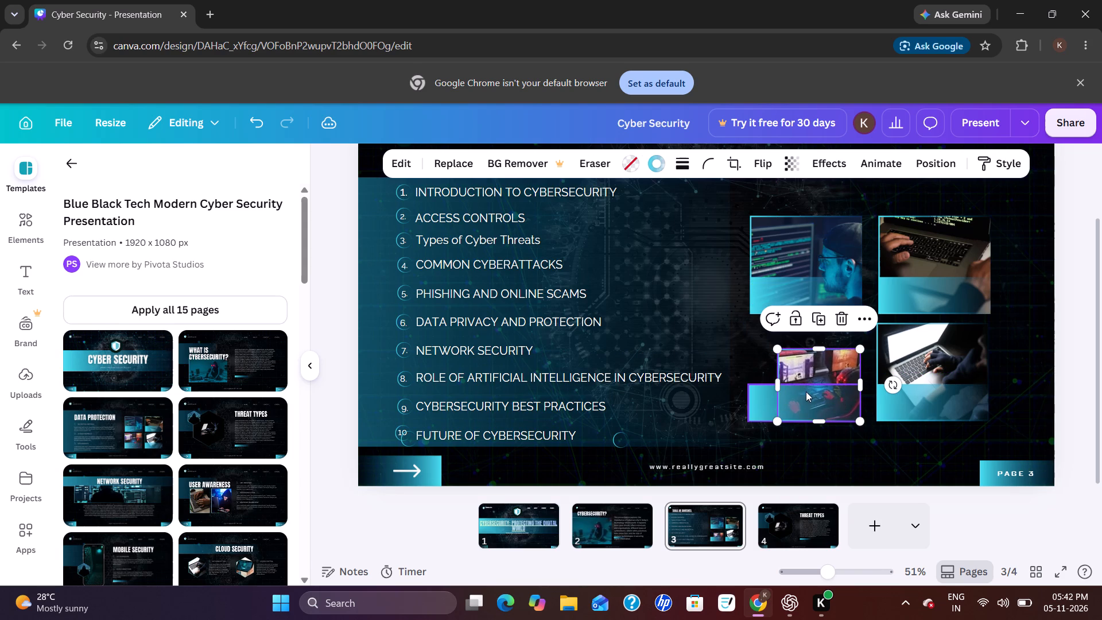
{"action": "left_click_drag", "start_coordinate": [796, 394], "coordinate": [787, 417]}
{"action": "left_click_drag", "start_coordinate": [756, 409], "coordinate": [777, 433]}
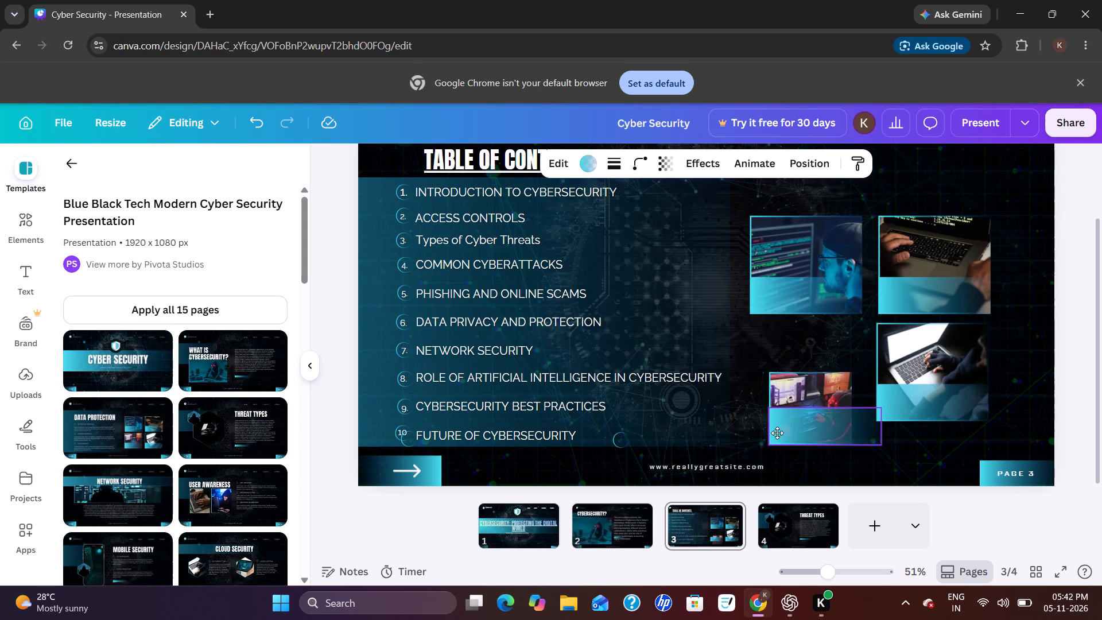
{"action": "left_click_drag", "start_coordinate": [777, 433], "coordinate": [776, 435]}
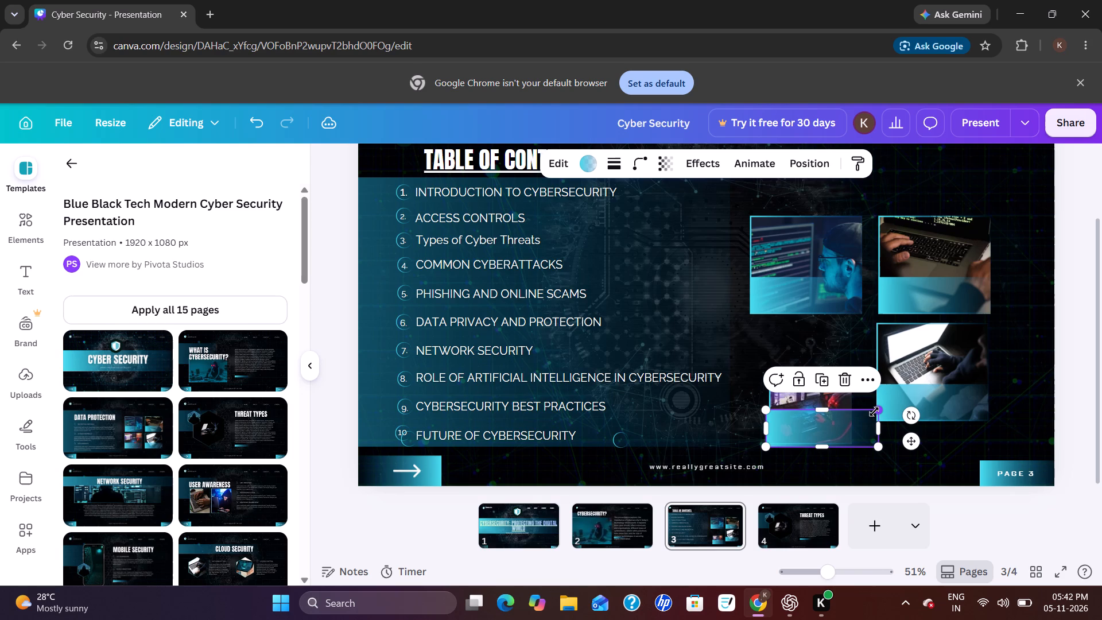
{"action": "left_click_drag", "start_coordinate": [877, 410], "coordinate": [857, 423]}
Move the bottom-right laptop photo lower and shrink it to roughly match the neighbouring gaming-monitor photo.
{"action": "left_click_drag", "start_coordinate": [923, 346], "coordinate": [925, 355]}
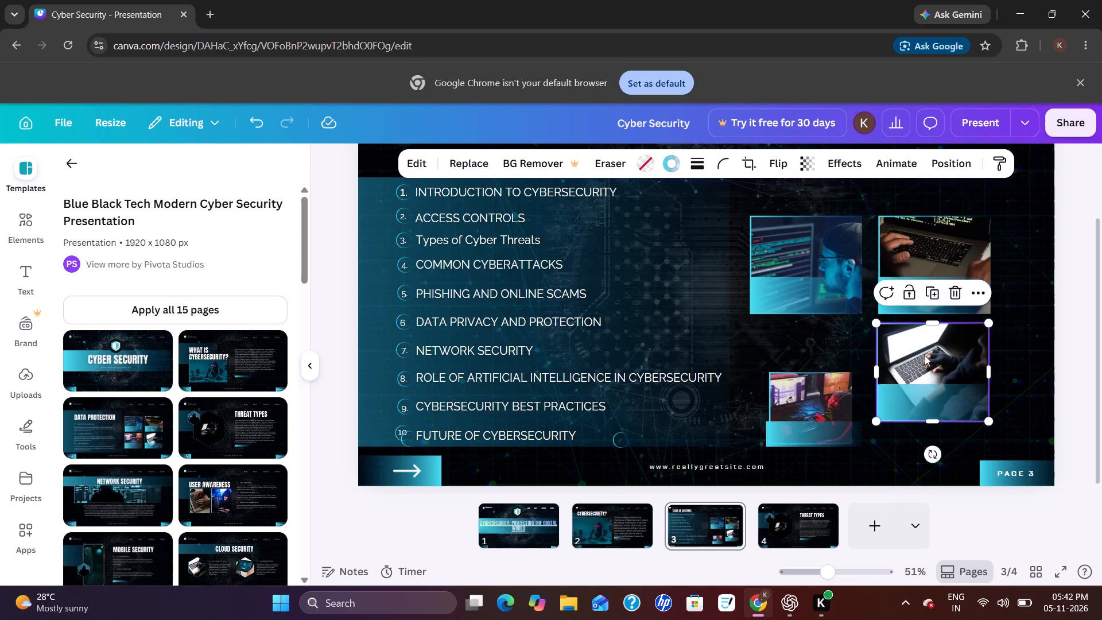
{"action": "left_click_drag", "start_coordinate": [925, 355], "coordinate": [914, 375]}
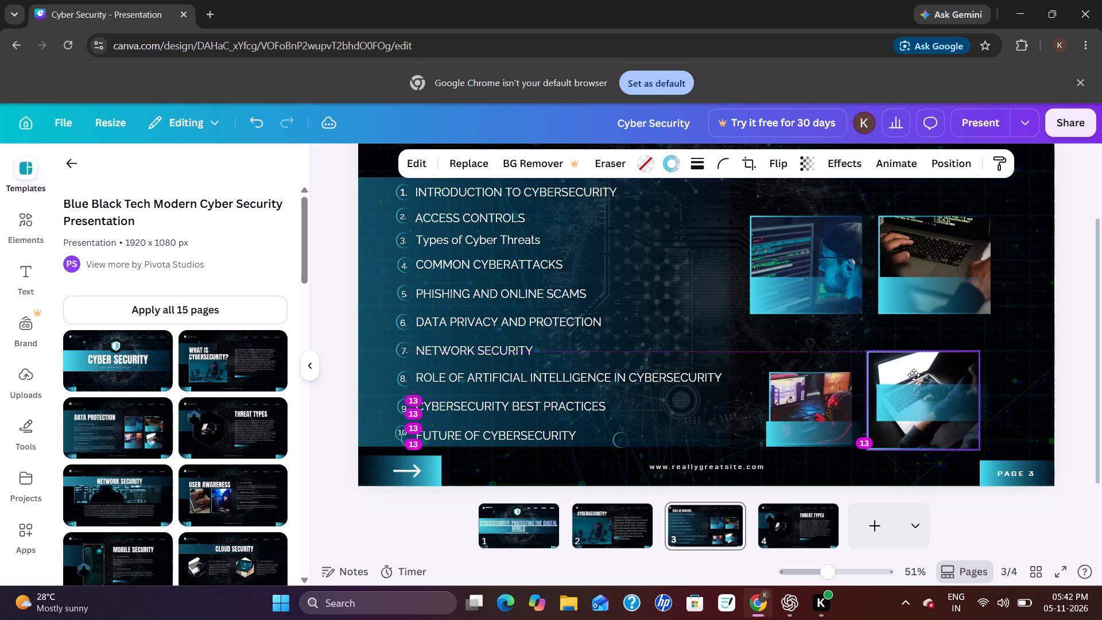
{"action": "left_click_drag", "start_coordinate": [914, 375], "coordinate": [915, 376]}
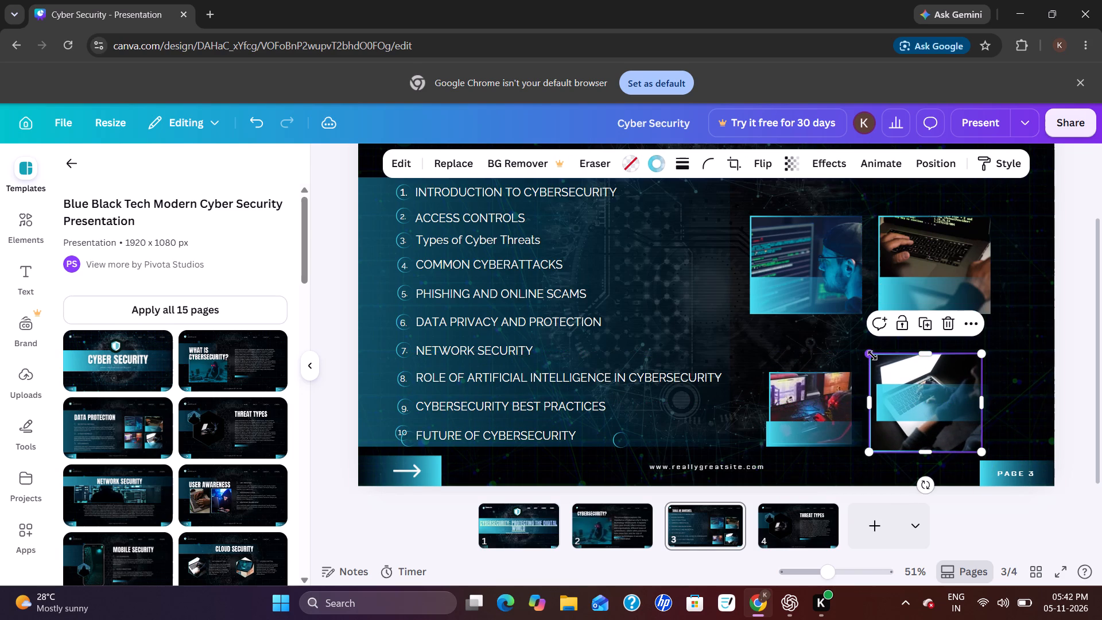
{"action": "left_click_drag", "start_coordinate": [872, 355], "coordinate": [890, 379]}
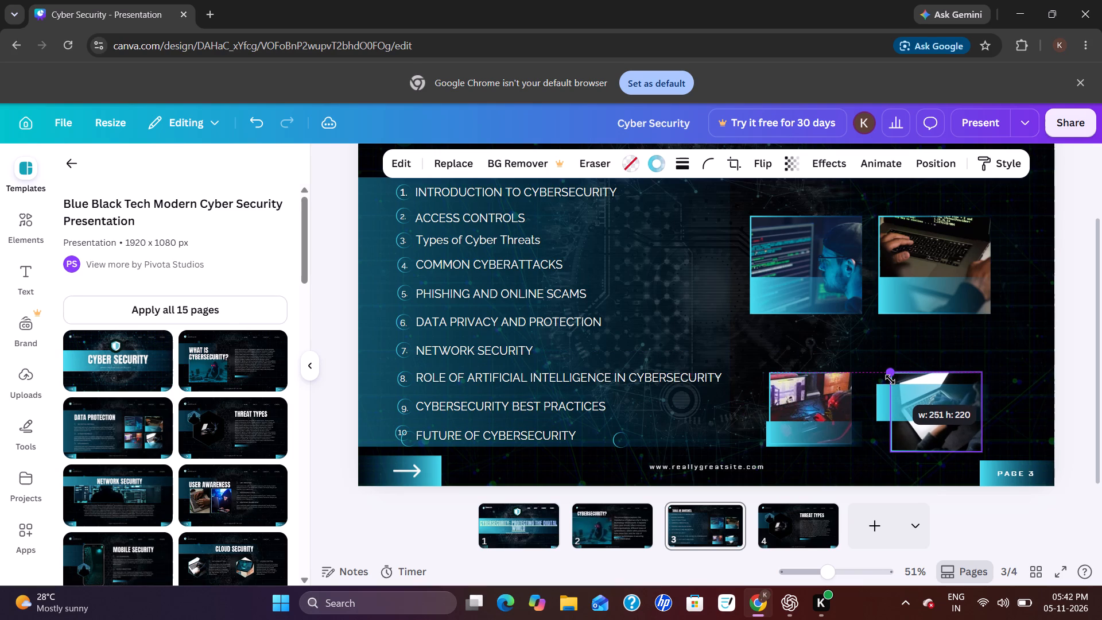
{"action": "left_click_drag", "start_coordinate": [890, 379], "coordinate": [890, 381]}
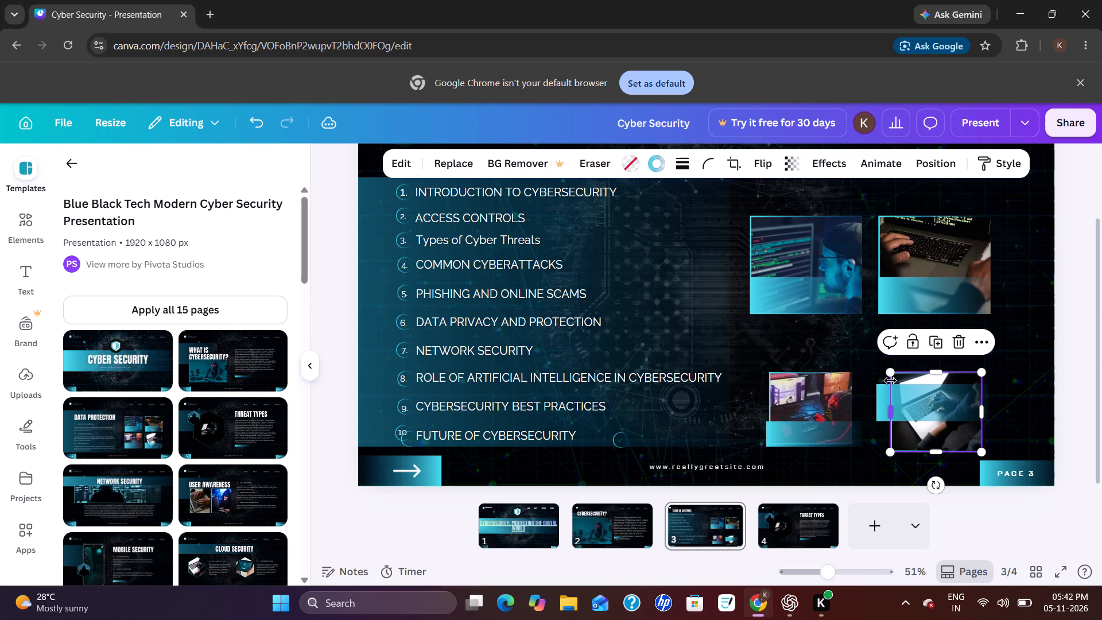
{"action": "left_click_drag", "start_coordinate": [904, 438], "coordinate": [895, 432]}
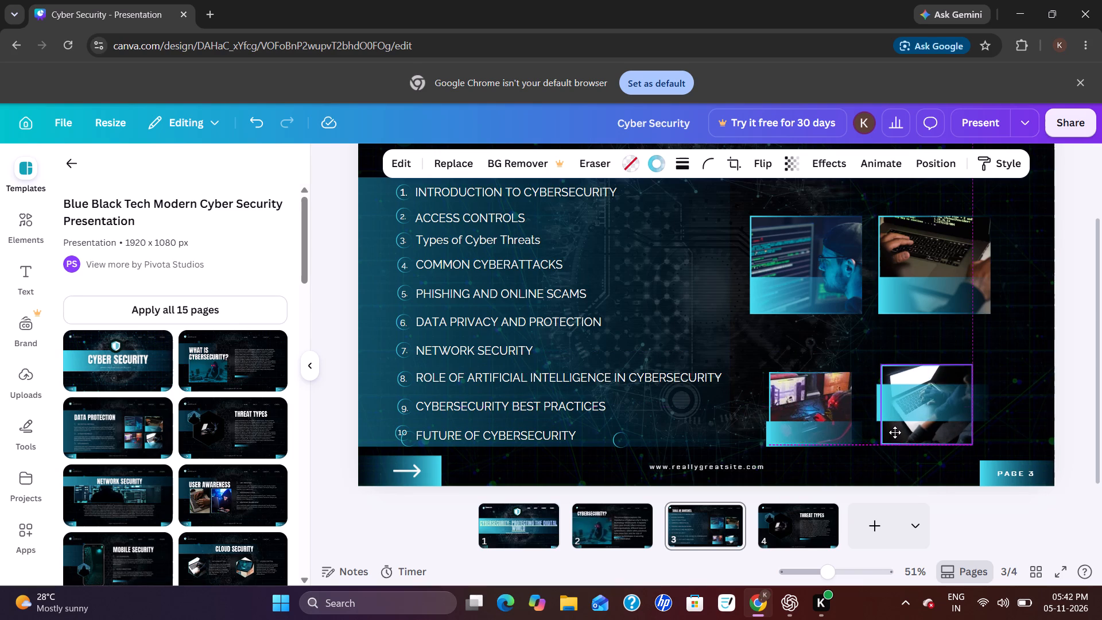
{"action": "left_click_drag", "start_coordinate": [895, 432], "coordinate": [894, 432]}
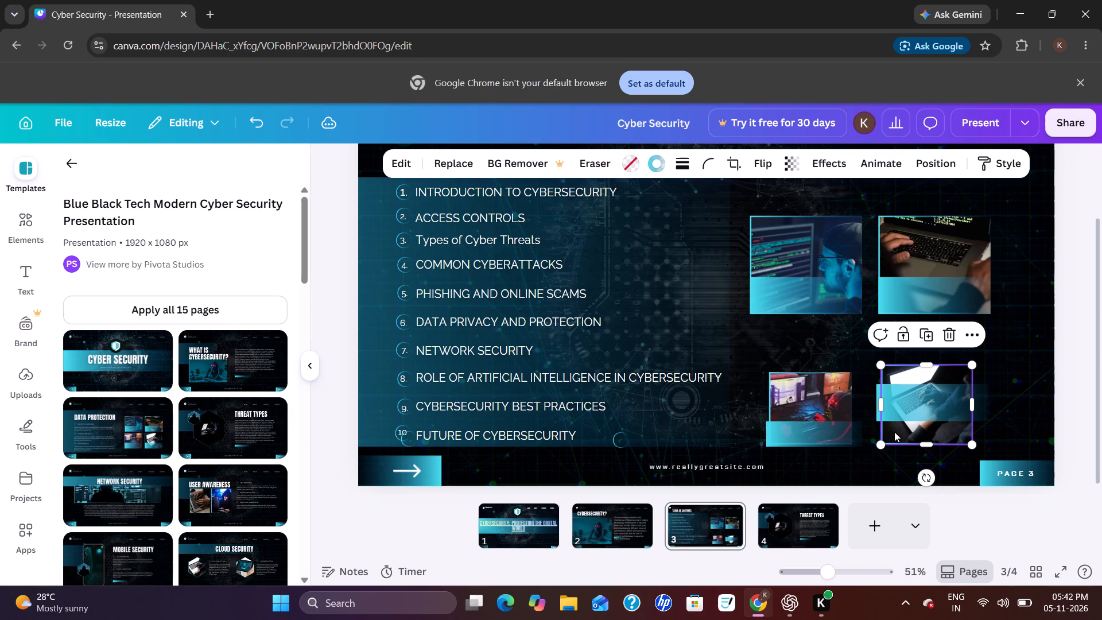
{"action": "left_click_drag", "start_coordinate": [881, 361], "coordinate": [881, 365]}
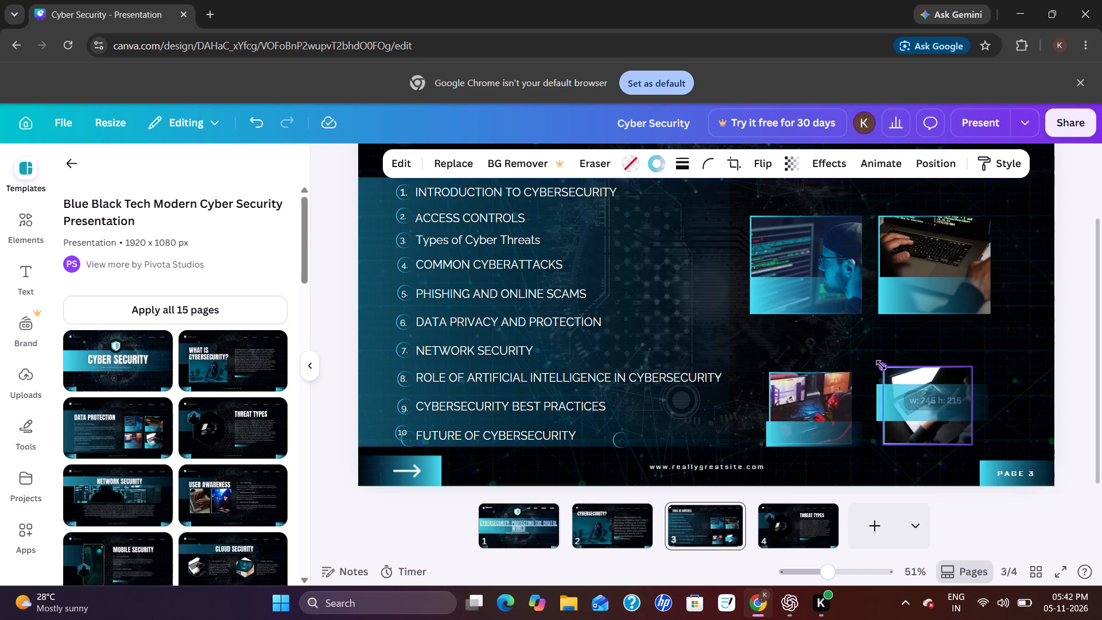
{"action": "left_click_drag", "start_coordinate": [881, 365], "coordinate": [881, 367]}
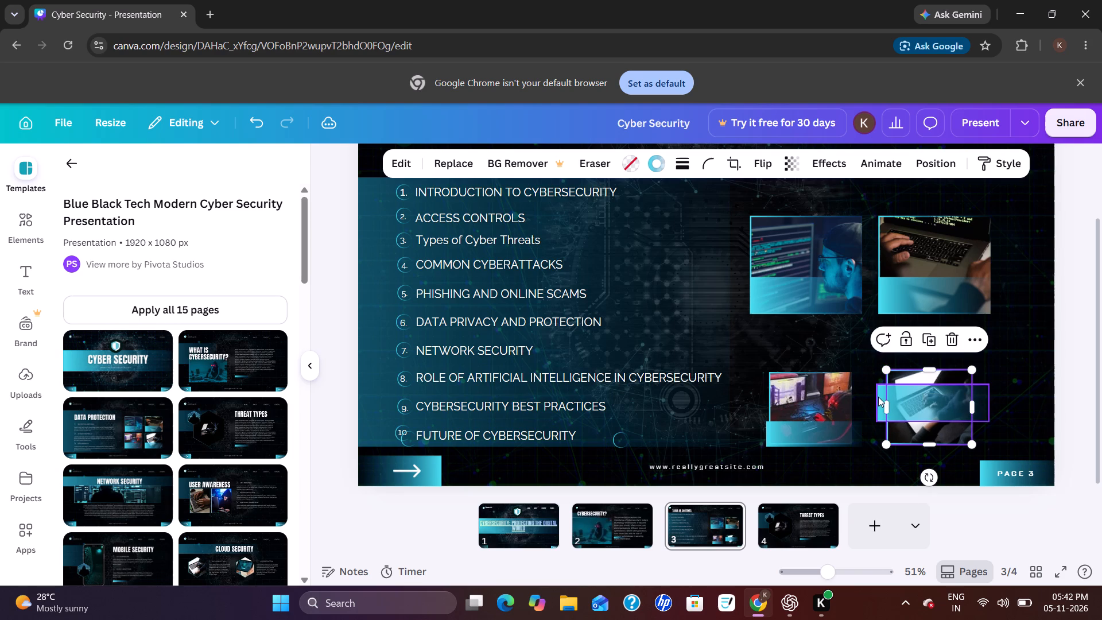
Shrink the bottom-right photo's gradient overlay to the photo's width and place it over the photo's lower part.
{"action": "left_click", "coordinate": [879, 397]}
{"action": "left_click_drag", "start_coordinate": [875, 385], "coordinate": [890, 383]}
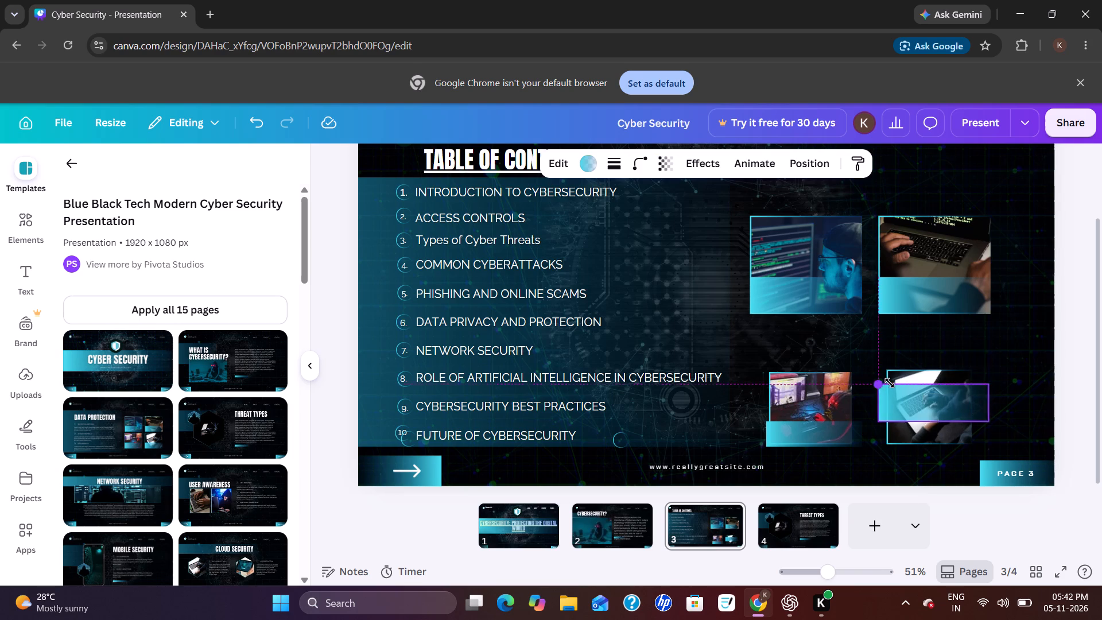
{"action": "left_click_drag", "start_coordinate": [890, 383], "coordinate": [893, 390]}
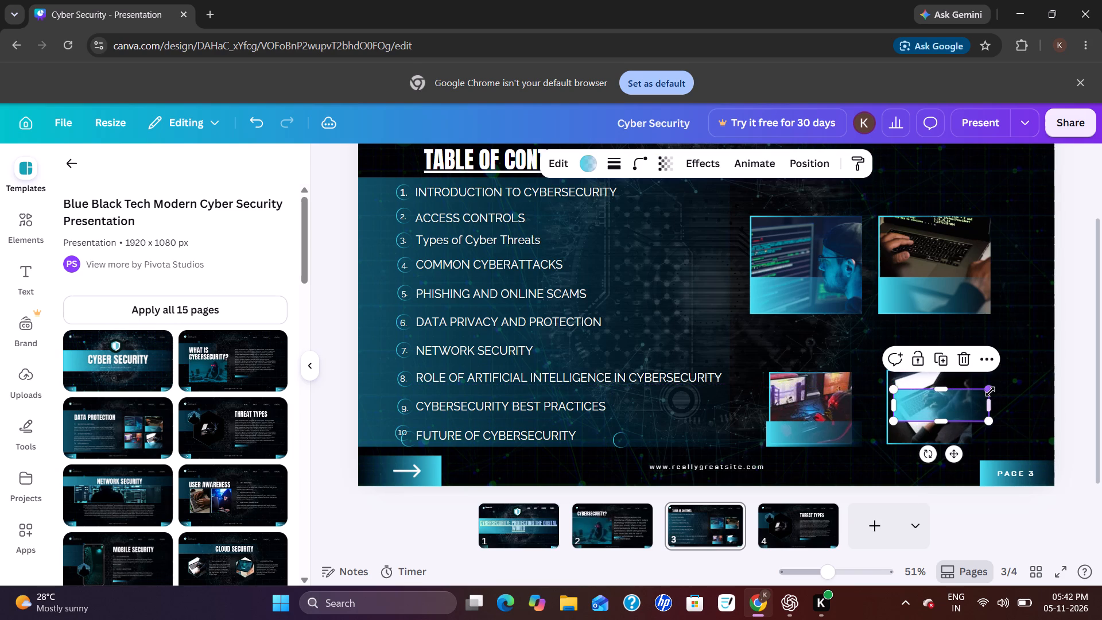
{"action": "left_click_drag", "start_coordinate": [990, 392], "coordinate": [981, 398]}
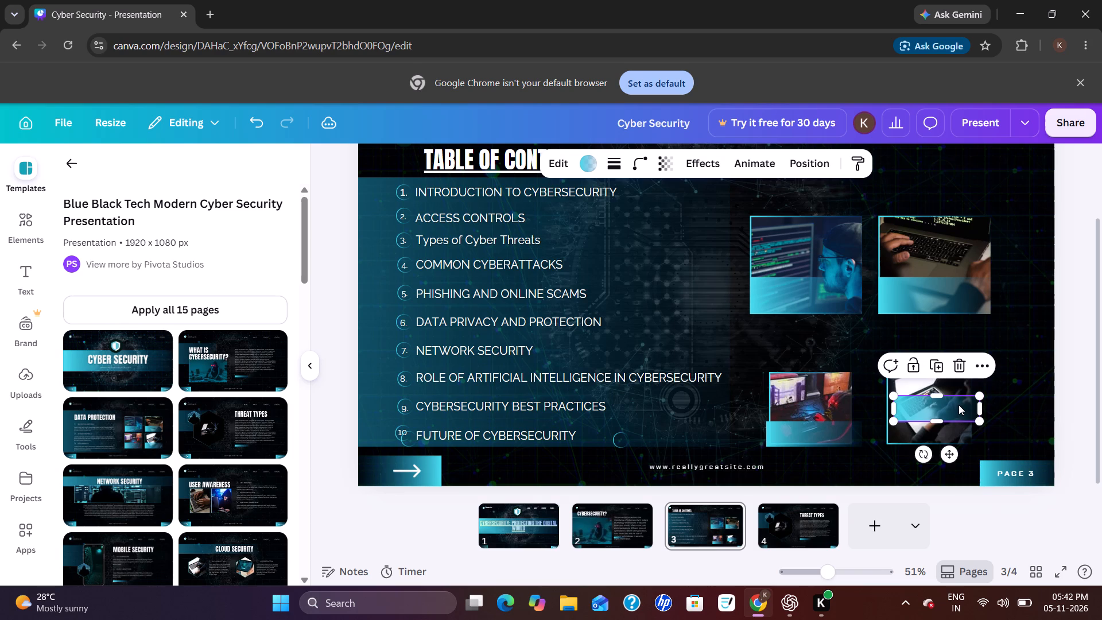
{"action": "left_click_drag", "start_coordinate": [959, 405], "coordinate": [952, 427]}
Refit the gradient overlay on the bottom-left photo to about 236 by 73, aligned with the photo's lower edge.
{"action": "left_click", "coordinate": [818, 440]}
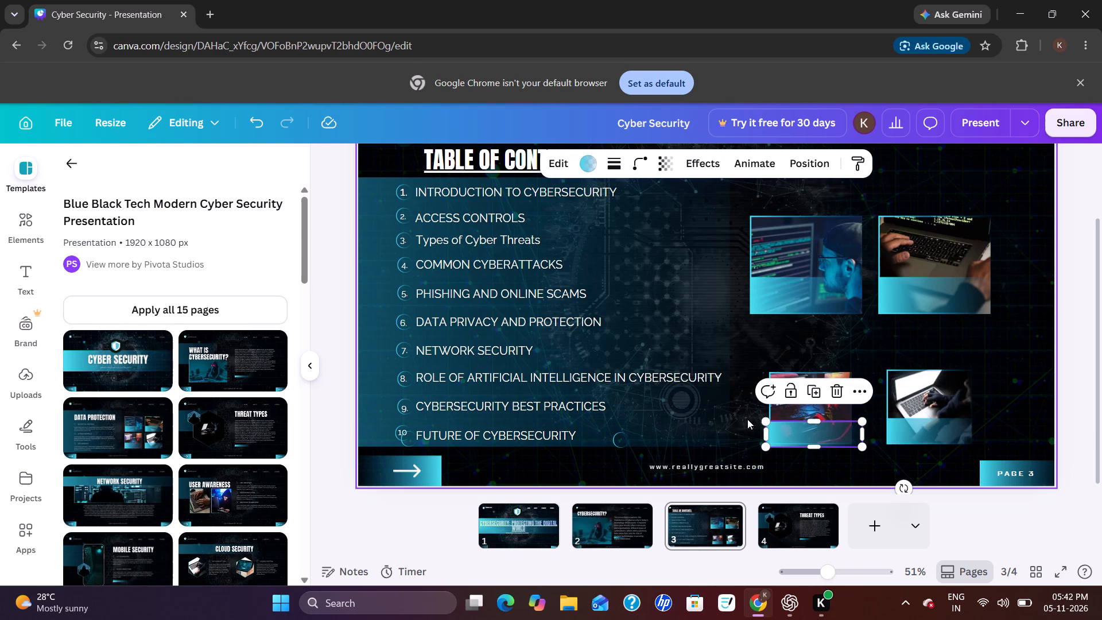
{"action": "left_click_drag", "start_coordinate": [762, 416], "coordinate": [769, 415]}
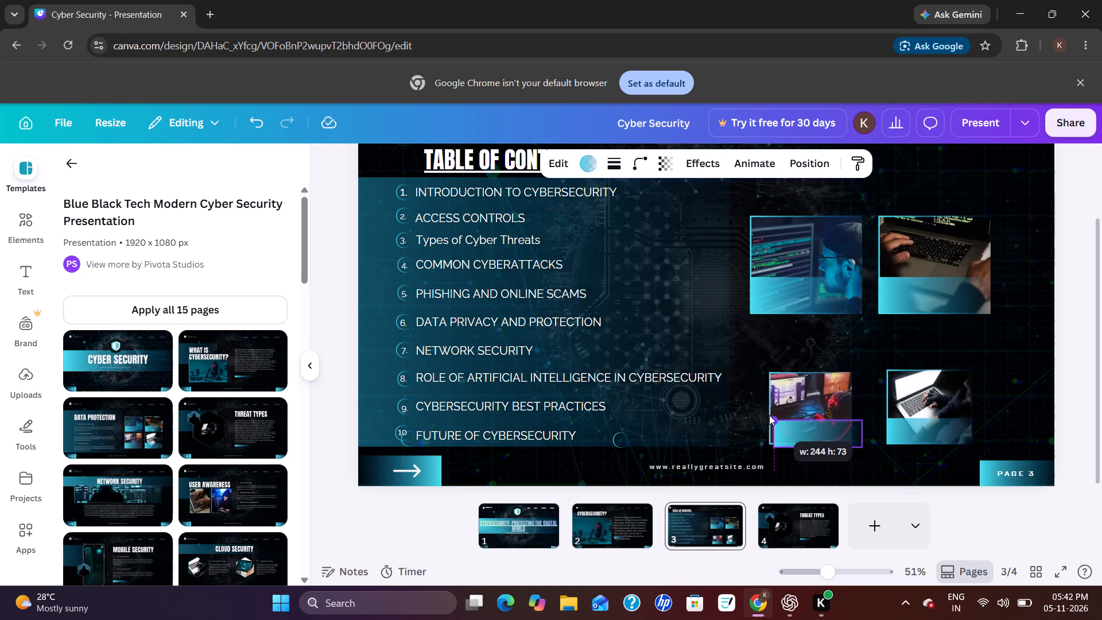
{"action": "left_click_drag", "start_coordinate": [769, 415], "coordinate": [771, 414]}
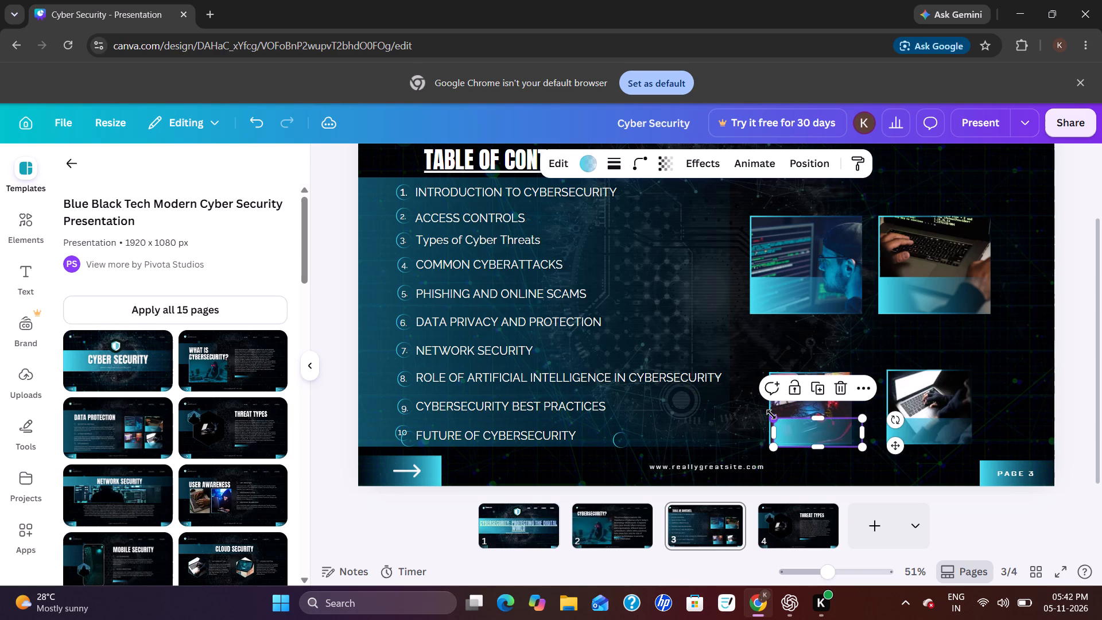
{"action": "left_click_drag", "start_coordinate": [796, 433], "coordinate": [786, 431]}
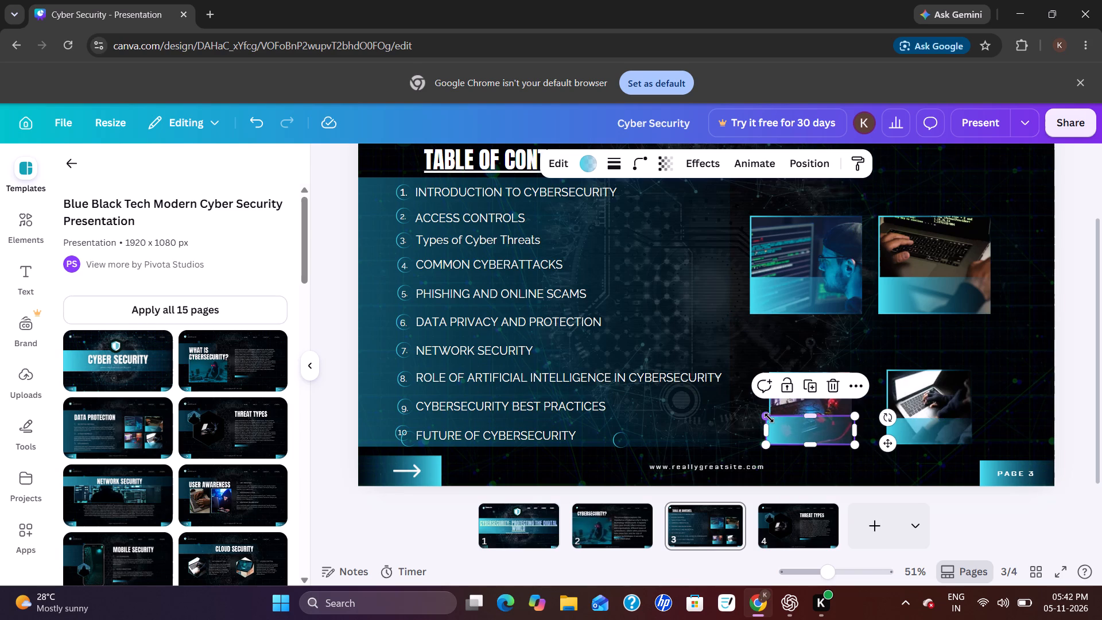
{"action": "left_click", "coordinate": [769, 418]}
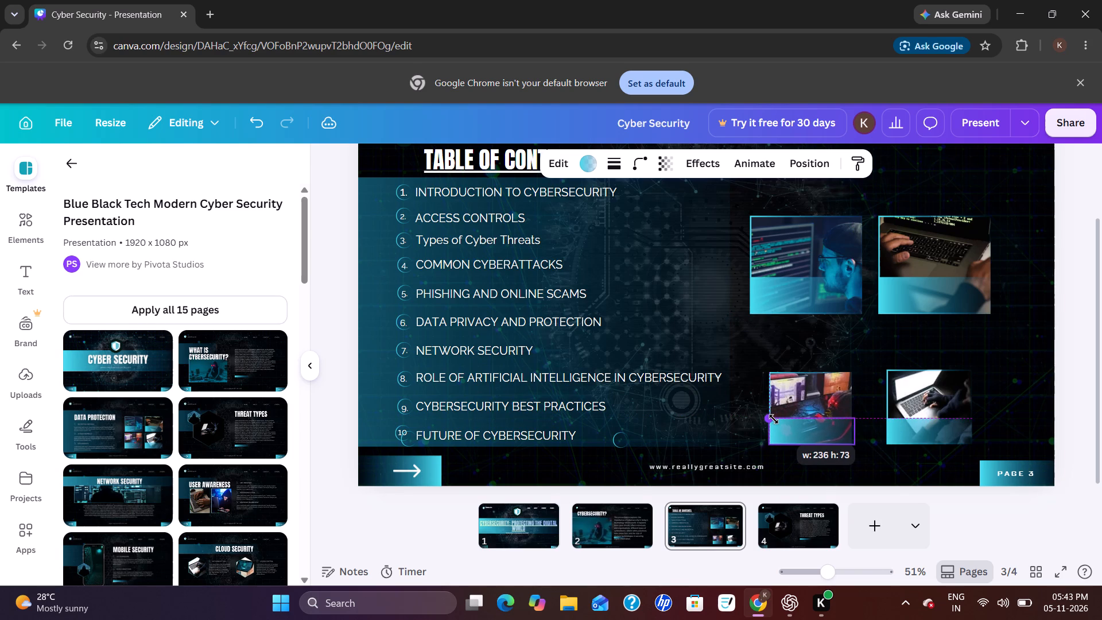
Move the upper-right keyboard photo lower, shrink it to the laptop photo's size, and place it directly above that photo.
{"action": "left_click", "coordinate": [955, 263]}
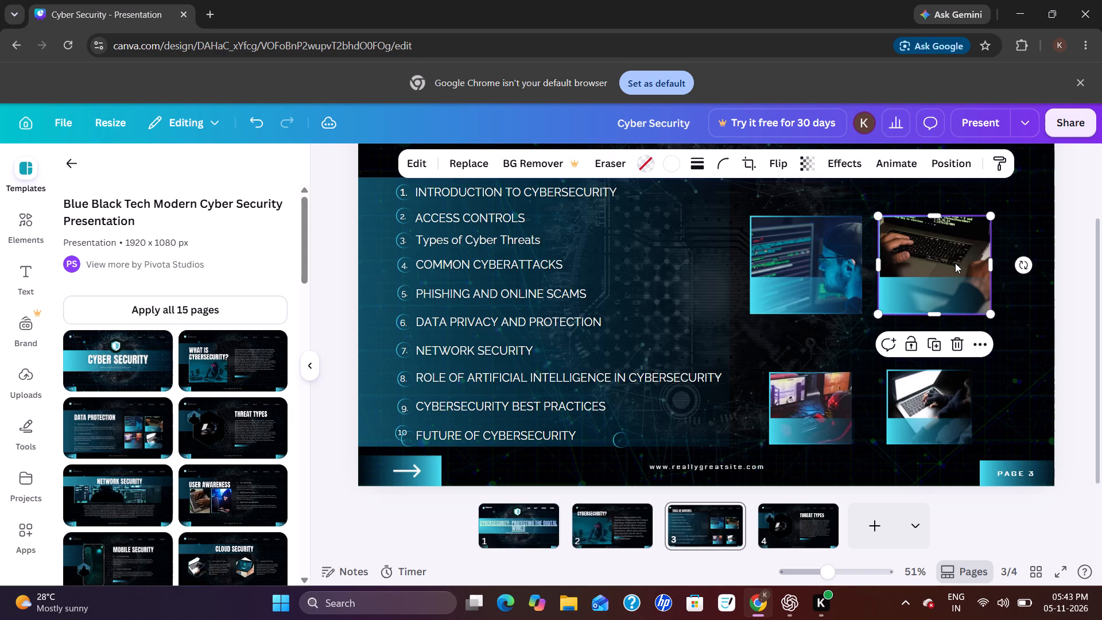
{"action": "left_click_drag", "start_coordinate": [955, 263], "coordinate": [963, 301]}
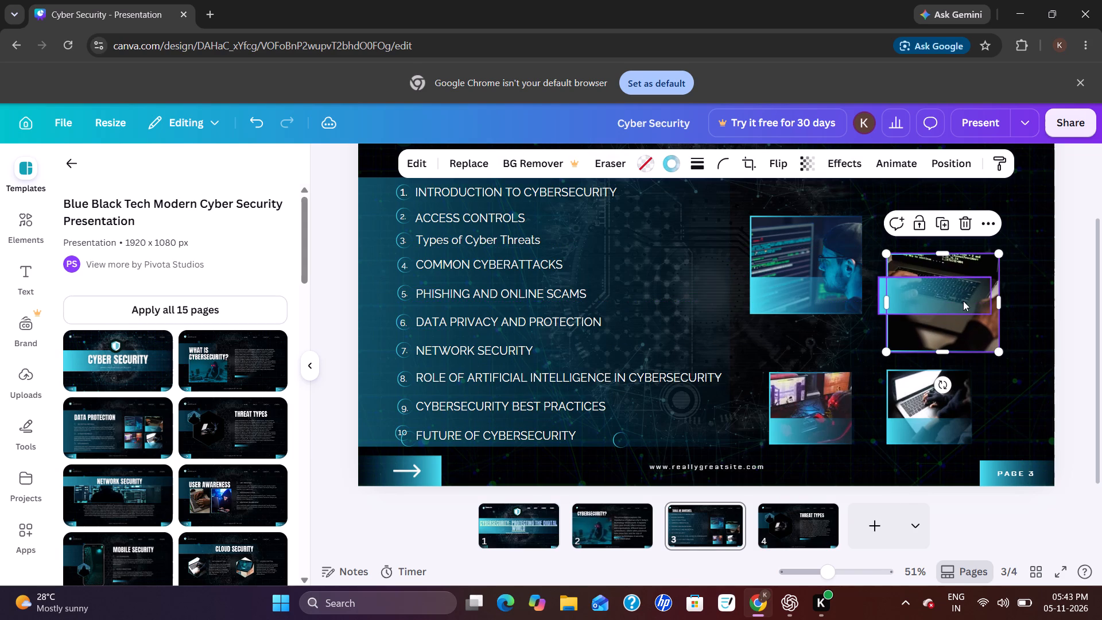
{"action": "left_click_drag", "start_coordinate": [887, 255], "coordinate": [900, 278]}
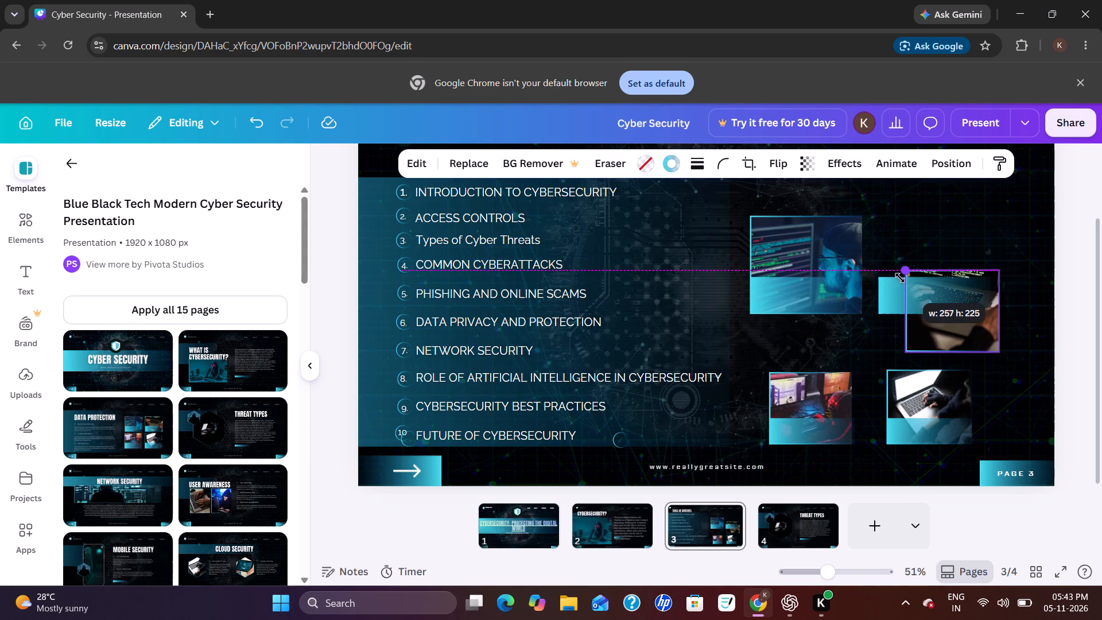
{"action": "left_click_drag", "start_coordinate": [900, 278], "coordinate": [903, 294]}
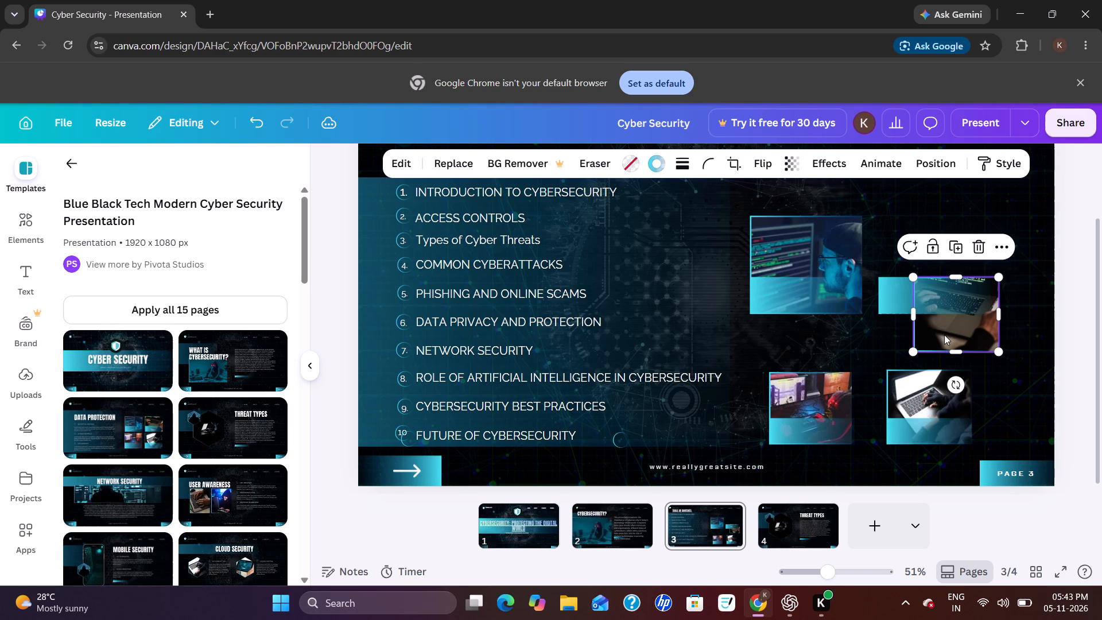
{"action": "left_click_drag", "start_coordinate": [944, 335], "coordinate": [918, 344]}
Shrink the keyboard photo's gradient overlay to about 230 by 73 and place it over the photo's lower part.
{"action": "left_click", "coordinate": [882, 280]}
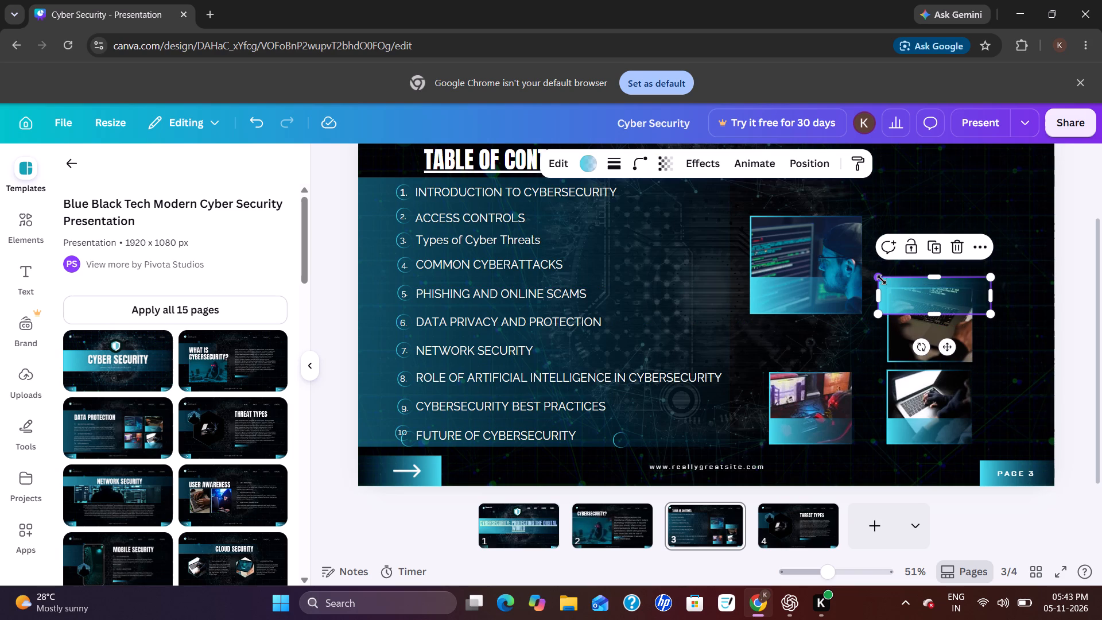
{"action": "left_click_drag", "start_coordinate": [879, 274], "coordinate": [901, 283]}
{"action": "left_click_drag", "start_coordinate": [977, 295], "coordinate": [959, 331]}
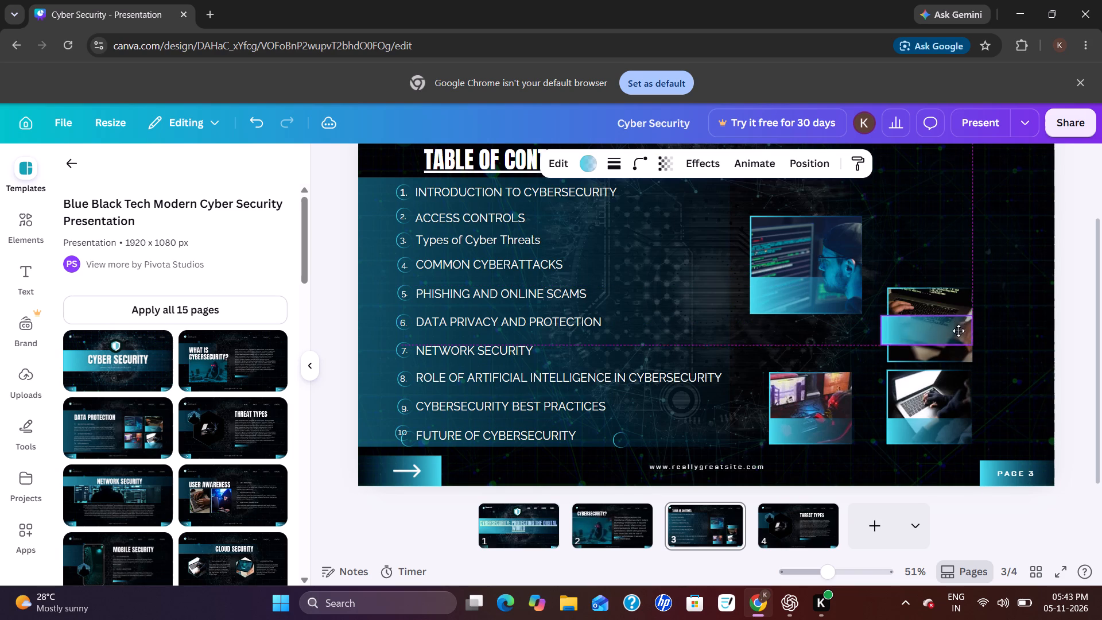
{"action": "left_click_drag", "start_coordinate": [959, 331], "coordinate": [966, 341]}
{"action": "left_click_drag", "start_coordinate": [978, 334], "coordinate": [971, 336]}
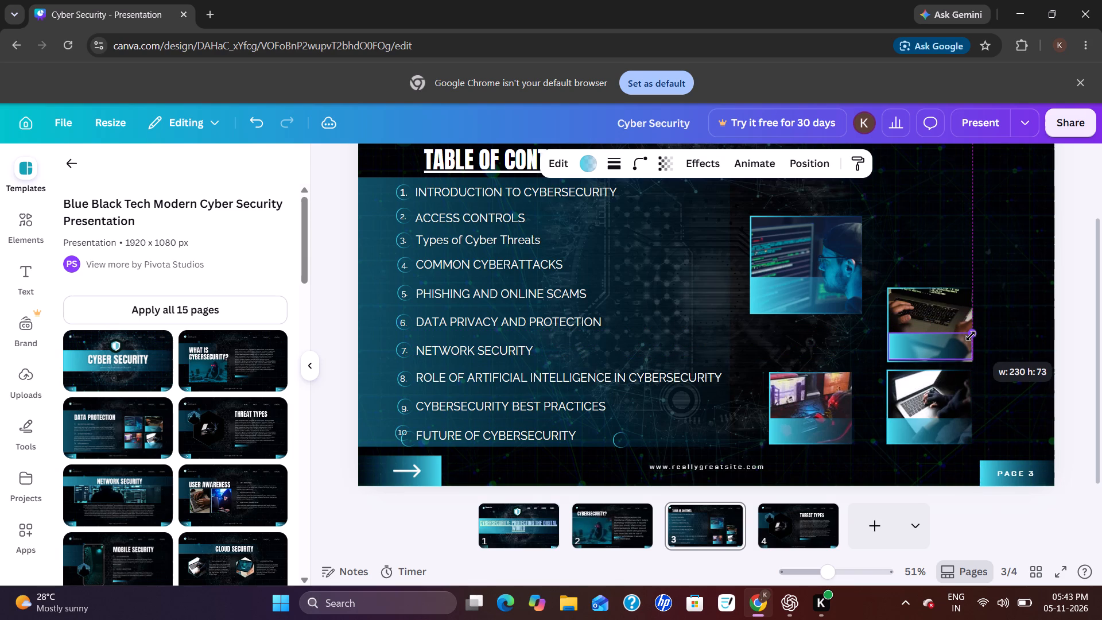
{"action": "left_click_drag", "start_coordinate": [971, 336], "coordinate": [971, 336]}
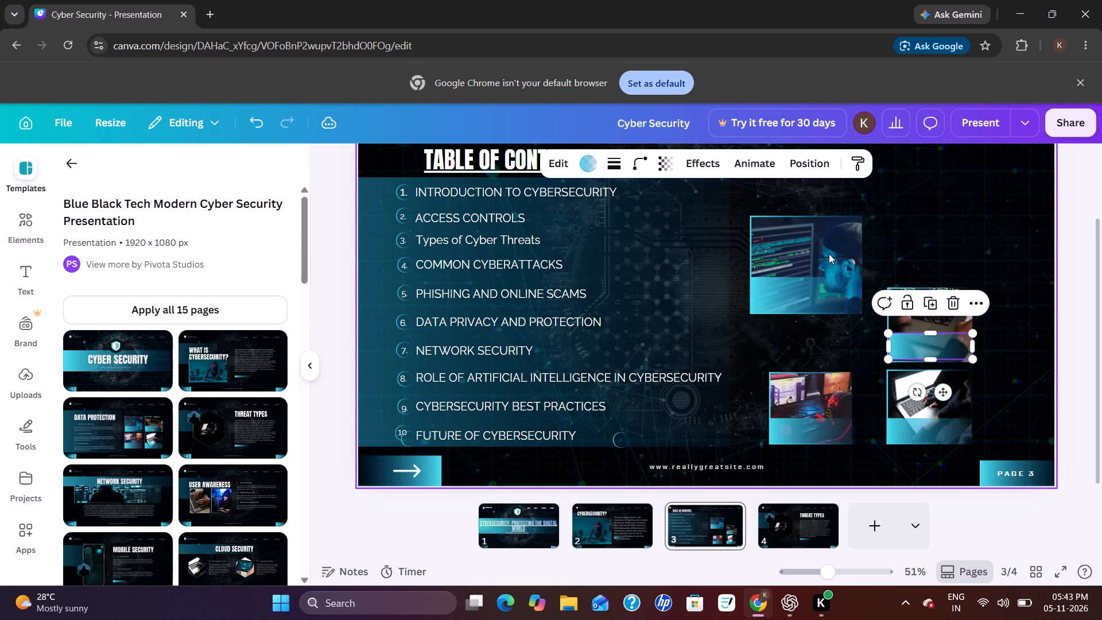
Move the upper-left code-screen photo lower, shrink it to the gaming-monitor photo's size, and place it directly above that photo.
{"action": "left_click", "coordinate": [828, 255]}
{"action": "left_click_drag", "start_coordinate": [828, 255], "coordinate": [828, 301]}
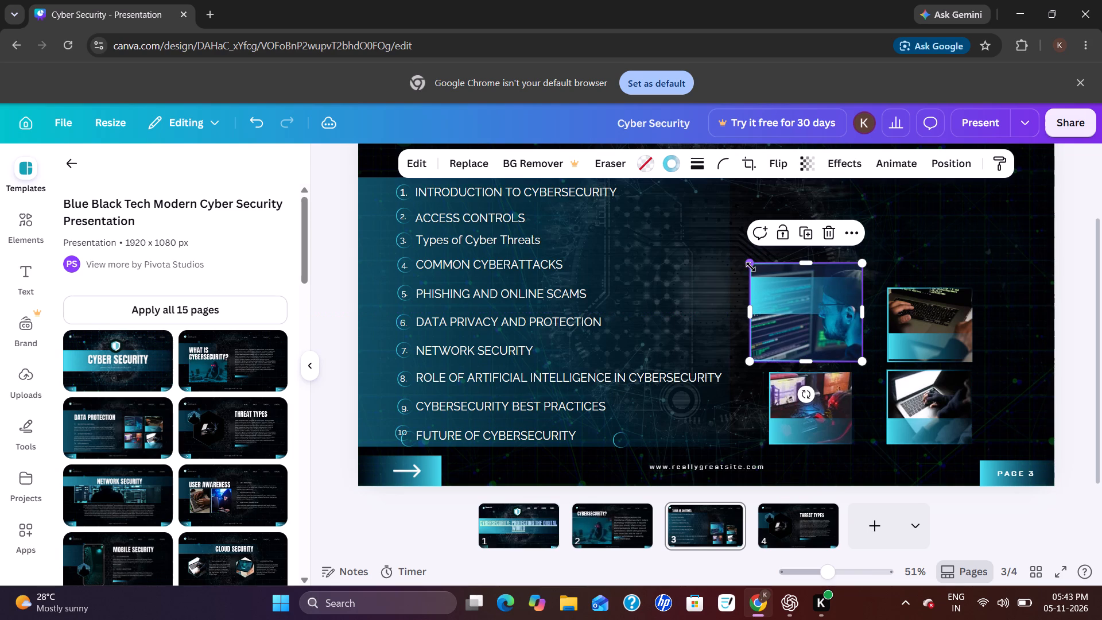
{"action": "left_click_drag", "start_coordinate": [751, 267], "coordinate": [779, 294]}
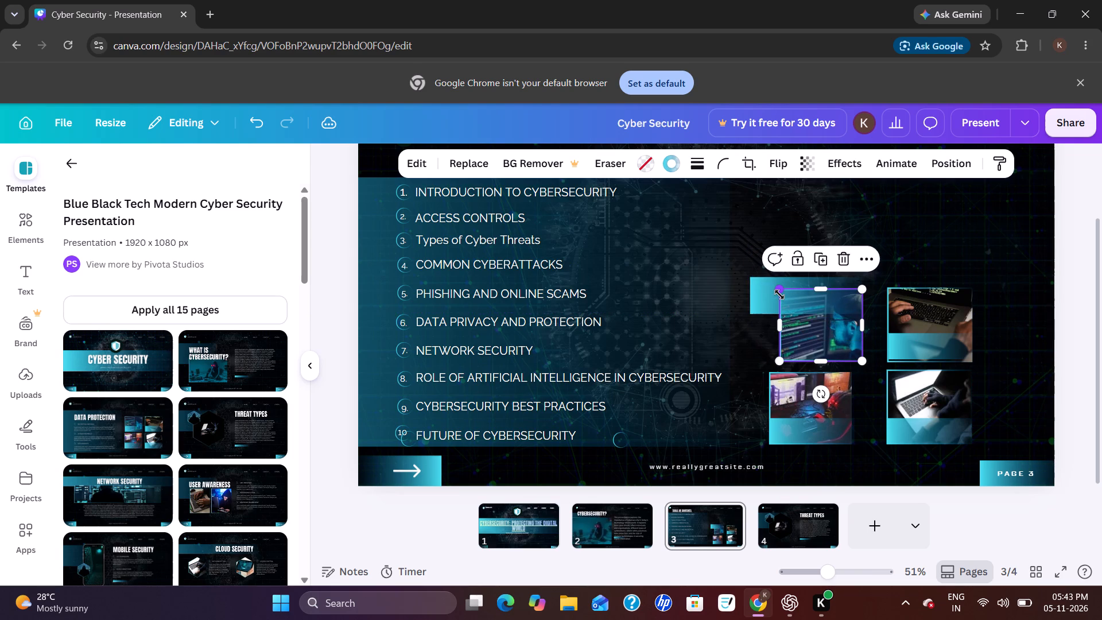
{"action": "left_click_drag", "start_coordinate": [798, 300], "coordinate": [787, 305]}
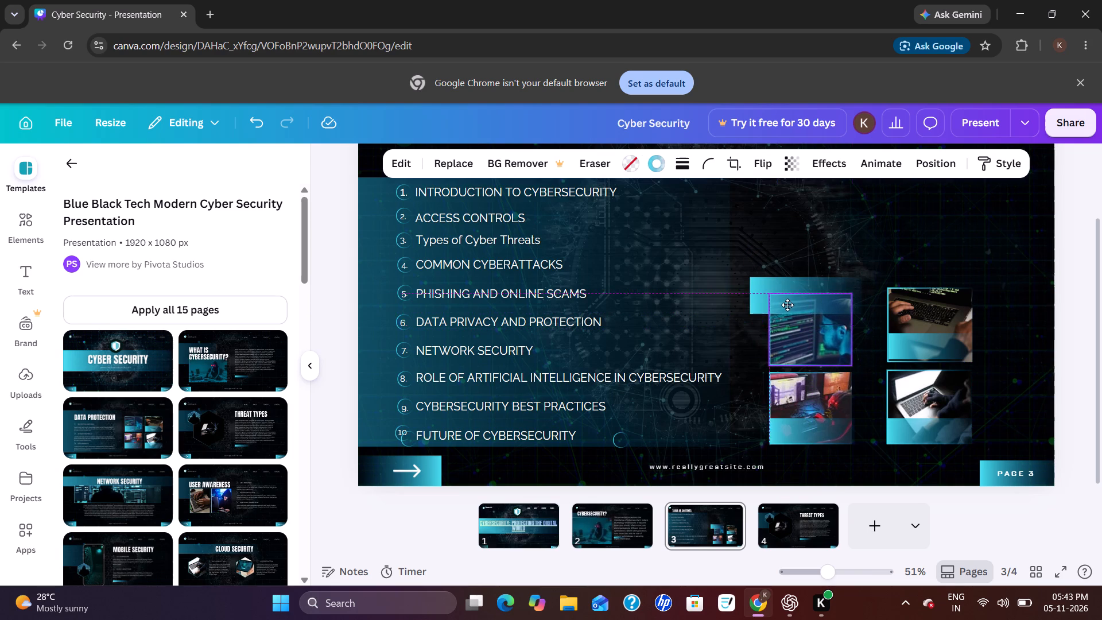
{"action": "left_click_drag", "start_coordinate": [787, 305], "coordinate": [786, 301]}
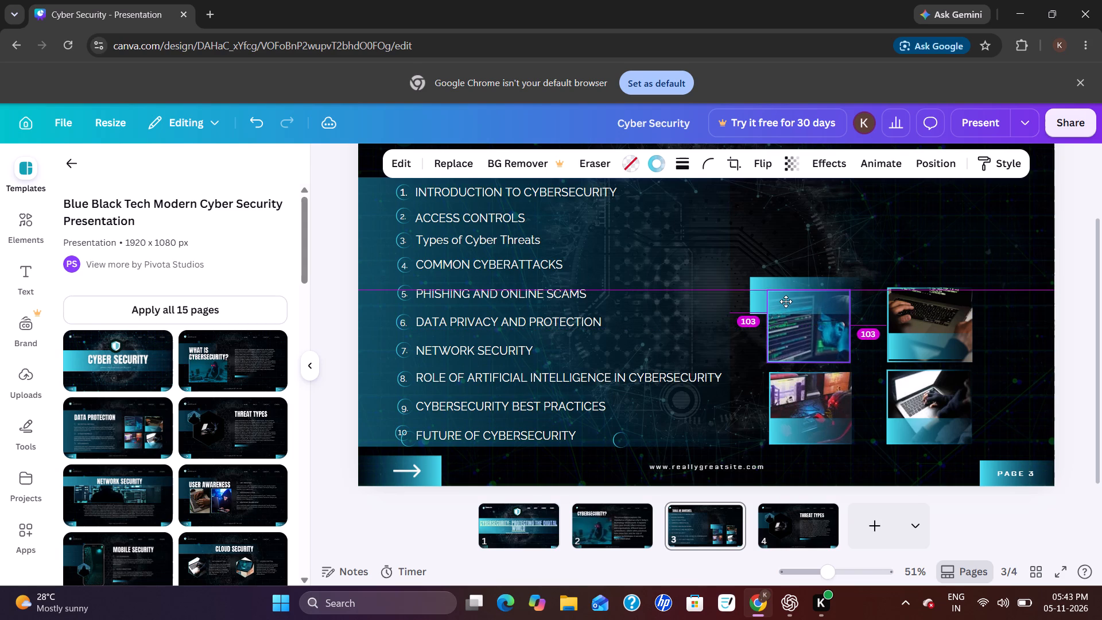
{"action": "left_click_drag", "start_coordinate": [786, 301], "coordinate": [785, 303]}
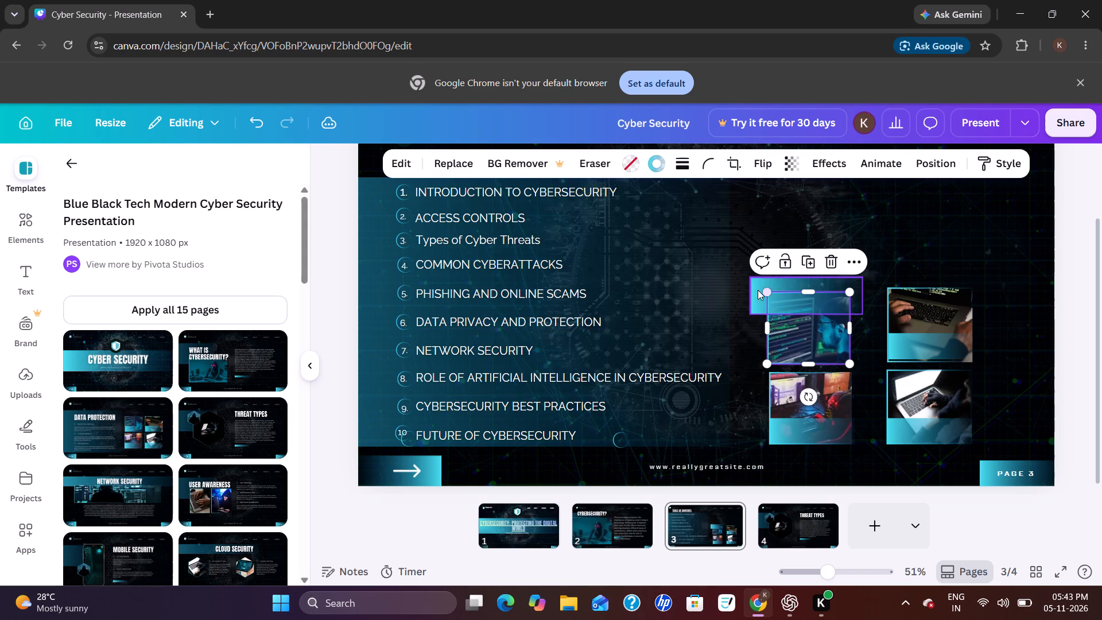
Shrink the code-screen photo's gradient overlay to roughly the photo's width and place it over the photo's lower part.
{"action": "left_click", "coordinate": [758, 290]}
{"action": "left_click_drag", "start_coordinate": [750, 276], "coordinate": [768, 277]}
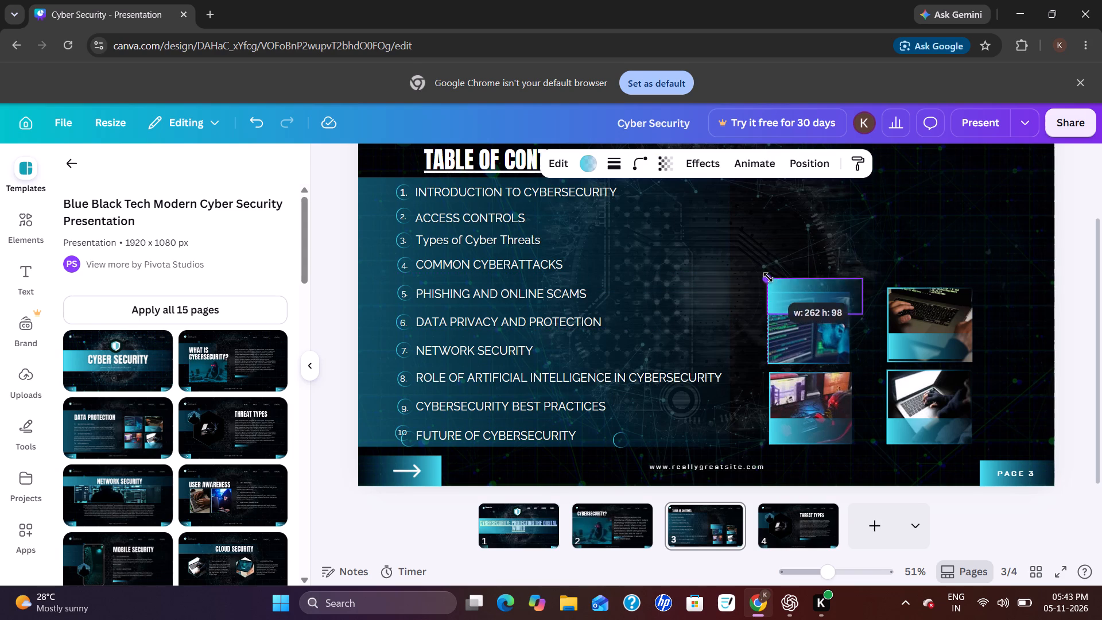
{"action": "left_click_drag", "start_coordinate": [768, 277], "coordinate": [783, 286]}
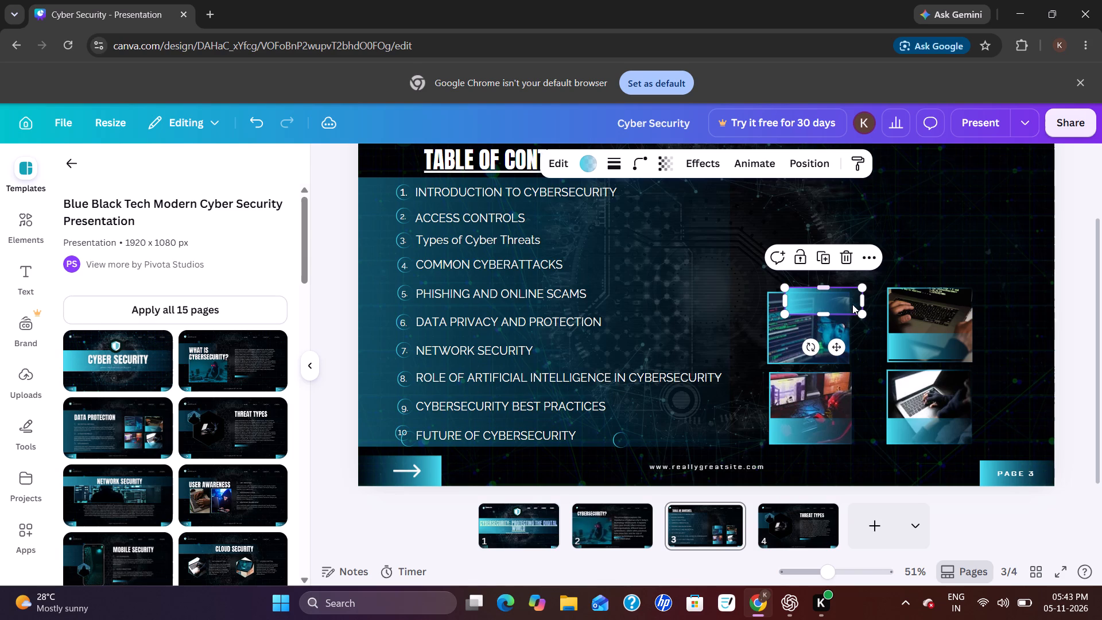
{"action": "left_click_drag", "start_coordinate": [852, 304], "coordinate": [836, 351]}
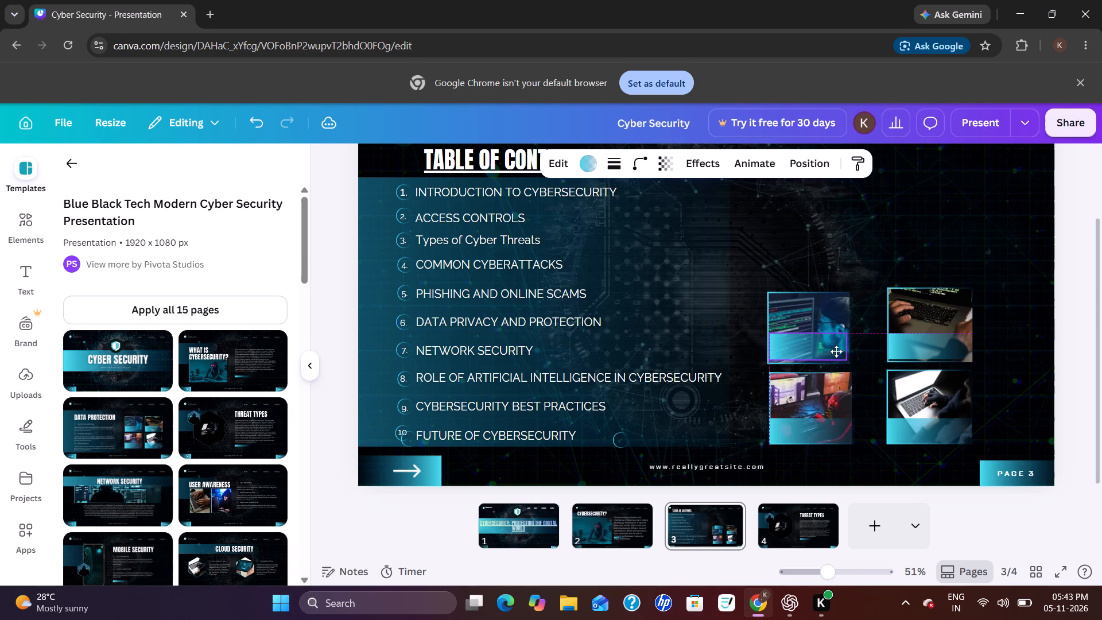
{"action": "left_click_drag", "start_coordinate": [836, 351], "coordinate": [834, 354]}
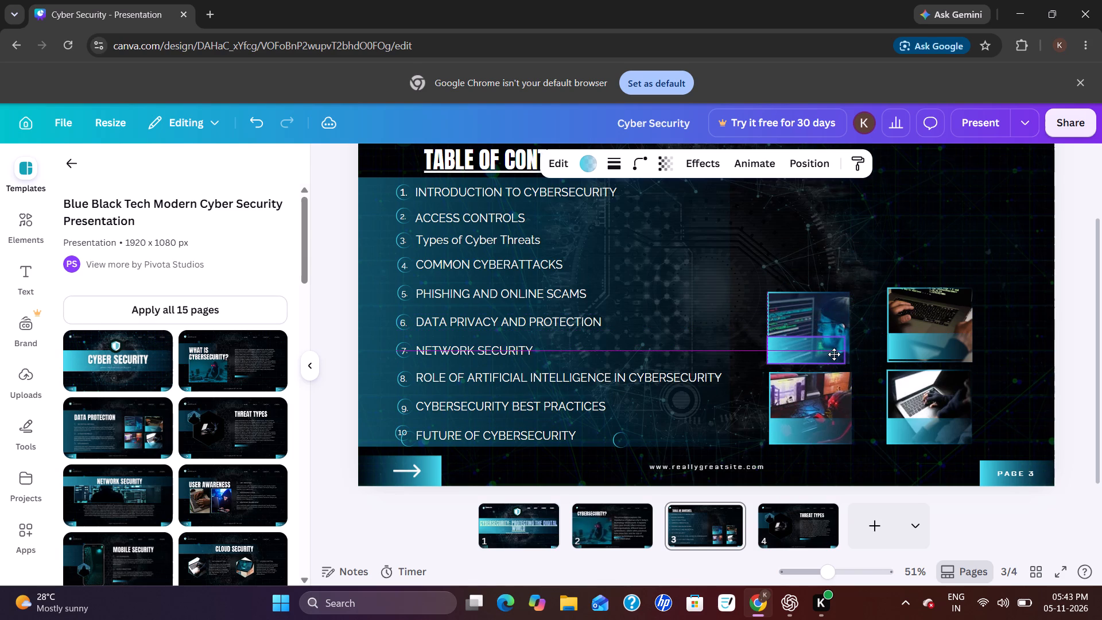
{"action": "left_click_drag", "start_coordinate": [834, 354], "coordinate": [835, 351]}
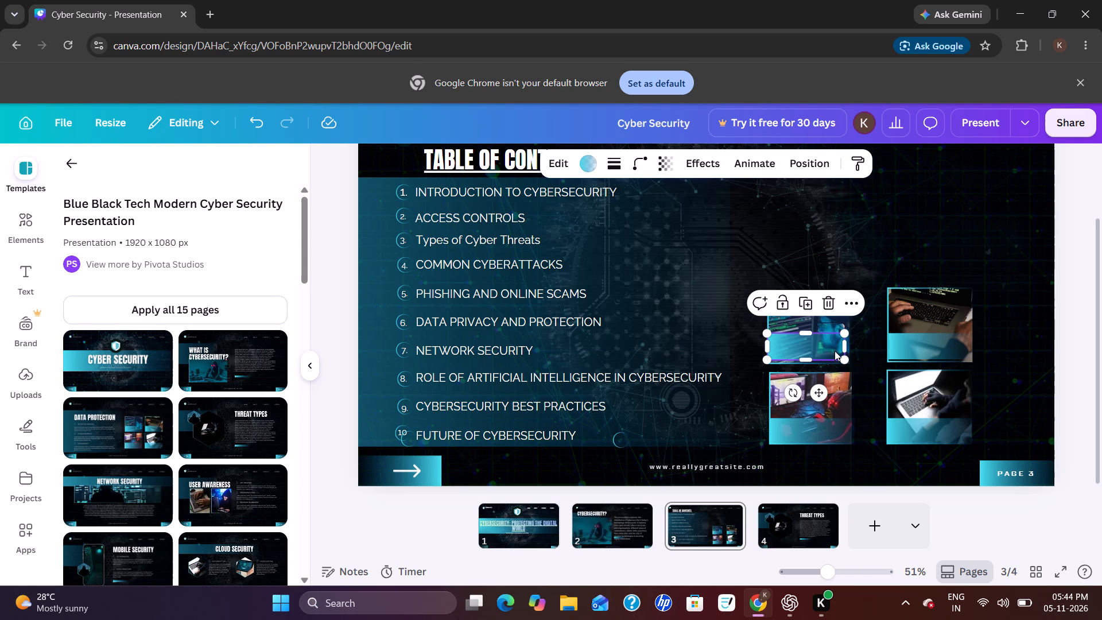
{"action": "left_click", "coordinate": [835, 351]}
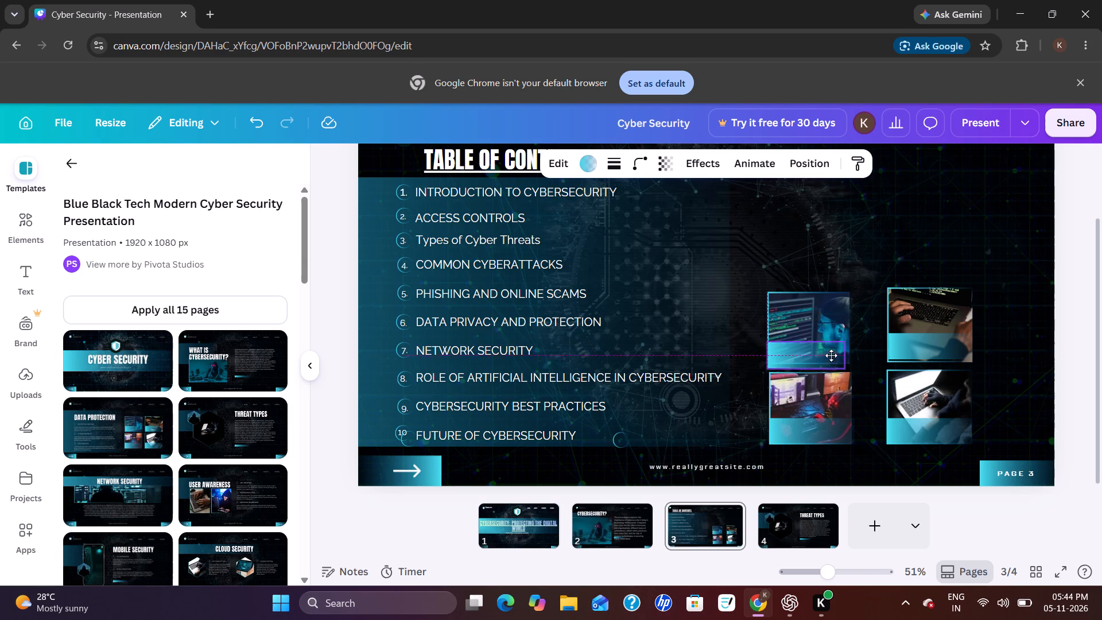
Shrink the keyboard photo slightly from its upper-left corner and narrow its gradient overlay to the same left edge.
{"action": "left_click", "coordinate": [901, 352]}
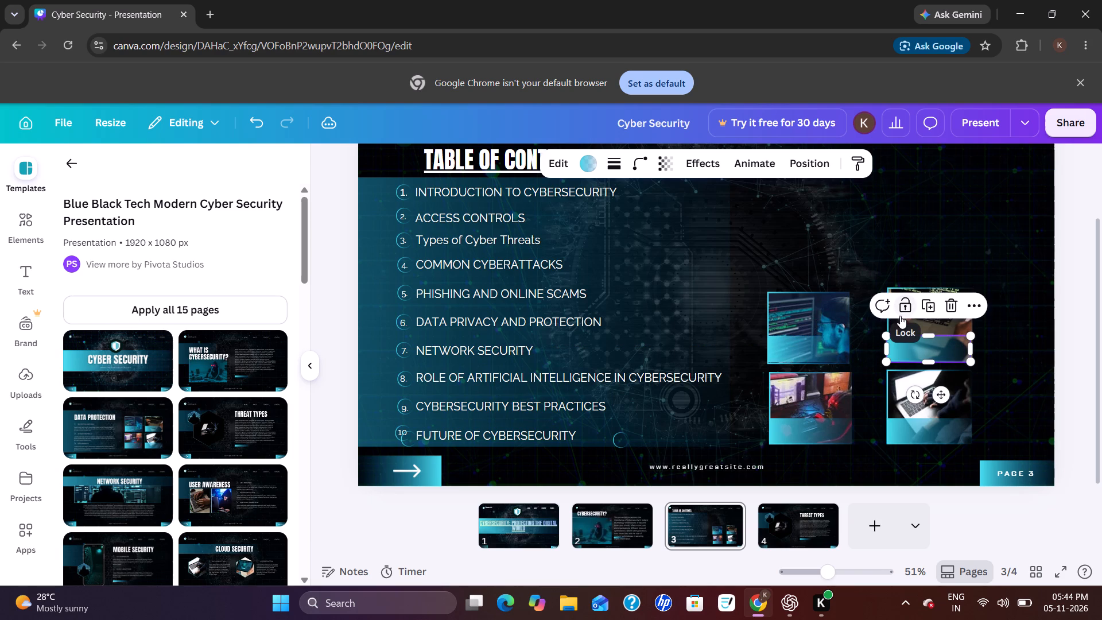
{"action": "left_click", "coordinate": [898, 324]}
{"action": "left_click_drag", "start_coordinate": [884, 286], "coordinate": [884, 289]}
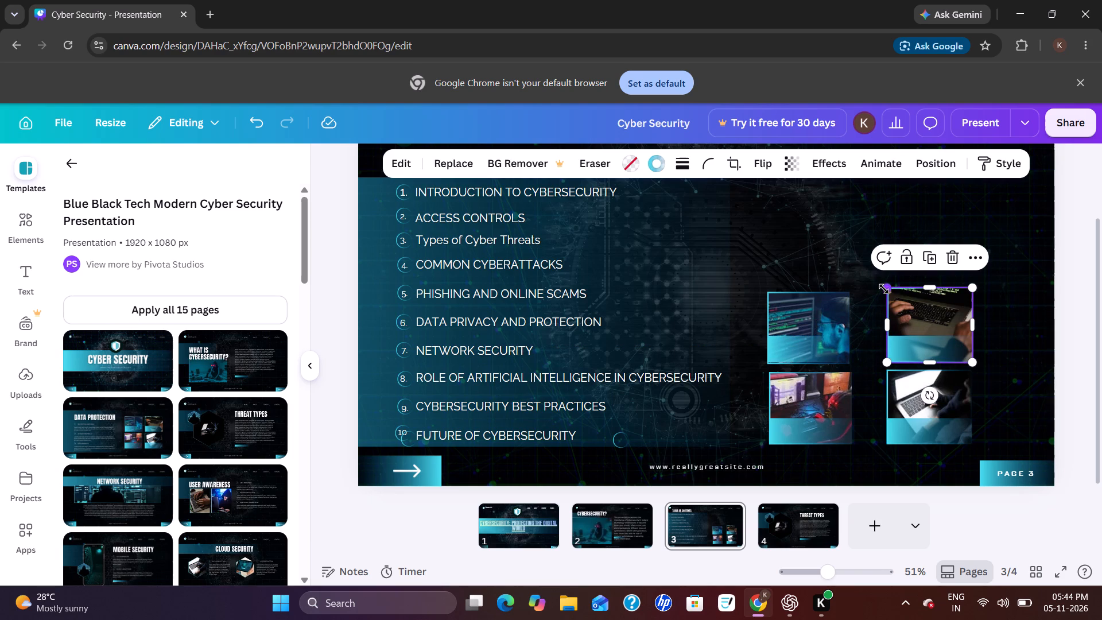
{"action": "left_click_drag", "start_coordinate": [884, 289], "coordinate": [882, 299]}
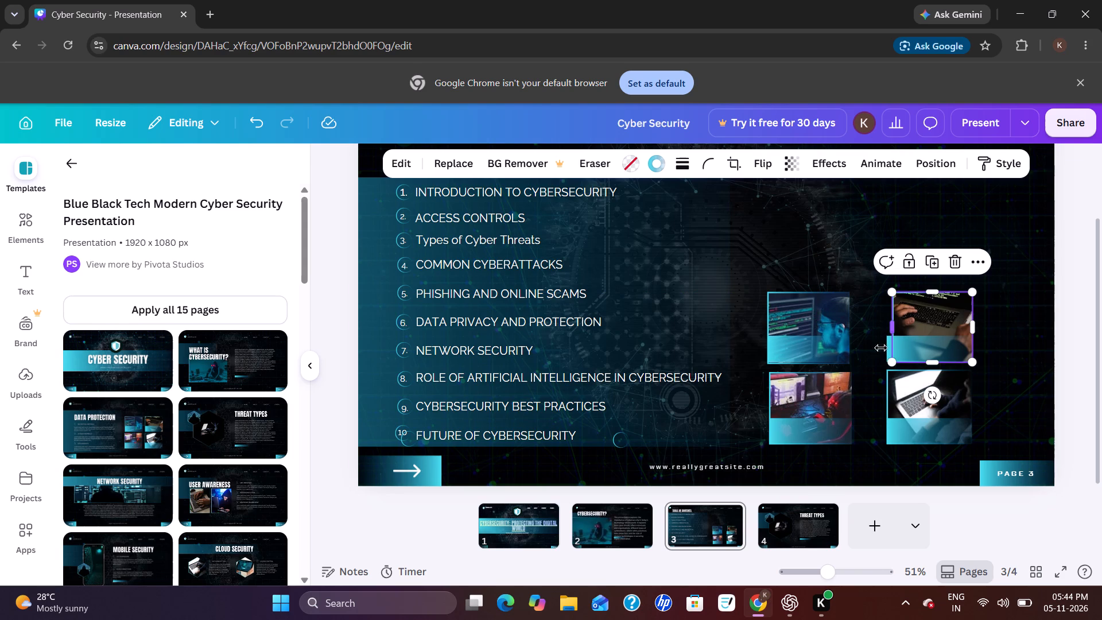
{"action": "left_click", "coordinate": [872, 349]}
{"action": "left_click", "coordinate": [889, 347]}
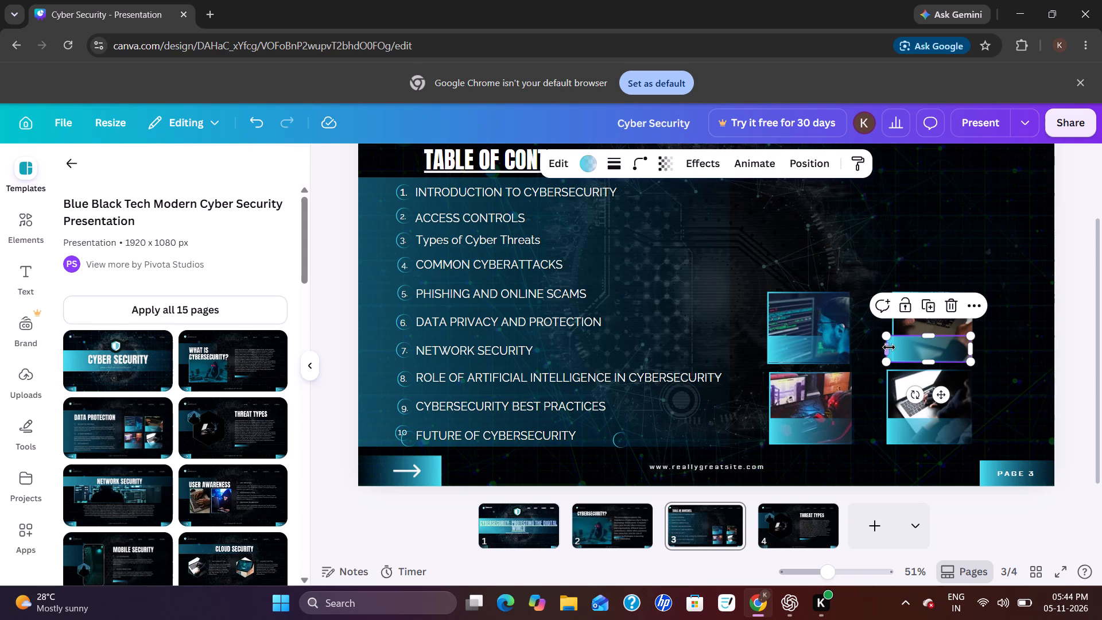
{"action": "left_click", "coordinate": [886, 339]}
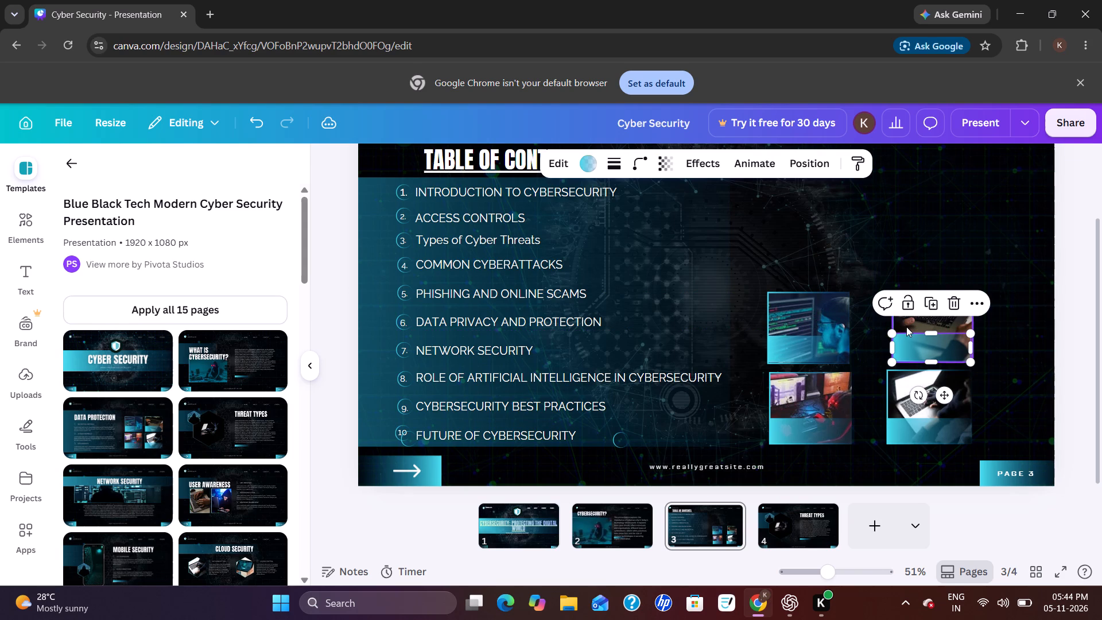
Shift the keyboard photo and its gradient overlay left to line up with the laptop photo's left edge below.
{"action": "left_click_drag", "start_coordinate": [906, 327], "coordinate": [899, 329]}
{"action": "left_click", "coordinate": [904, 342]}
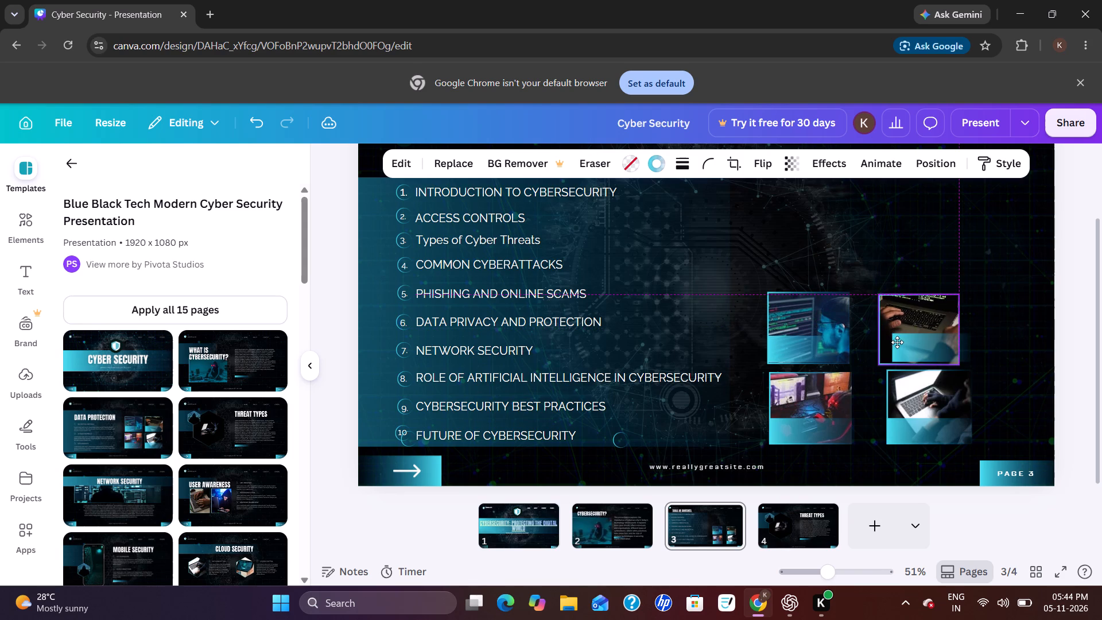
{"action": "left_click", "coordinate": [909, 346]}
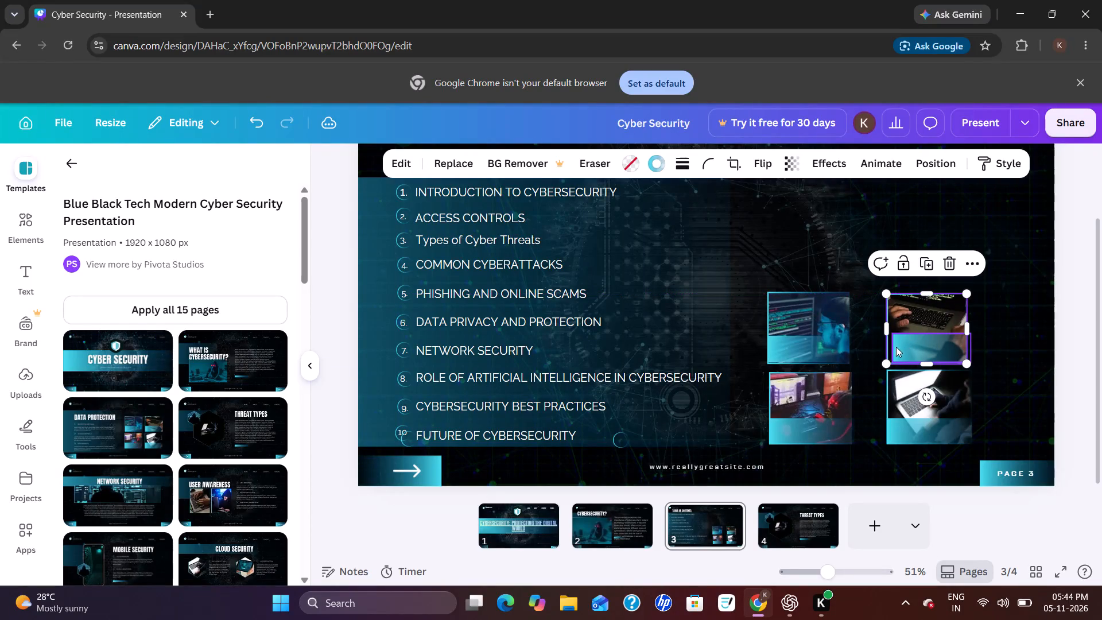
{"action": "left_click", "coordinate": [901, 347]}
{"action": "left_click_drag", "start_coordinate": [901, 347], "coordinate": [893, 348]}
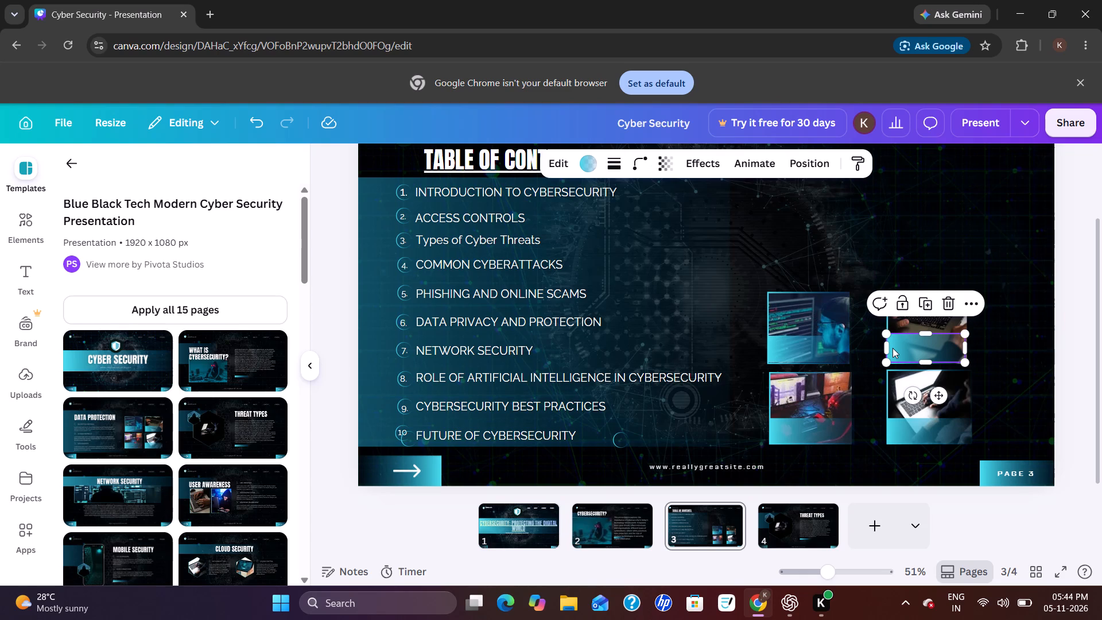
{"action": "left_click", "coordinate": [916, 219]}
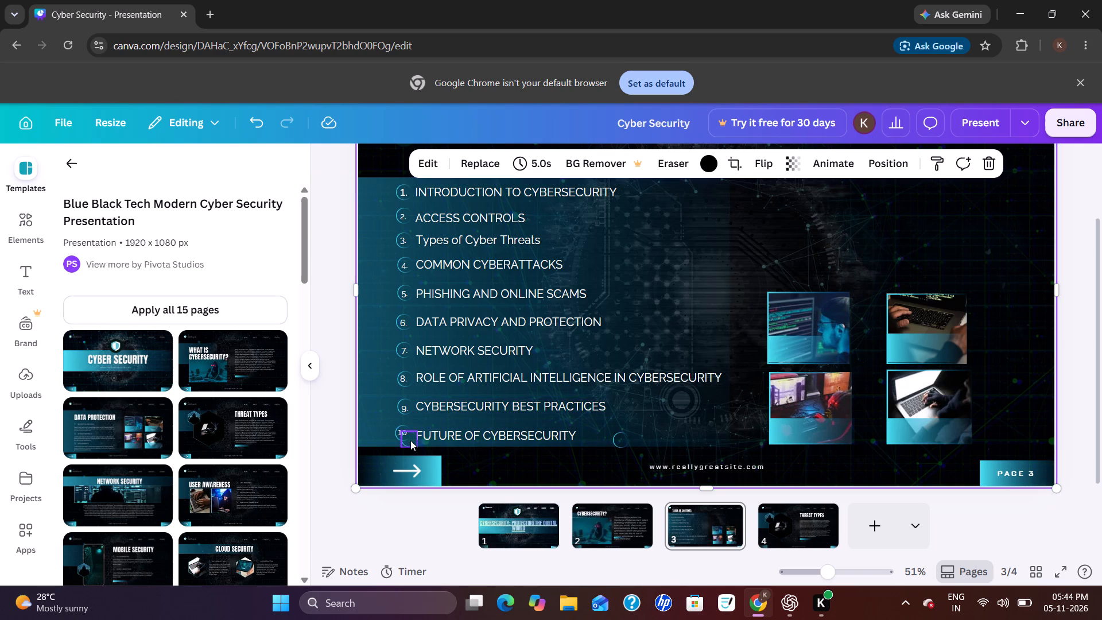
Move the spare circle outline from list number 10 to the empty area above the code-screen photo, level with list item 1.
{"action": "left_click_drag", "start_coordinate": [410, 440], "coordinate": [767, 196]}
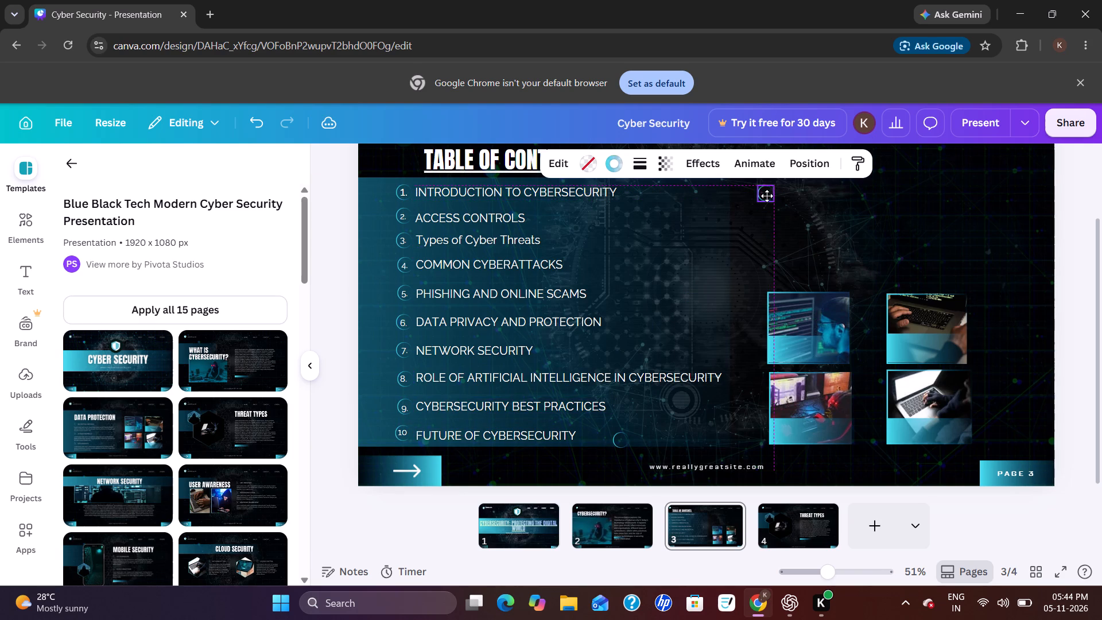
{"action": "left_click_drag", "start_coordinate": [767, 196], "coordinate": [770, 193]}
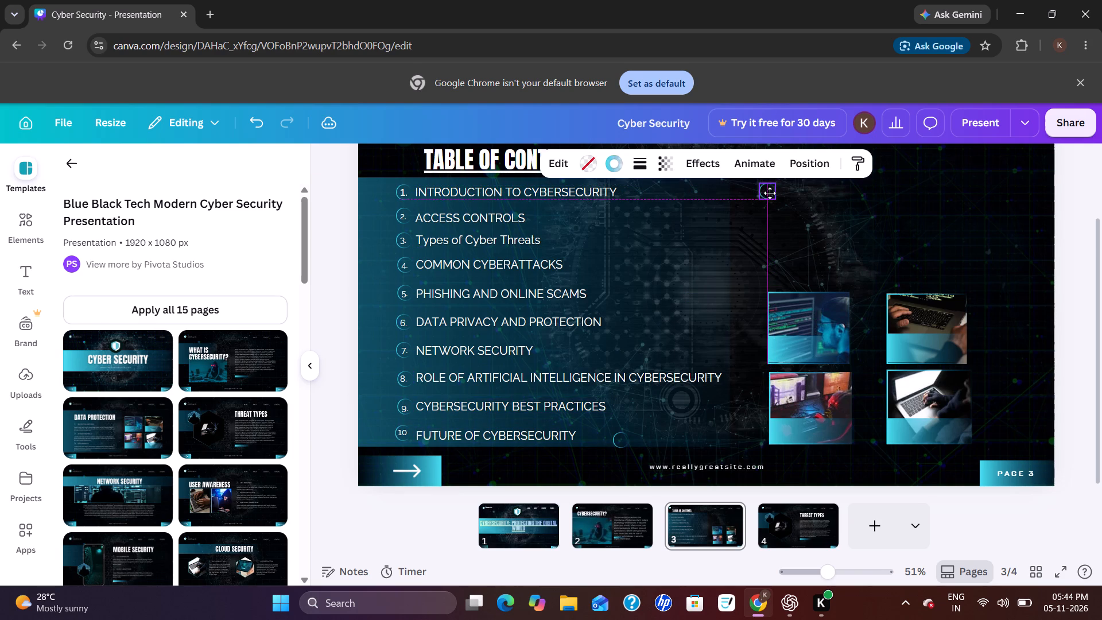
{"action": "left_click_drag", "start_coordinate": [770, 193], "coordinate": [770, 193]}
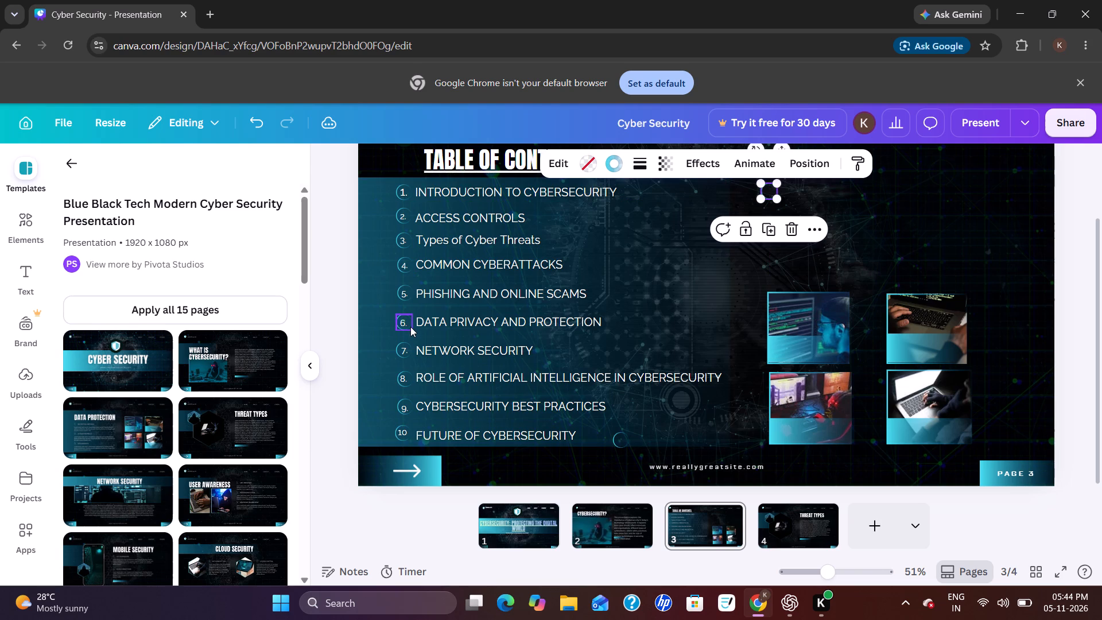
Duplicate the circle outline above the photos twice.
{"action": "left_click", "coordinate": [410, 327]}
{"action": "left_click", "coordinate": [773, 191]}
{"action": "left_click", "coordinate": [812, 234]}
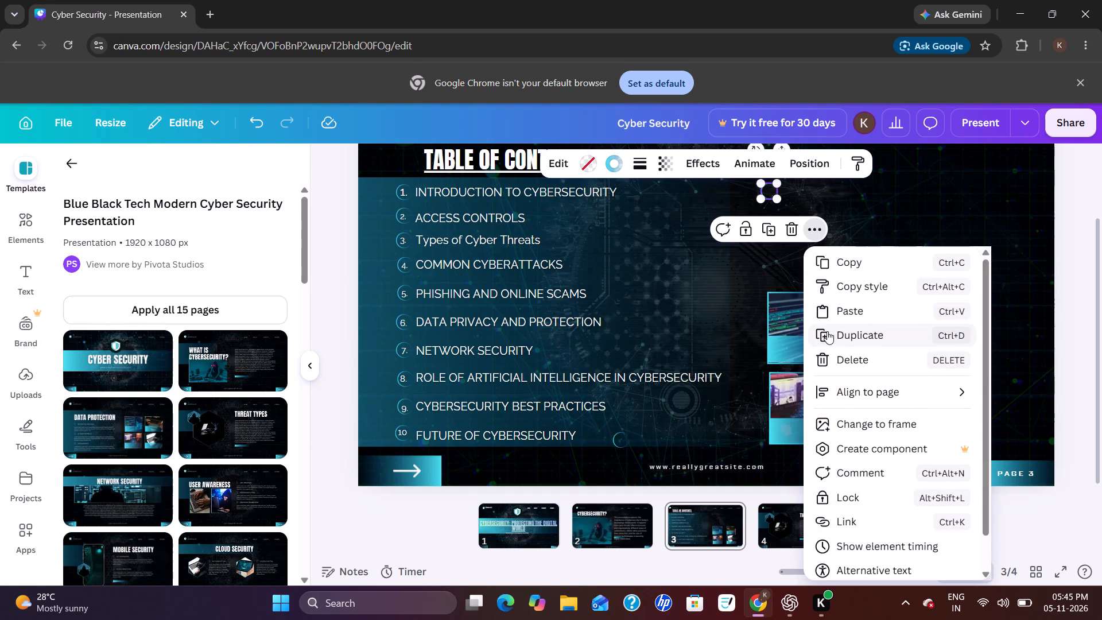
{"action": "left_click", "coordinate": [827, 331]}
{"action": "left_click", "coordinate": [824, 238]}
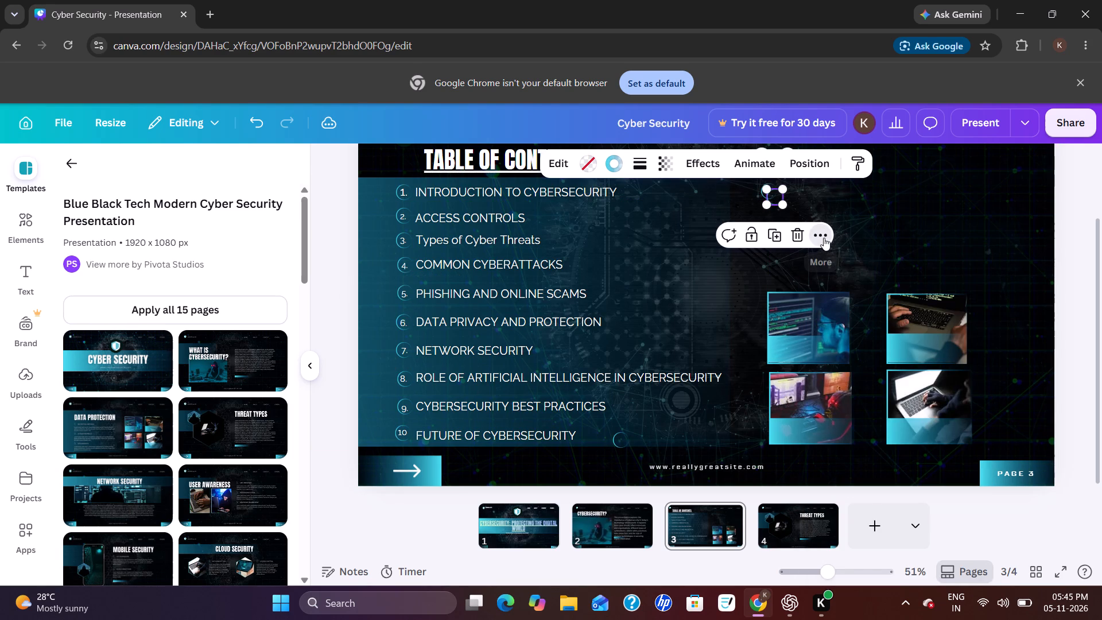
{"action": "left_click", "coordinate": [866, 336]}
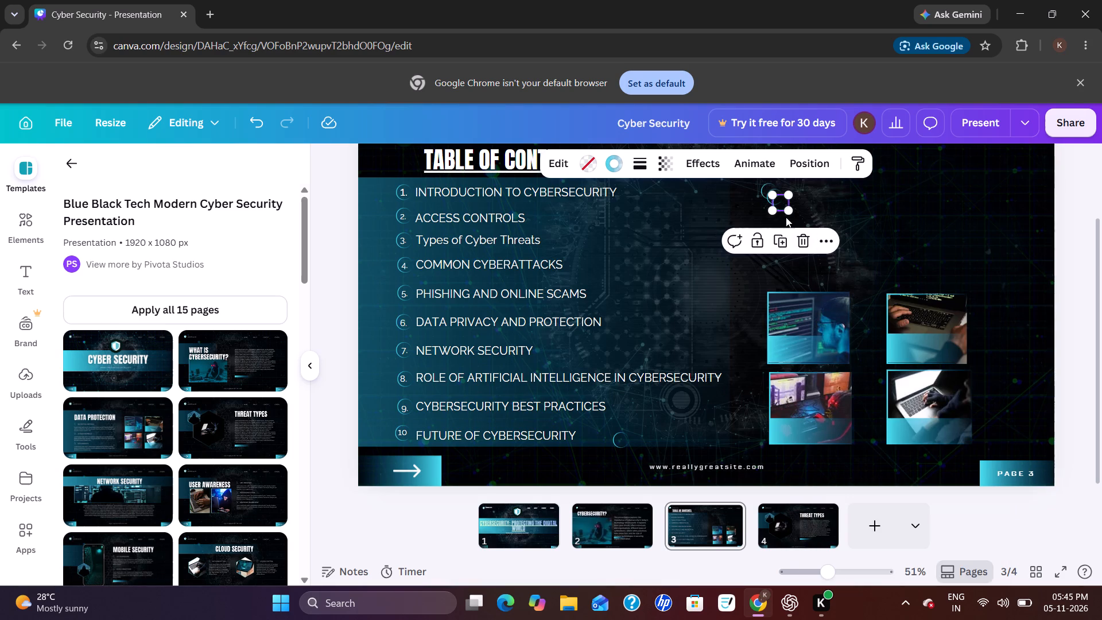
{"action": "left_click", "coordinate": [682, 265]}
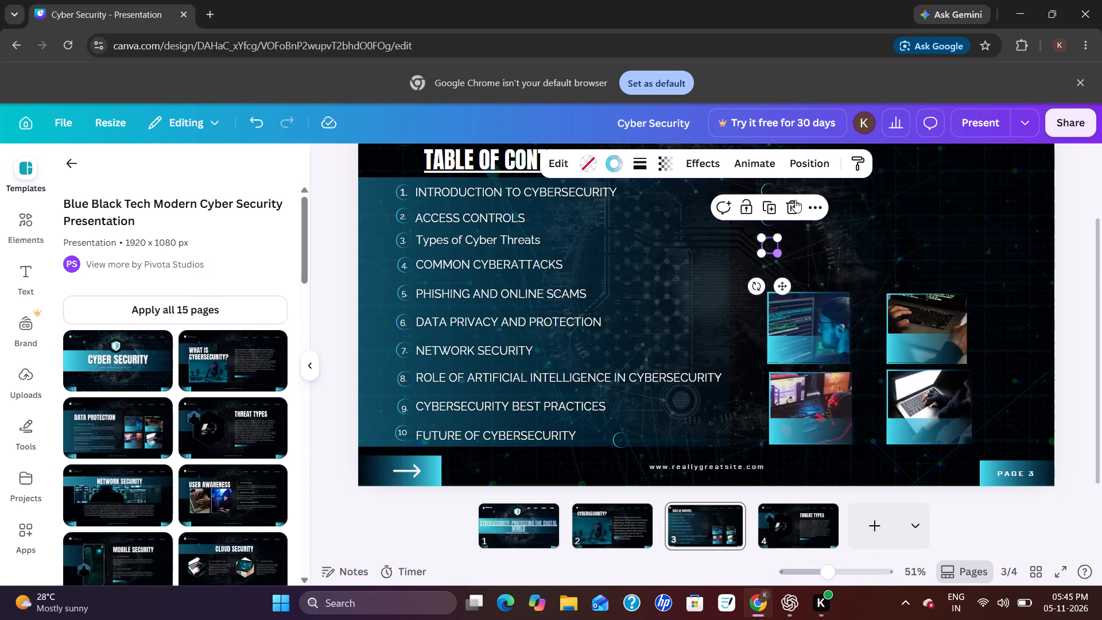
{"action": "left_click", "coordinate": [796, 199]}
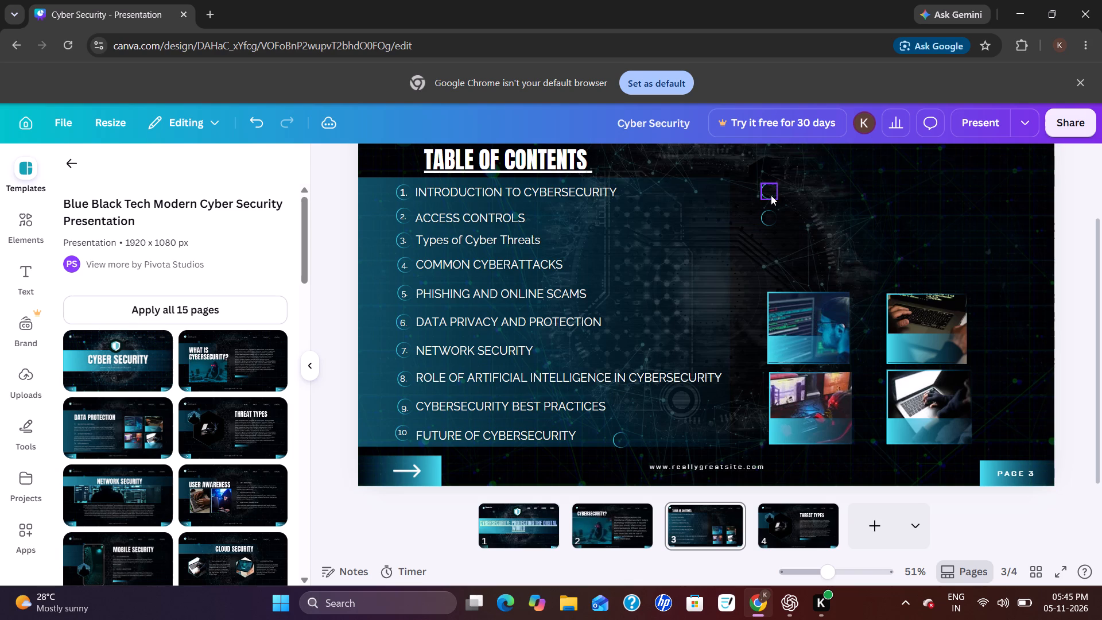
Duplicate the number 9 text from the list and place the copy inside the upper spare circle above the photos.
{"action": "left_click", "coordinate": [405, 409]}
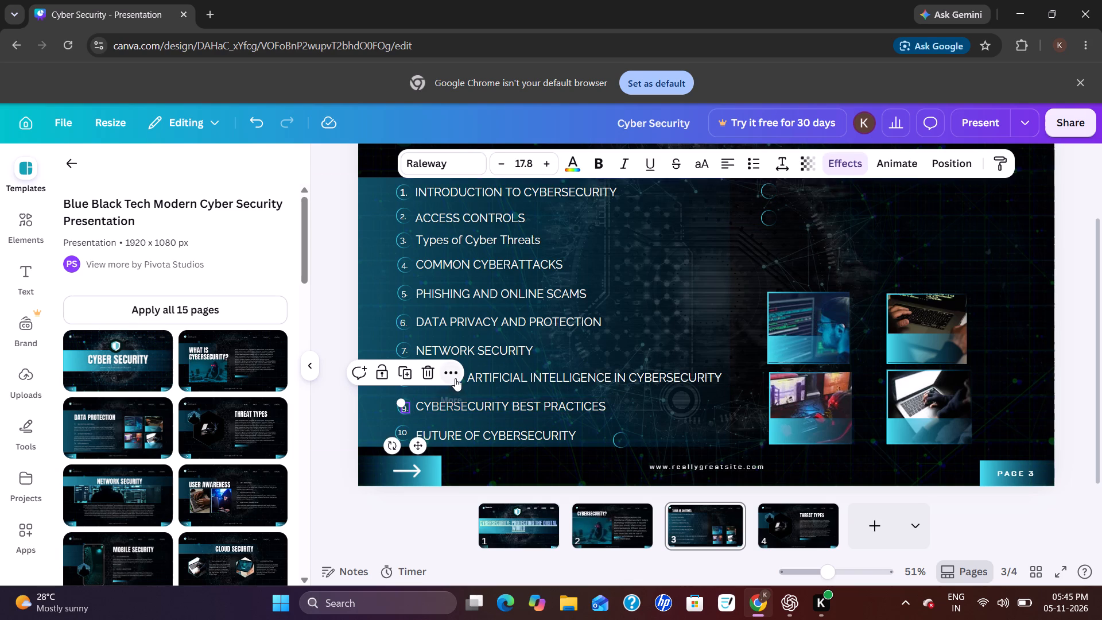
{"action": "left_click", "coordinate": [455, 378]}
{"action": "left_click", "coordinate": [531, 196]}
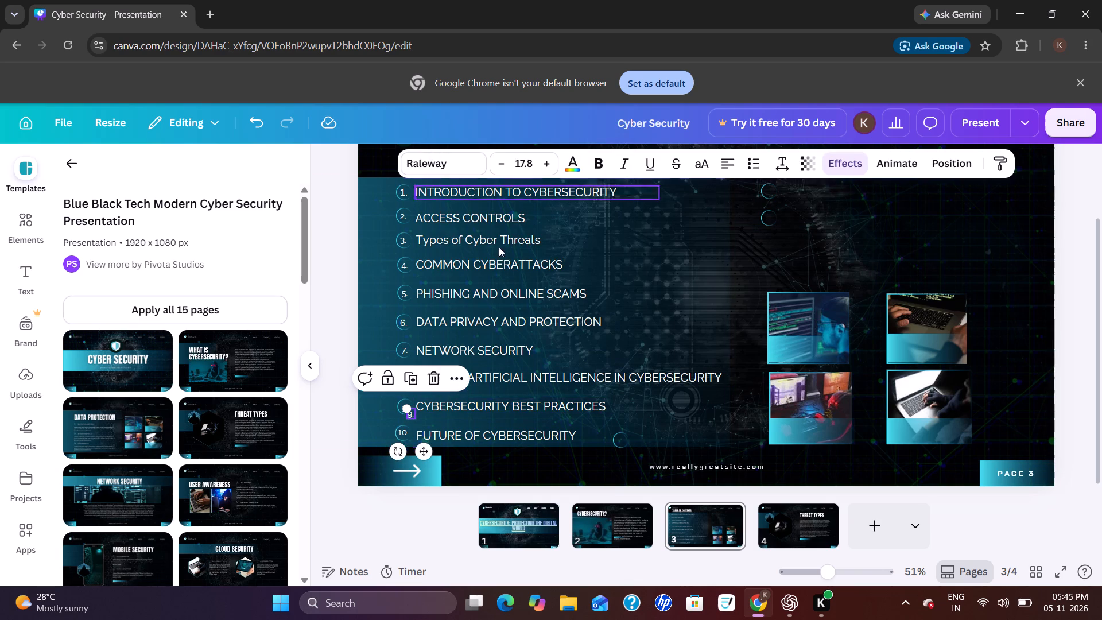
{"action": "left_click", "coordinate": [339, 454]}
{"action": "left_click_drag", "start_coordinate": [409, 416], "coordinate": [630, 292]}
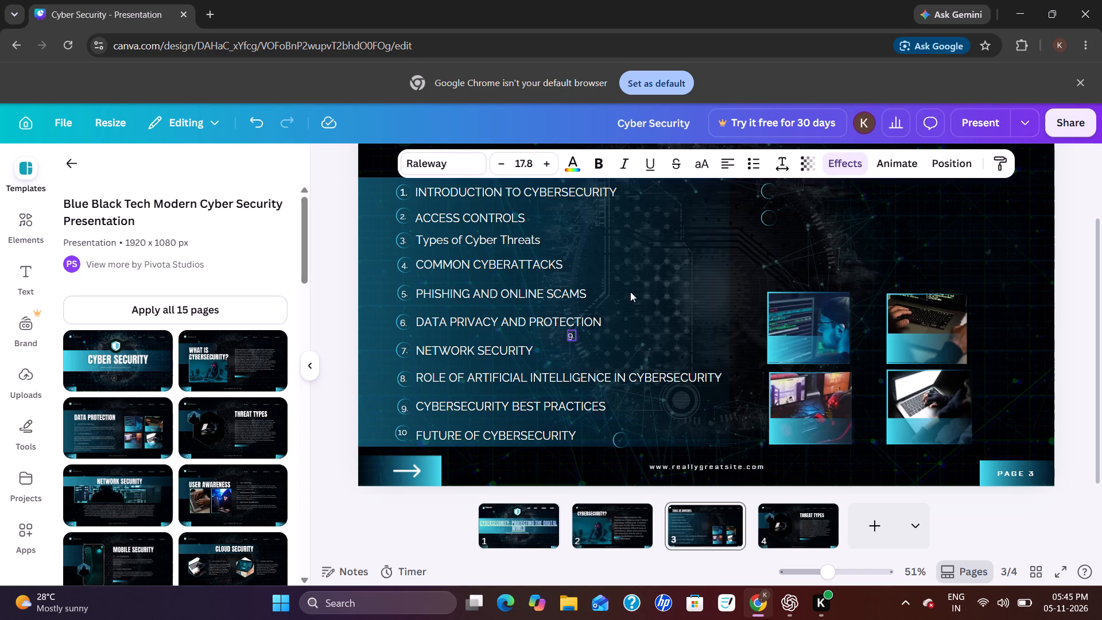
{"action": "left_click_drag", "start_coordinate": [630, 292], "coordinate": [769, 193]}
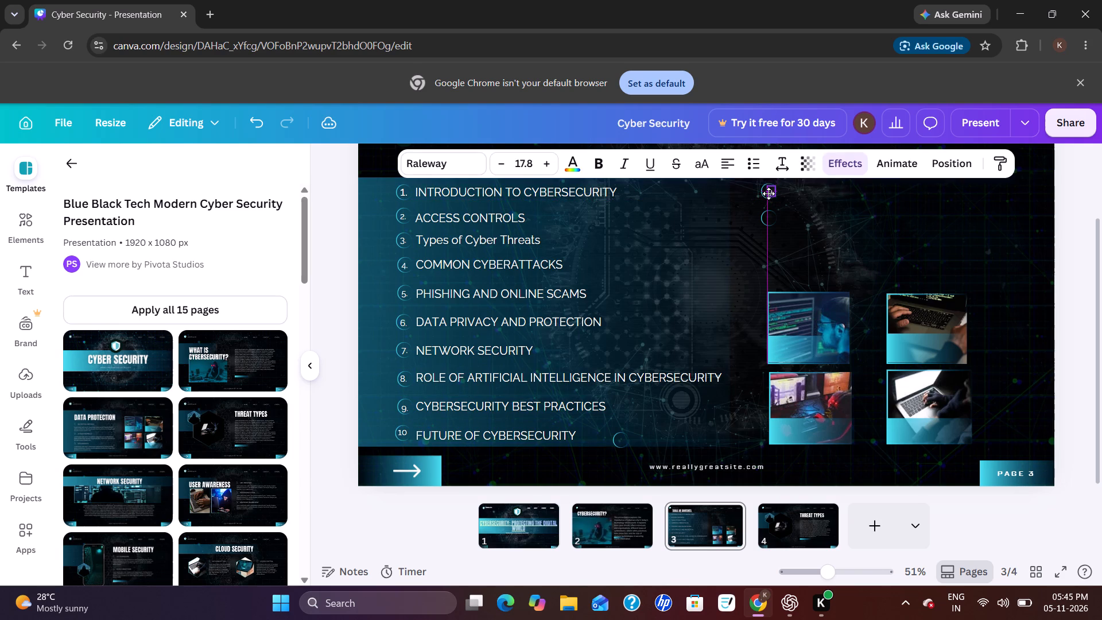
{"action": "left_click_drag", "start_coordinate": [769, 193], "coordinate": [767, 193]}
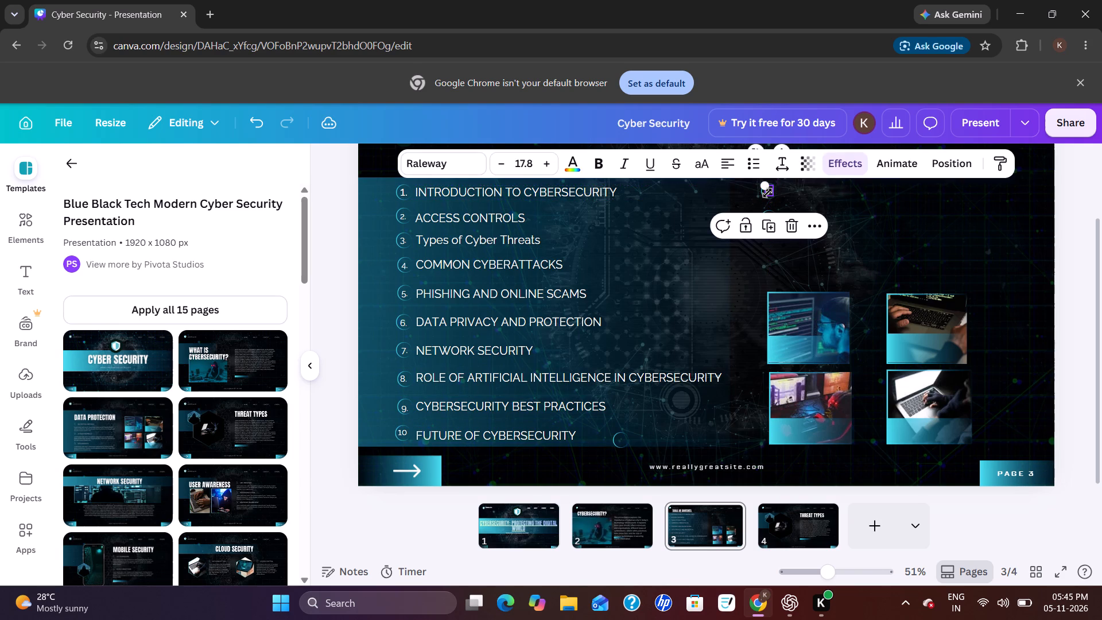
Duplicate the number text in the upper circle and place the copy inside the circle below it.
{"action": "left_click", "coordinate": [820, 230]}
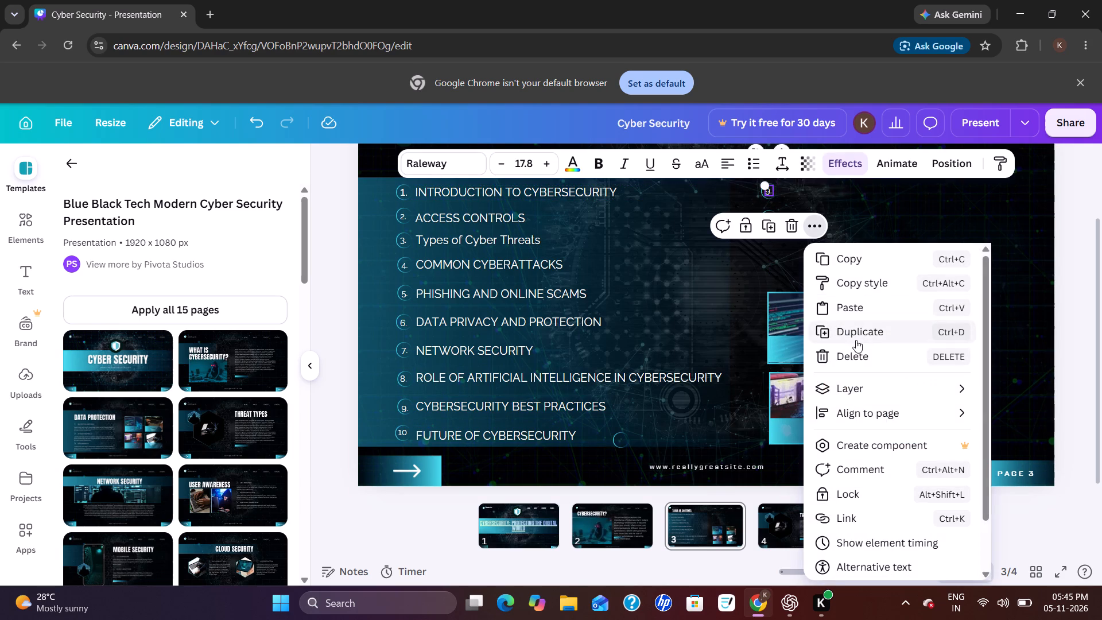
{"action": "left_click", "coordinate": [855, 342]}
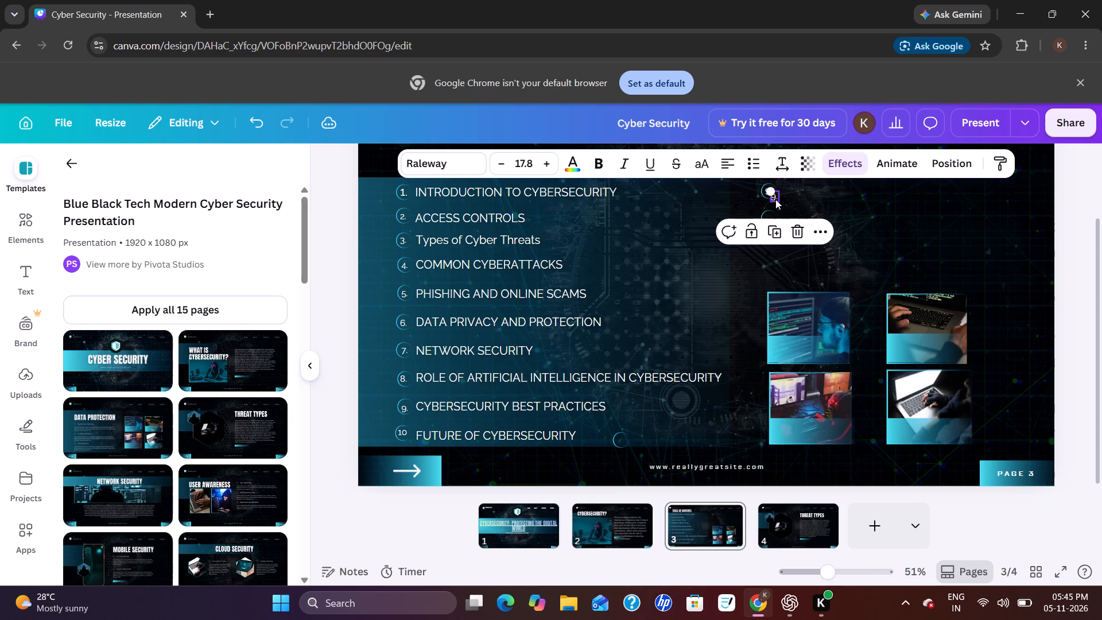
{"action": "left_click_drag", "start_coordinate": [775, 199], "coordinate": [768, 220]}
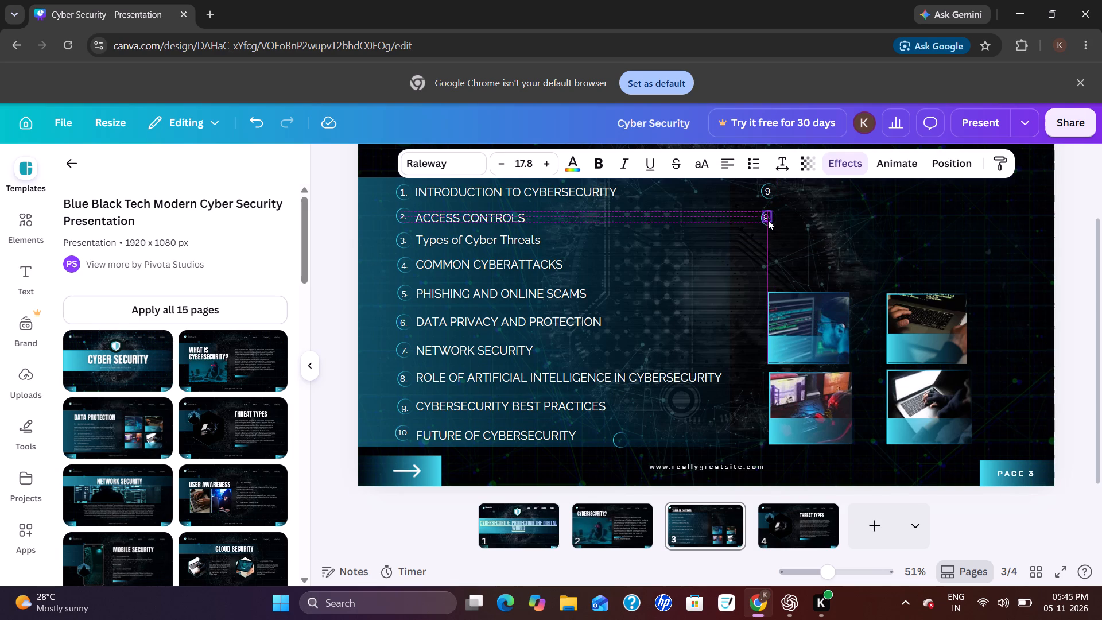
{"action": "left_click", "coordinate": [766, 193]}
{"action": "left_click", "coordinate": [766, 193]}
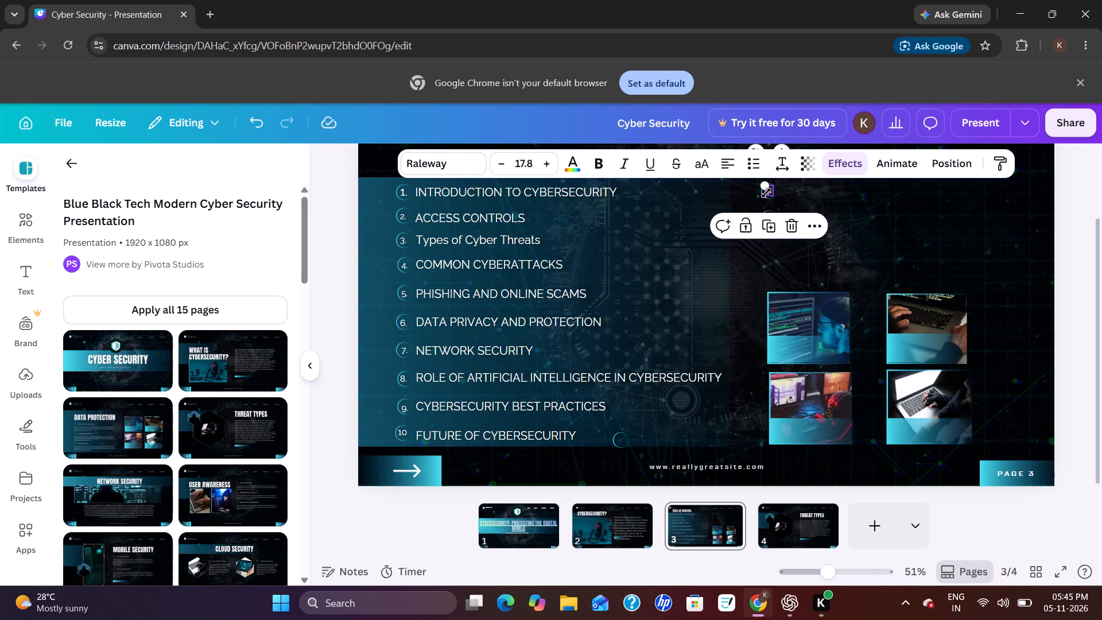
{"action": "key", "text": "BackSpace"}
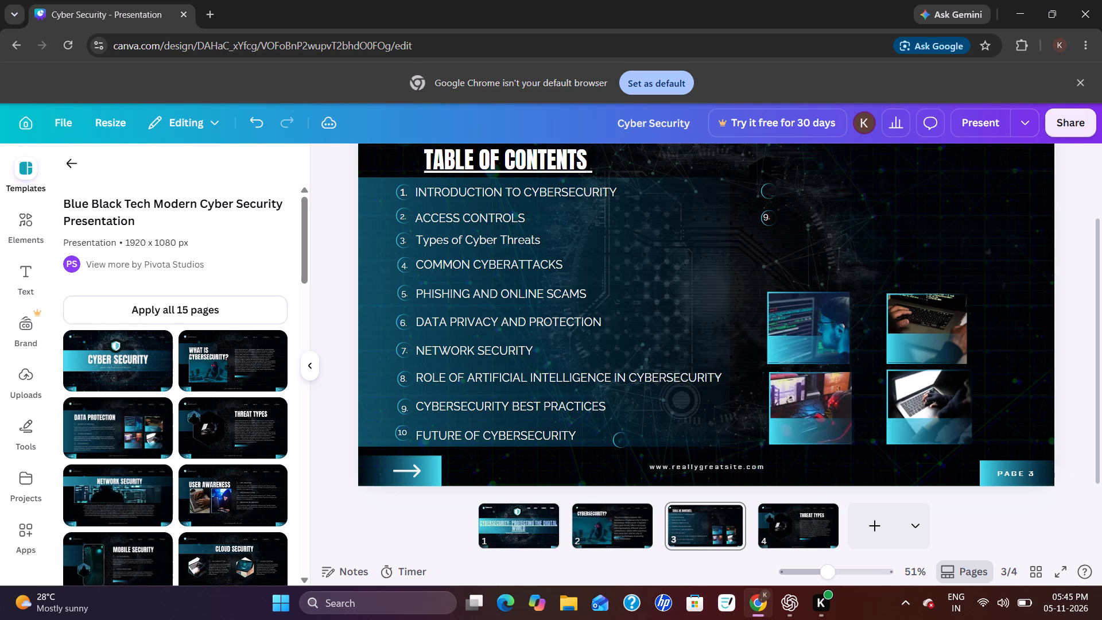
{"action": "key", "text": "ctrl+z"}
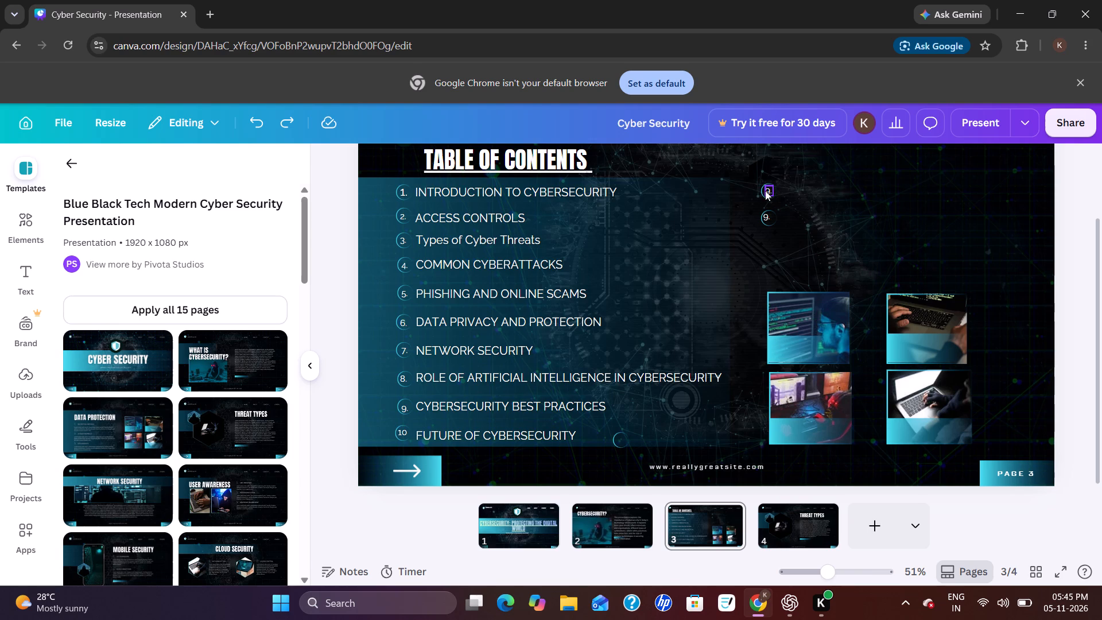
Change the number in the upper circle above the photos to 11, without a period.
{"action": "left_click", "coordinate": [765, 191]}
{"action": "left_click", "coordinate": [769, 191]}
{"action": "key", "text": "BackSpace"}
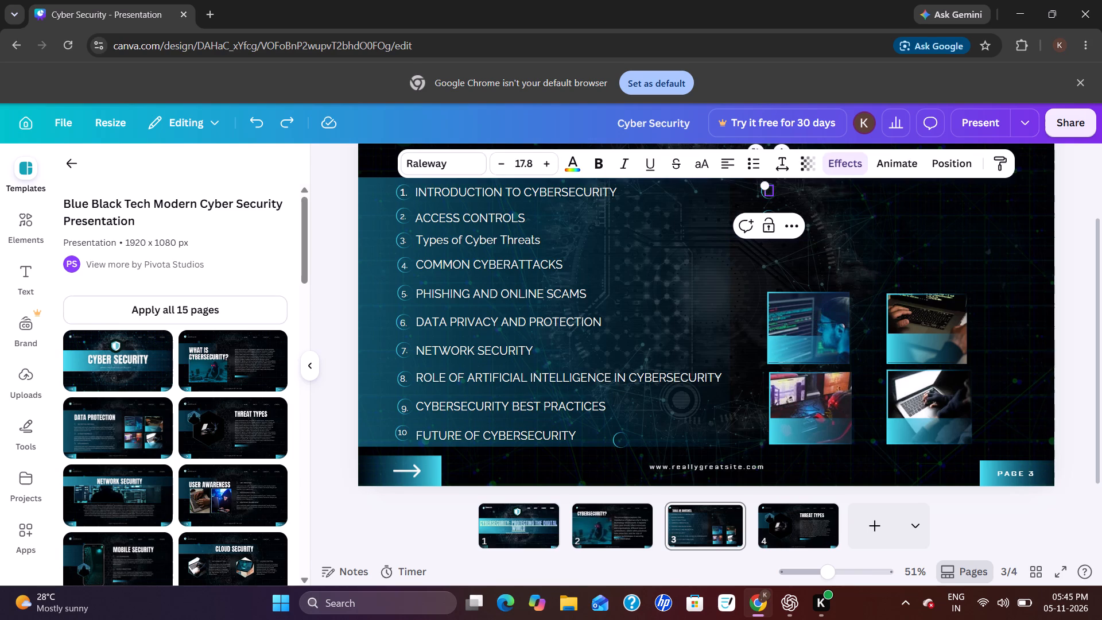
{"action": "key", "text": "BackSpace"}
{"action": "type", "text": "11."}
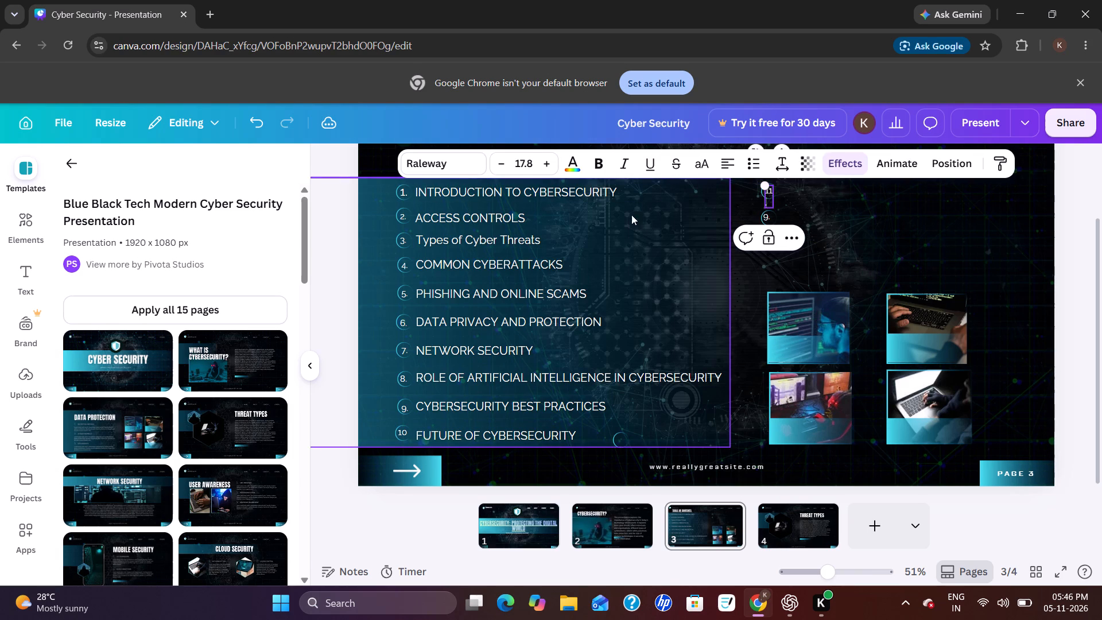
{"action": "key", "text": "BackSpace"}
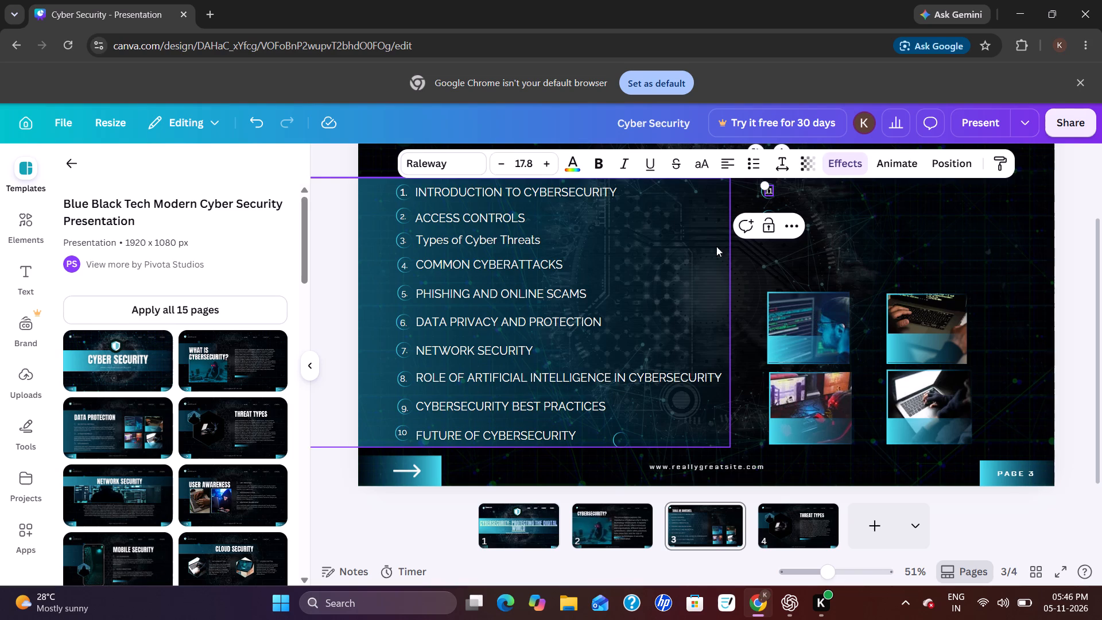
{"action": "left_click", "coordinate": [713, 257]}
Change the number in the lower circle above the photos to 12, without a period.
{"action": "left_click", "coordinate": [767, 216]}
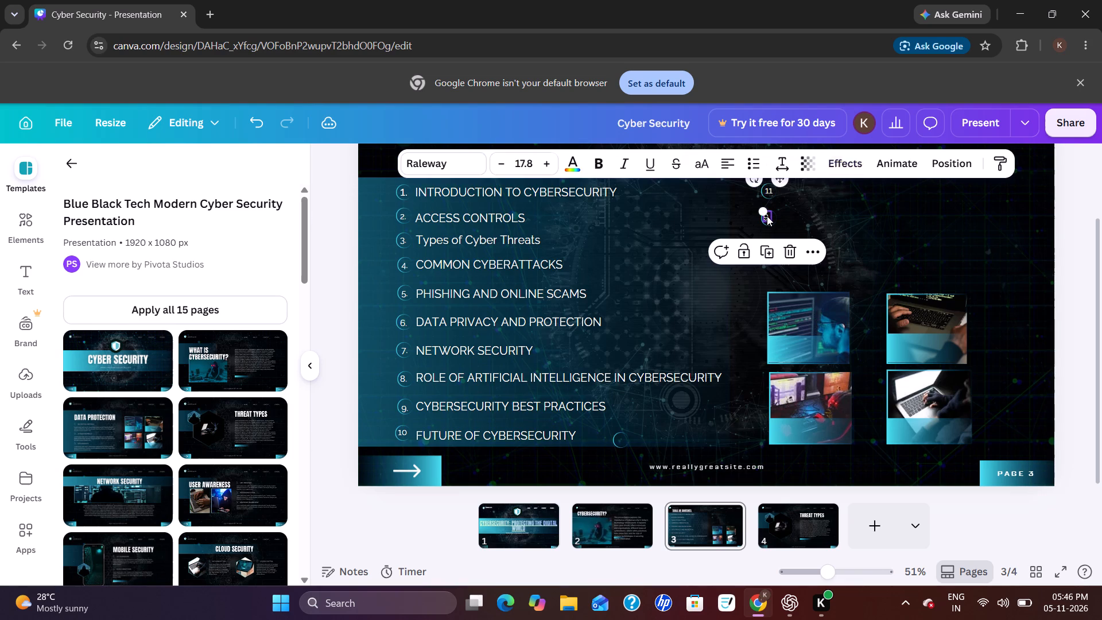
{"action": "left_click", "coordinate": [767, 216]}
{"action": "key", "text": "BackSpace"}
{"action": "key", "text": "BackSpace"}
{"action": "type", "text": "12"}
{"action": "key", "text": "BackSpace"}
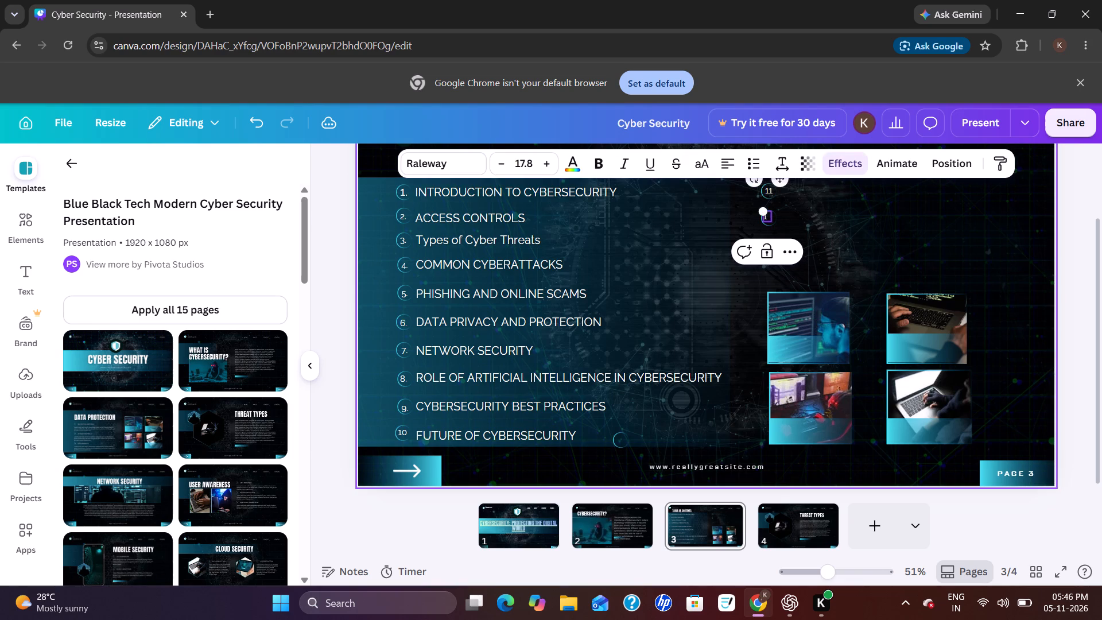
{"action": "key", "text": "BackSpace"}
{"action": "key", "text": "BackSpace"}
{"action": "key", "text": "BackSpace"}
{"action": "type", "text": "12"}
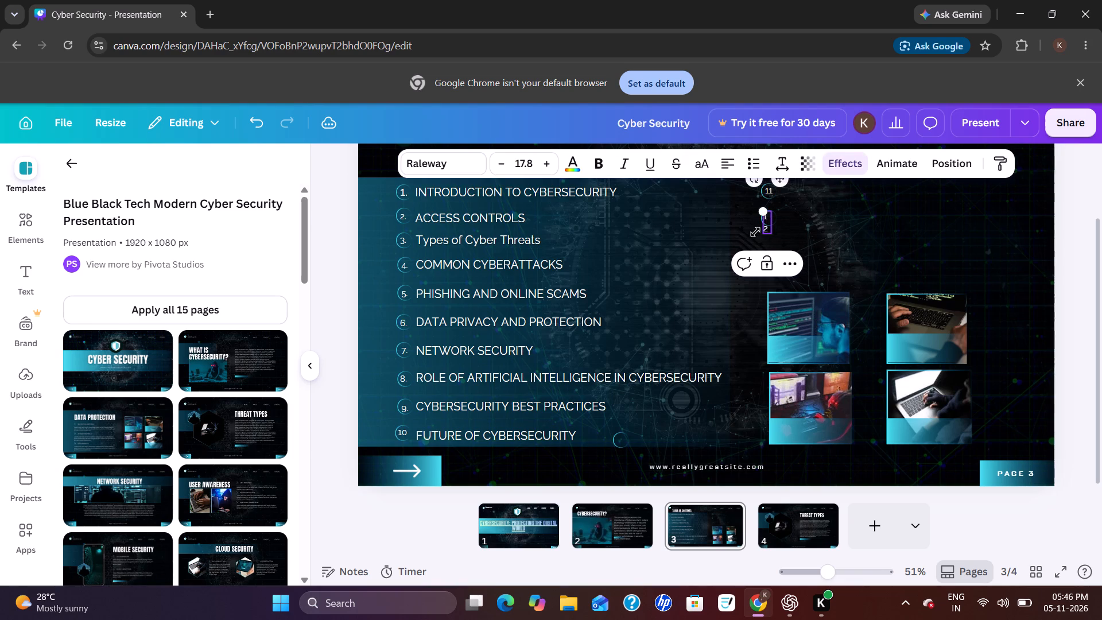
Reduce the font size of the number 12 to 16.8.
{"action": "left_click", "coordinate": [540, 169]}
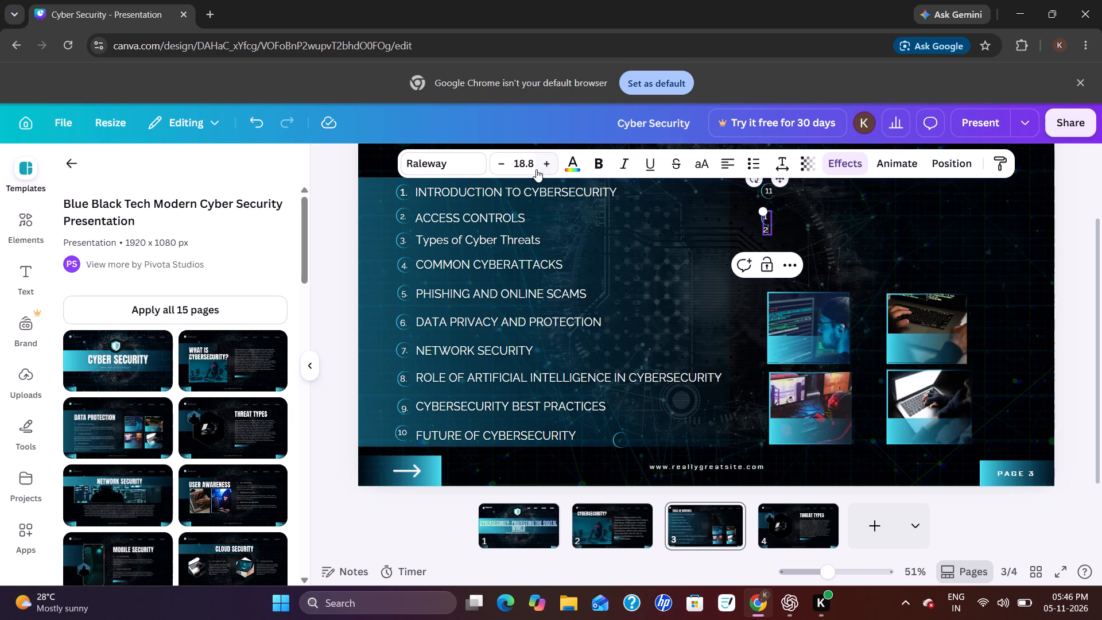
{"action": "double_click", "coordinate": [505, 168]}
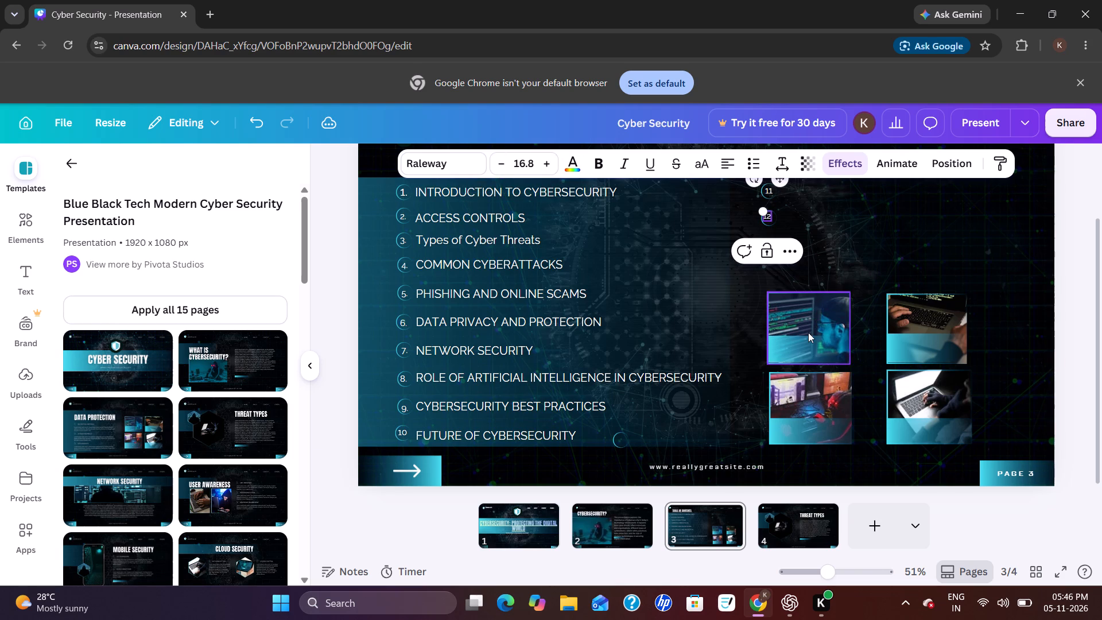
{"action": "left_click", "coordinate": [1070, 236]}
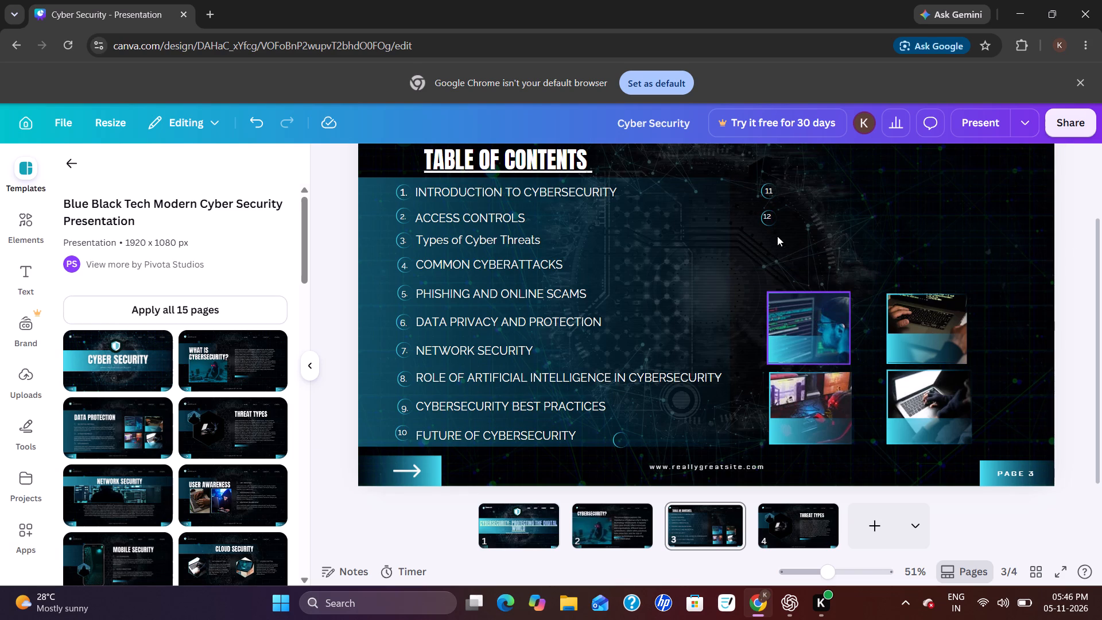
Enlarge the number 12 to font size 21 and widen its text box to about 39 so both digits share one line.
{"action": "left_click", "coordinate": [769, 220]}
{"action": "left_click", "coordinate": [769, 220]}
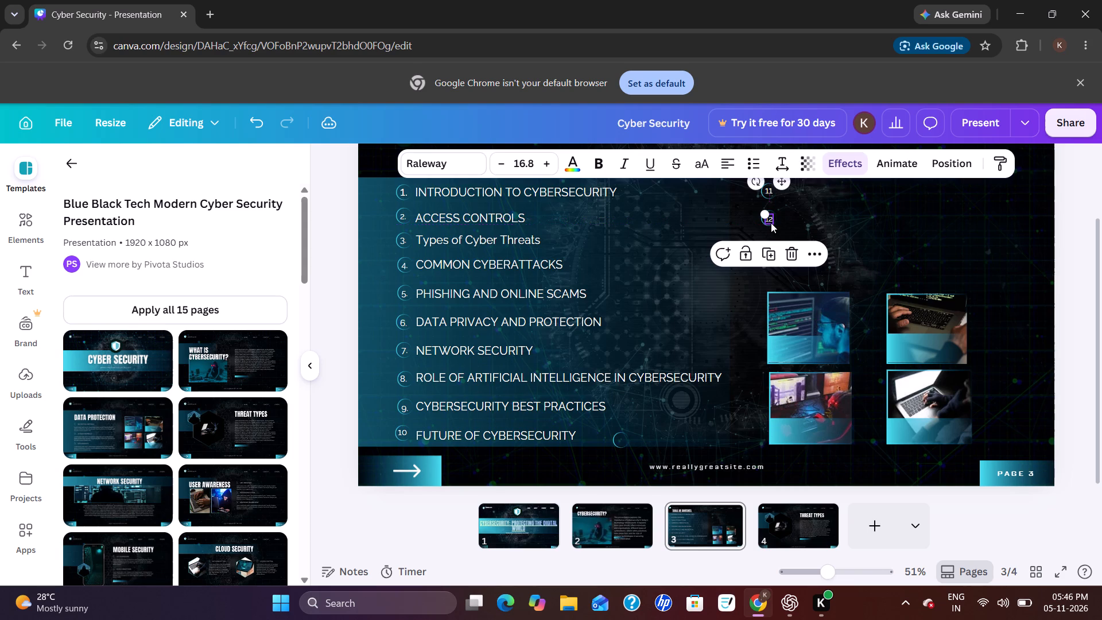
{"action": "left_click", "coordinate": [542, 166]}
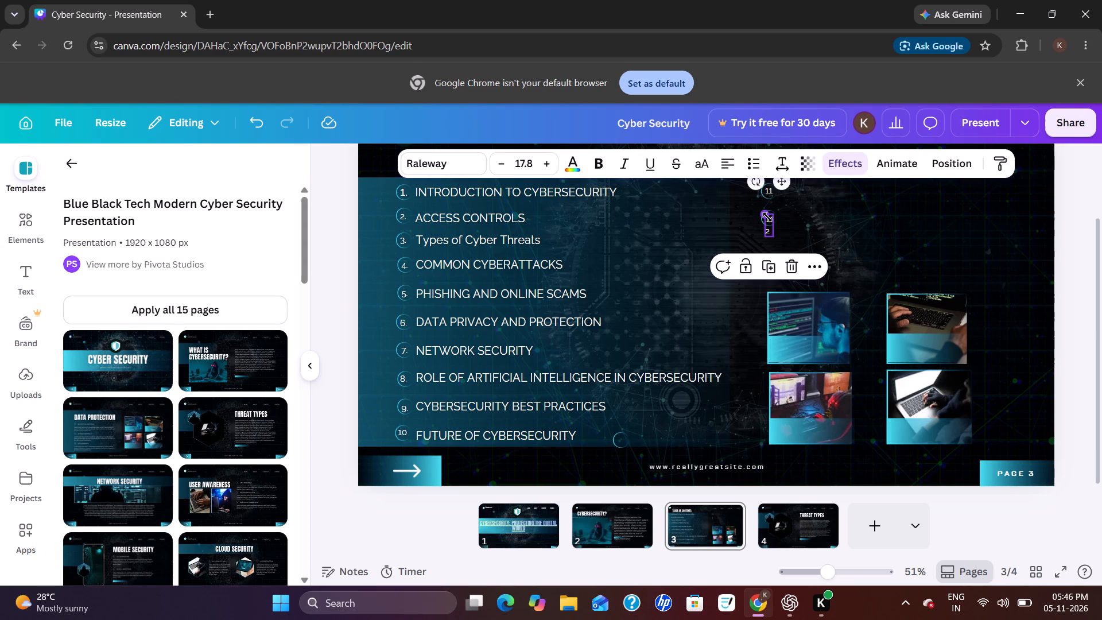
{"action": "left_click_drag", "start_coordinate": [767, 217], "coordinate": [759, 215]}
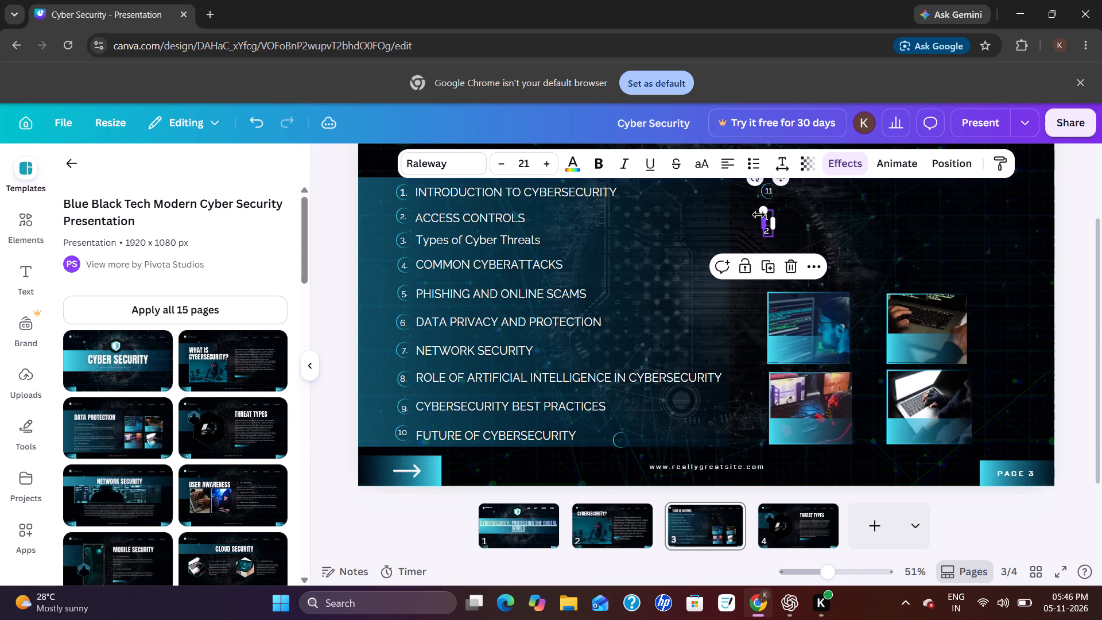
{"action": "left_click", "coordinate": [773, 223]}
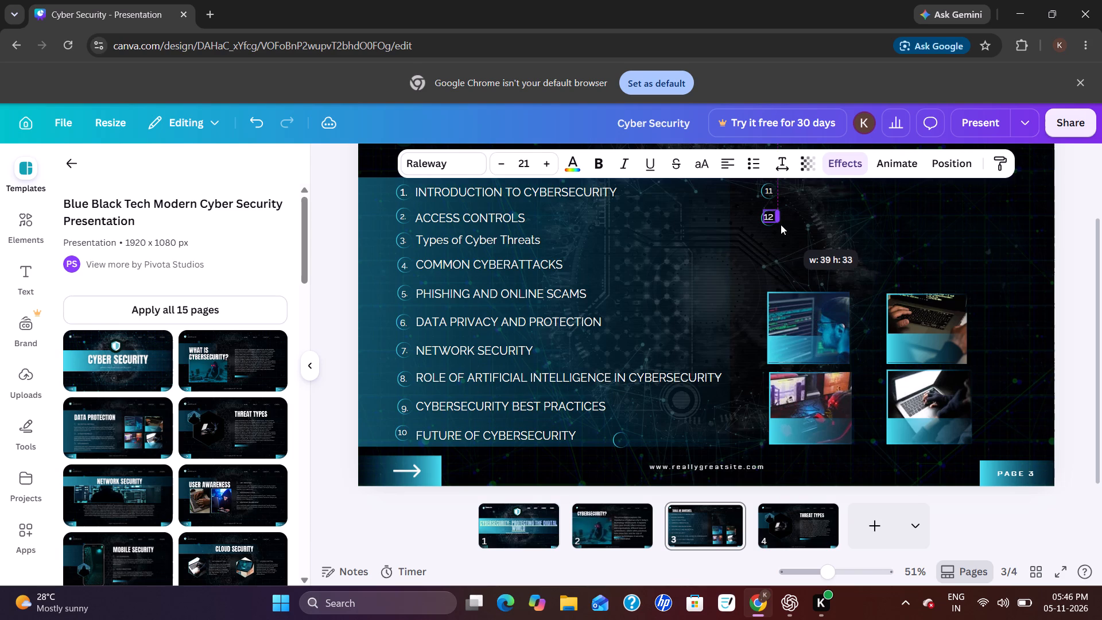
{"action": "left_click", "coordinate": [1081, 183]}
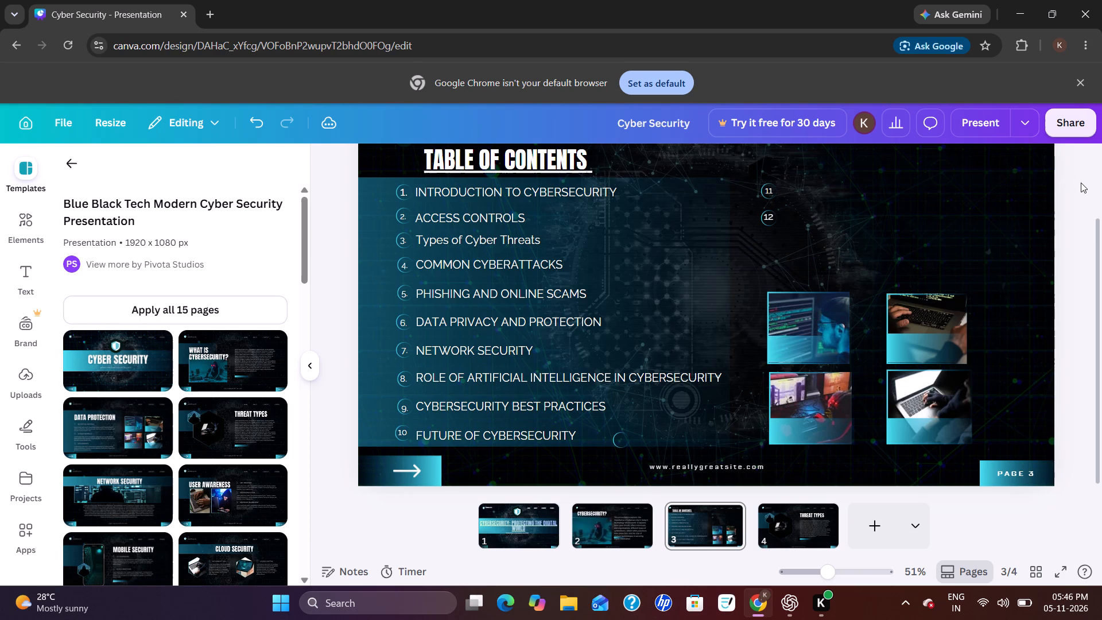
Duplicate the "Cybersecurity Best Practices" entry twice and place one copy beside number 11.
{"action": "left_click", "coordinate": [938, 264]}
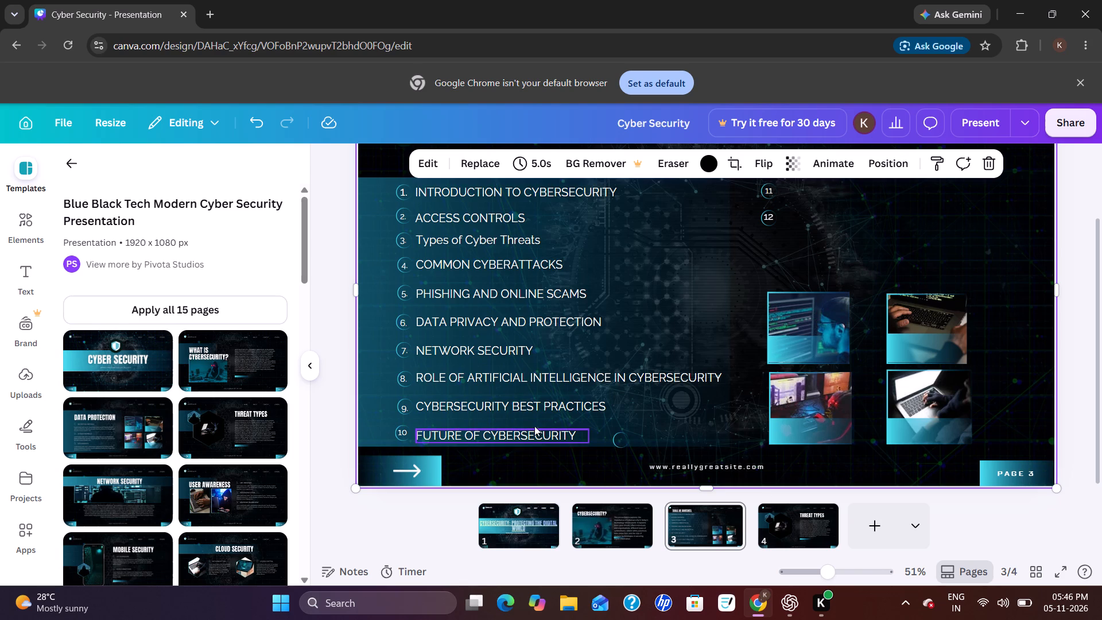
{"action": "left_click", "coordinate": [573, 410]}
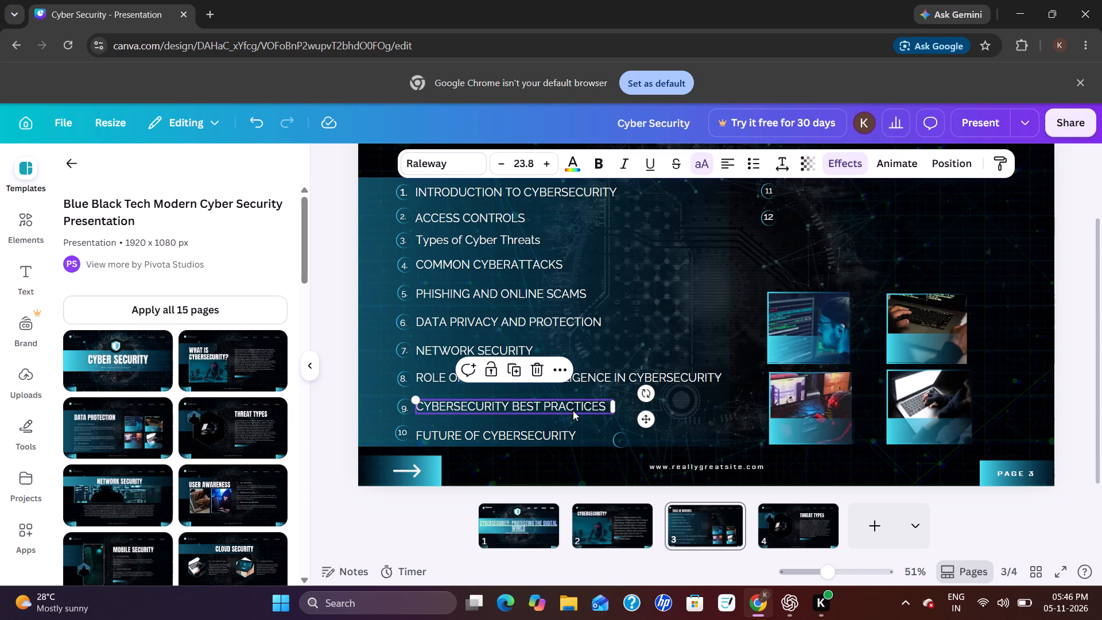
{"action": "left_click", "coordinate": [568, 370]}
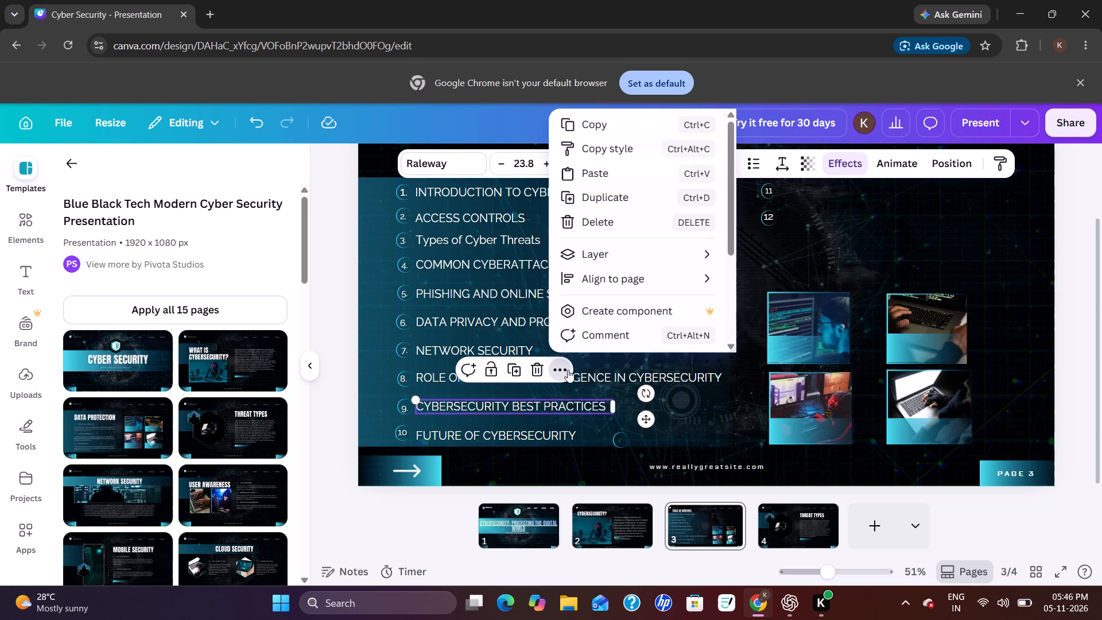
{"action": "left_click", "coordinate": [635, 195]}
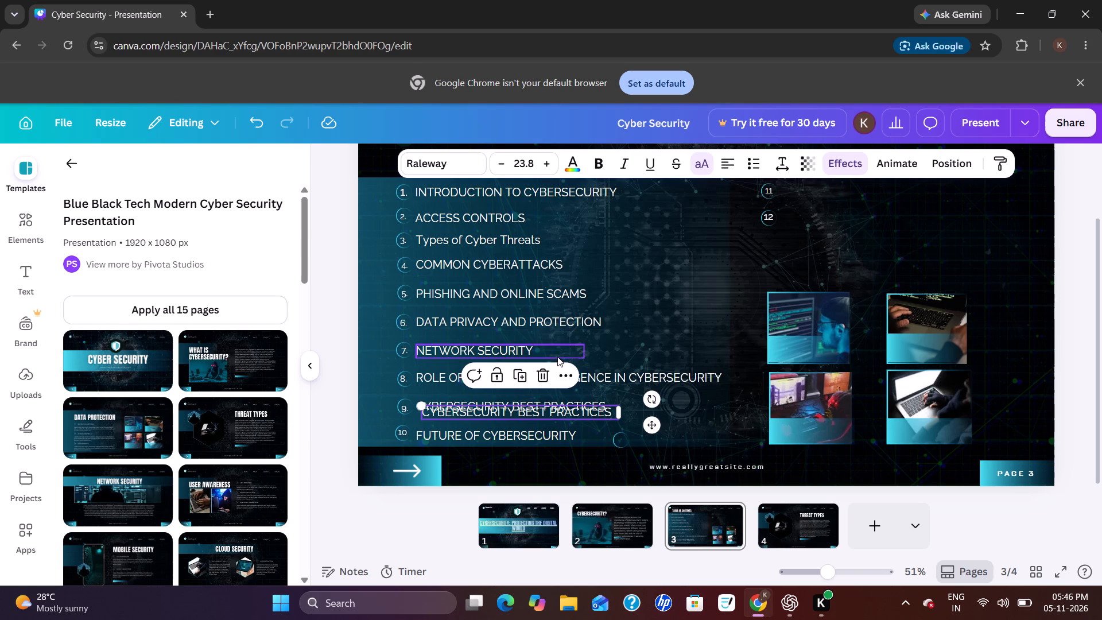
{"action": "left_click", "coordinate": [565, 383]}
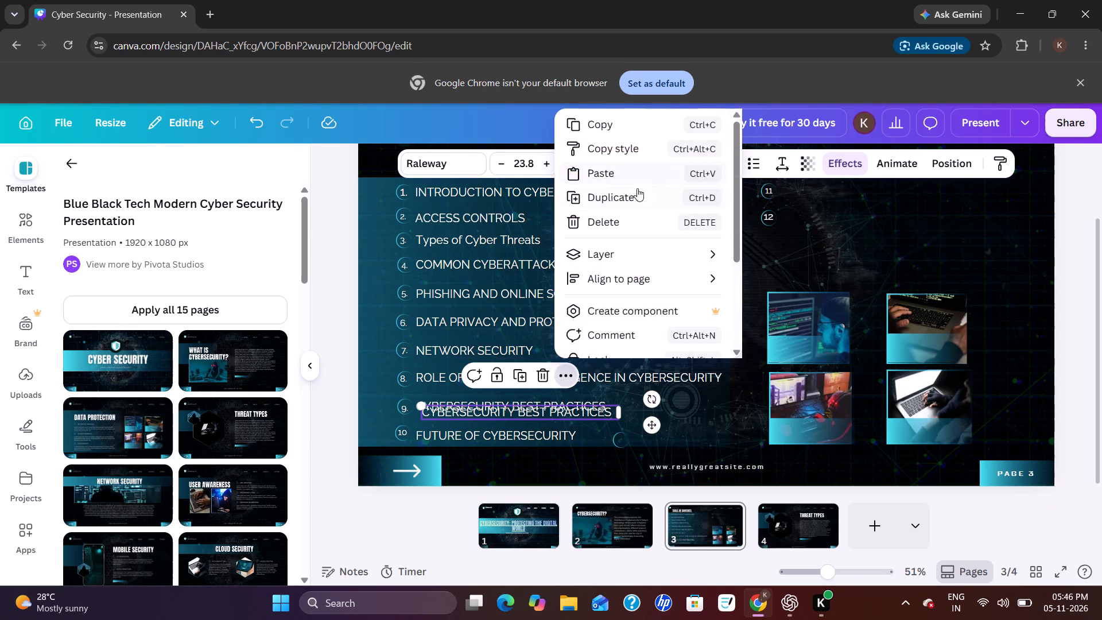
{"action": "left_click", "coordinate": [635, 192]}
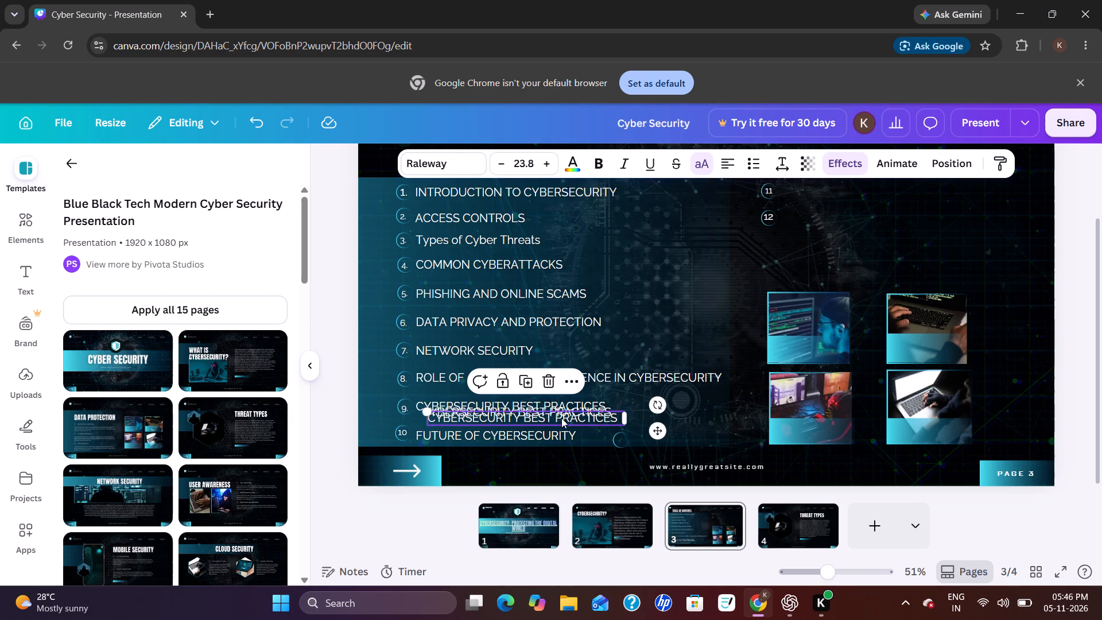
{"action": "left_click_drag", "start_coordinate": [561, 418], "coordinate": [917, 191]}
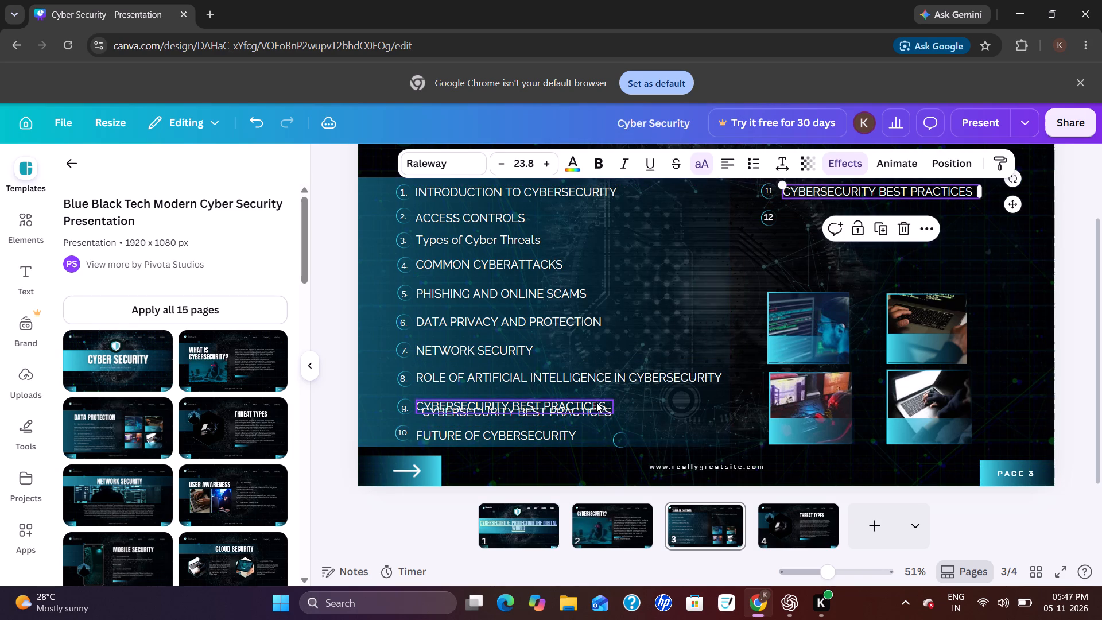
Move another "Cybersecurity Best Practices" text from row 9 to beside number 12, level with the Access Controls entry.
{"action": "left_click", "coordinate": [596, 402]}
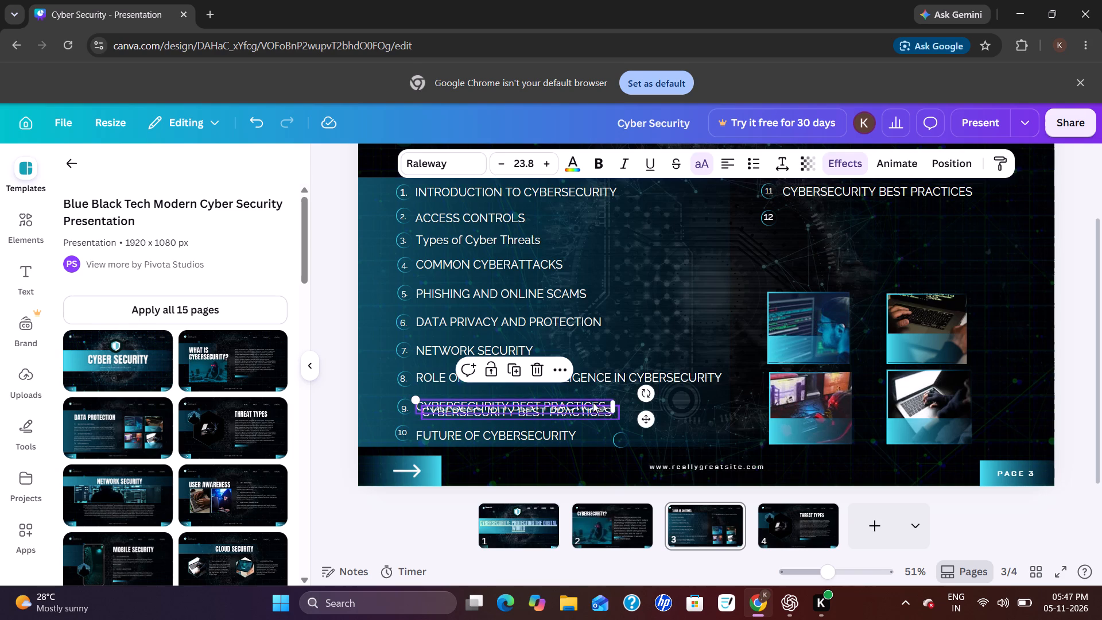
{"action": "left_click_drag", "start_coordinate": [595, 410], "coordinate": [601, 406]}
{"action": "left_click_drag", "start_coordinate": [601, 406], "coordinate": [950, 228]}
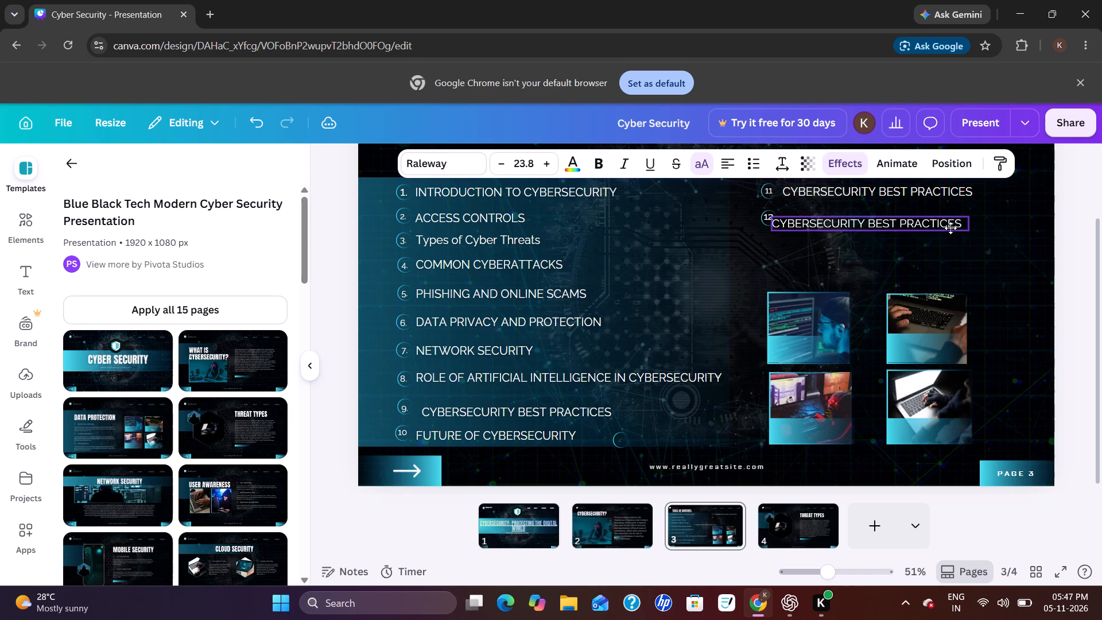
{"action": "left_click_drag", "start_coordinate": [950, 228], "coordinate": [965, 222]}
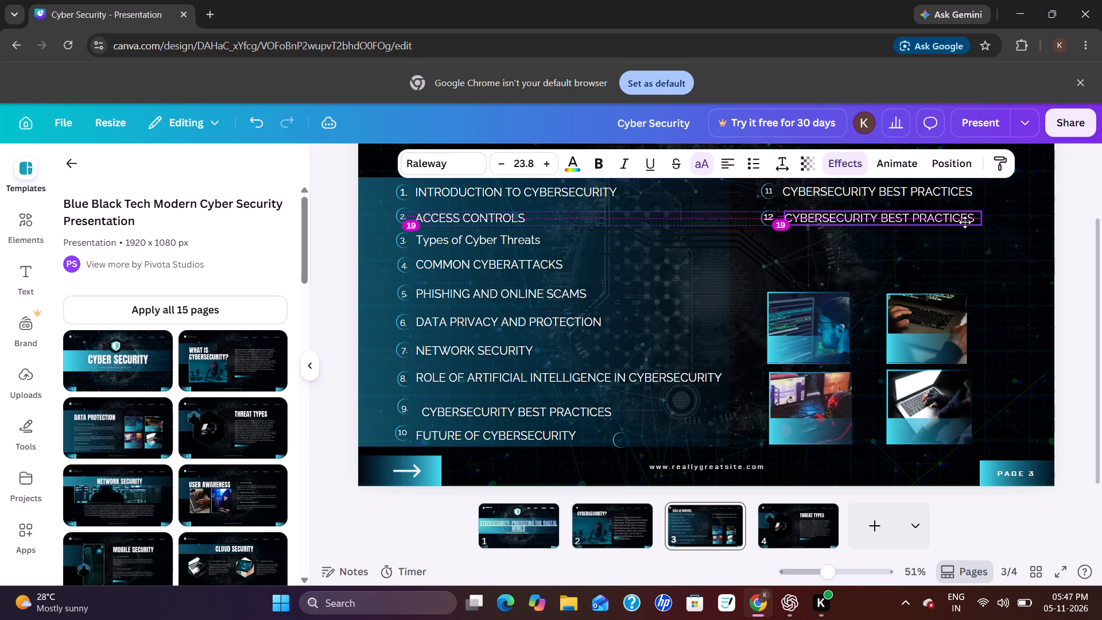
{"action": "left_click_drag", "start_coordinate": [965, 222], "coordinate": [963, 223]}
{"action": "left_click", "coordinate": [963, 223]}
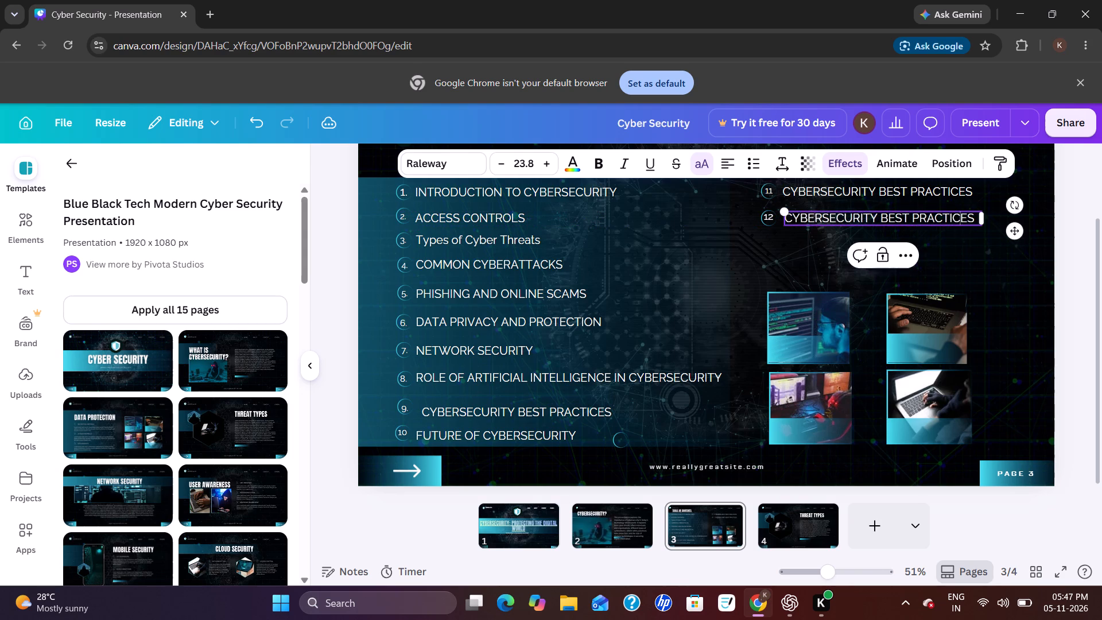
Align the remaining "Cybersecurity Best Practices" text beside number 9 with the other entries in its column.
{"action": "left_click_drag", "start_coordinate": [585, 417], "coordinate": [582, 410]}
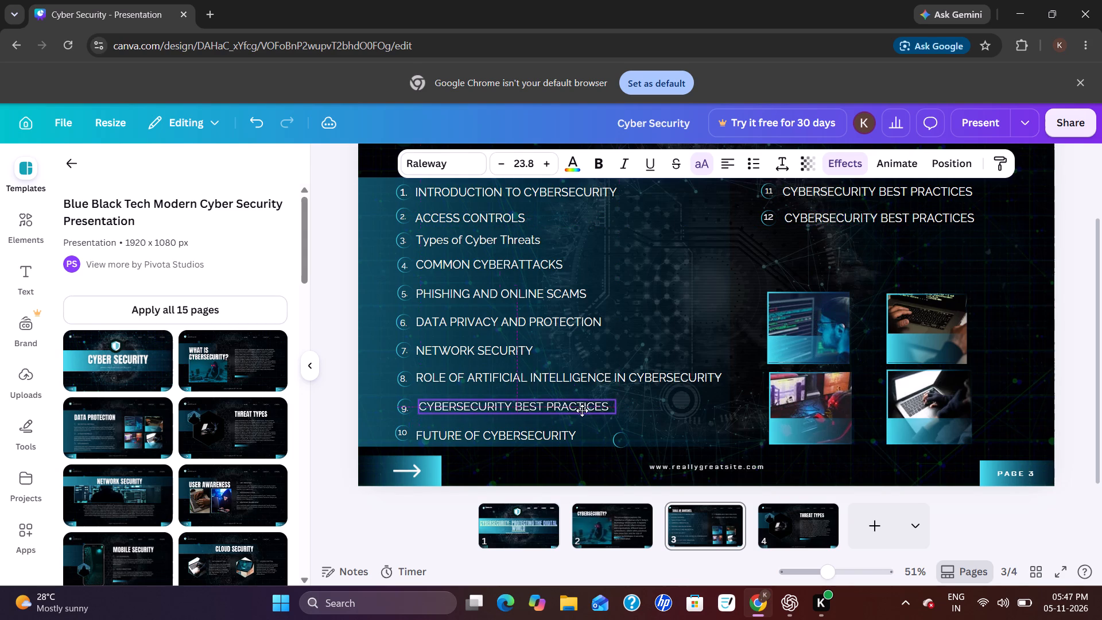
{"action": "left_click_drag", "start_coordinate": [582, 410], "coordinate": [581, 409]}
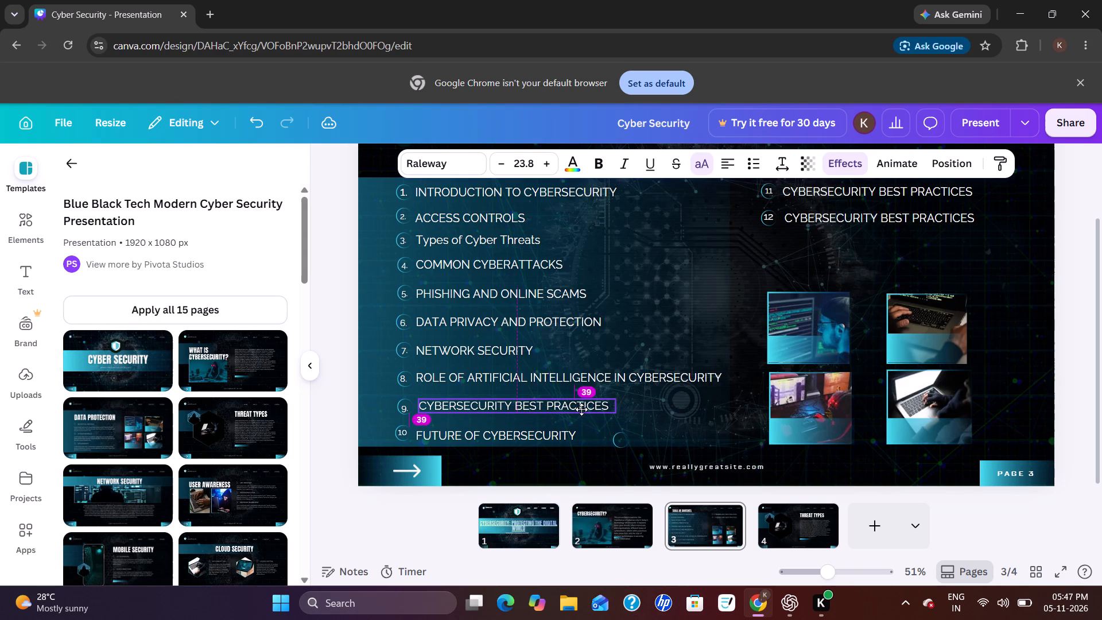
{"action": "left_click_drag", "start_coordinate": [581, 409], "coordinate": [581, 412]}
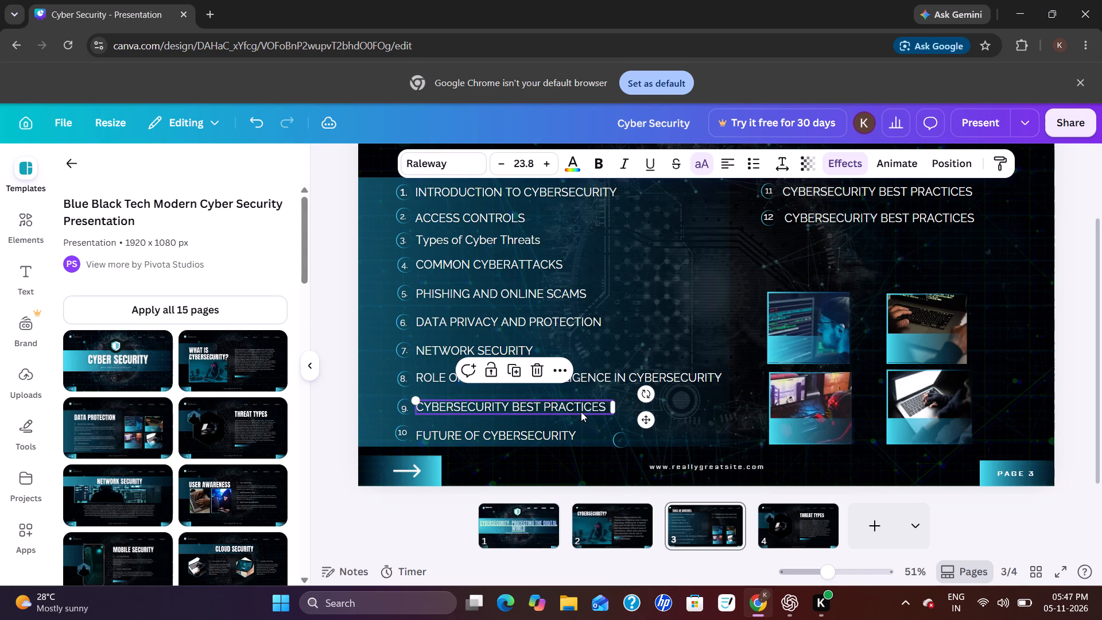
{"action": "double_click", "coordinate": [838, 189]}
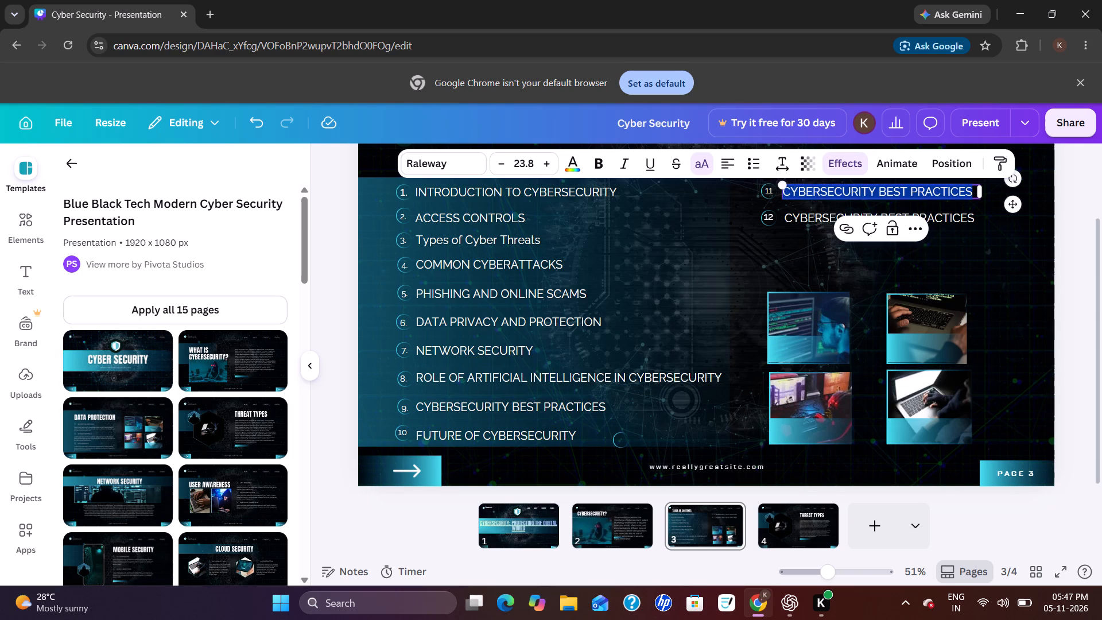
{"action": "key", "text": "BackSpace"}
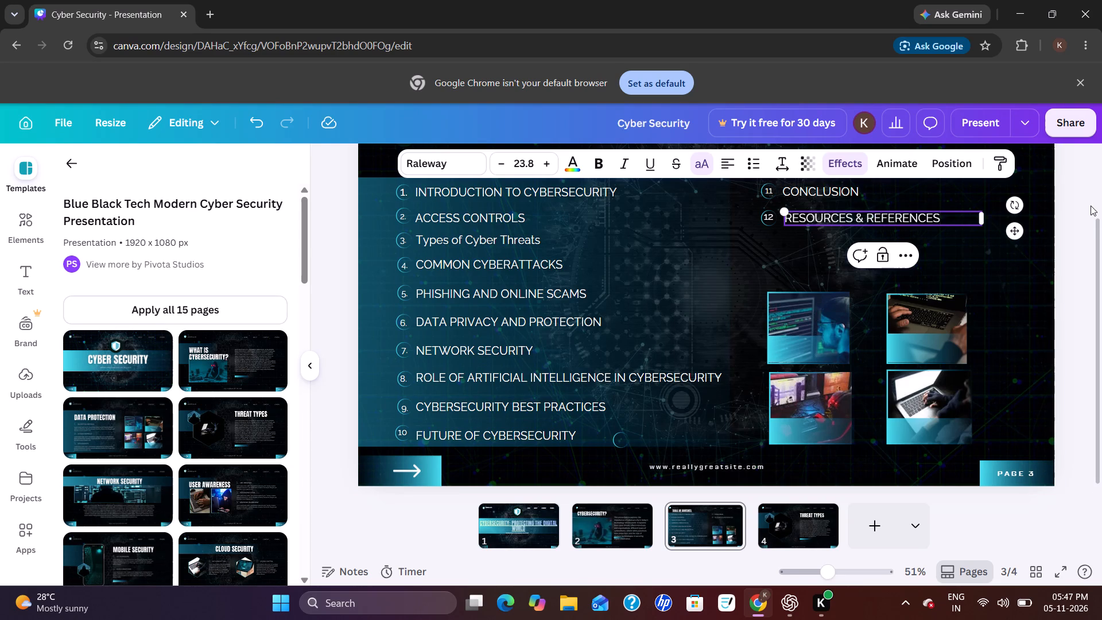
{"action": "left_click", "coordinate": [1094, 250]}
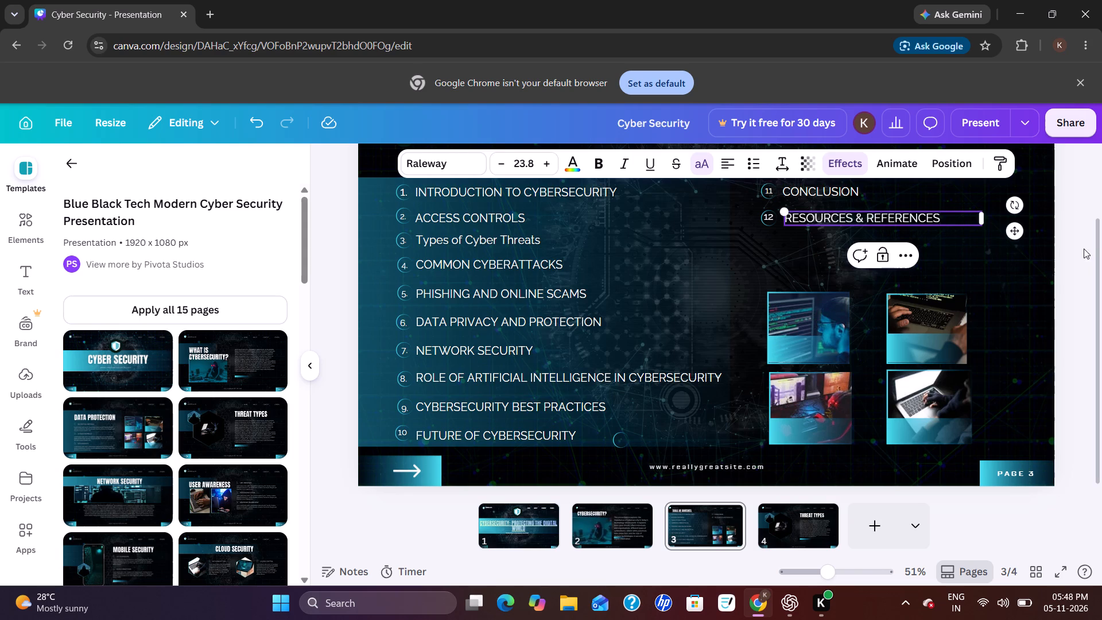
{"action": "left_click", "coordinate": [1079, 248]}
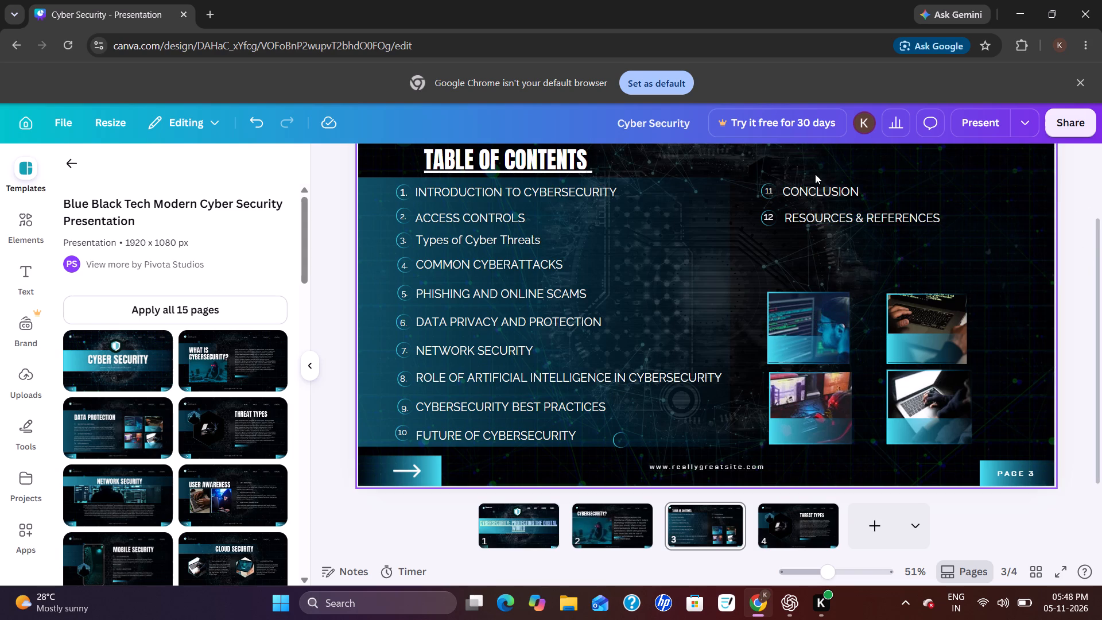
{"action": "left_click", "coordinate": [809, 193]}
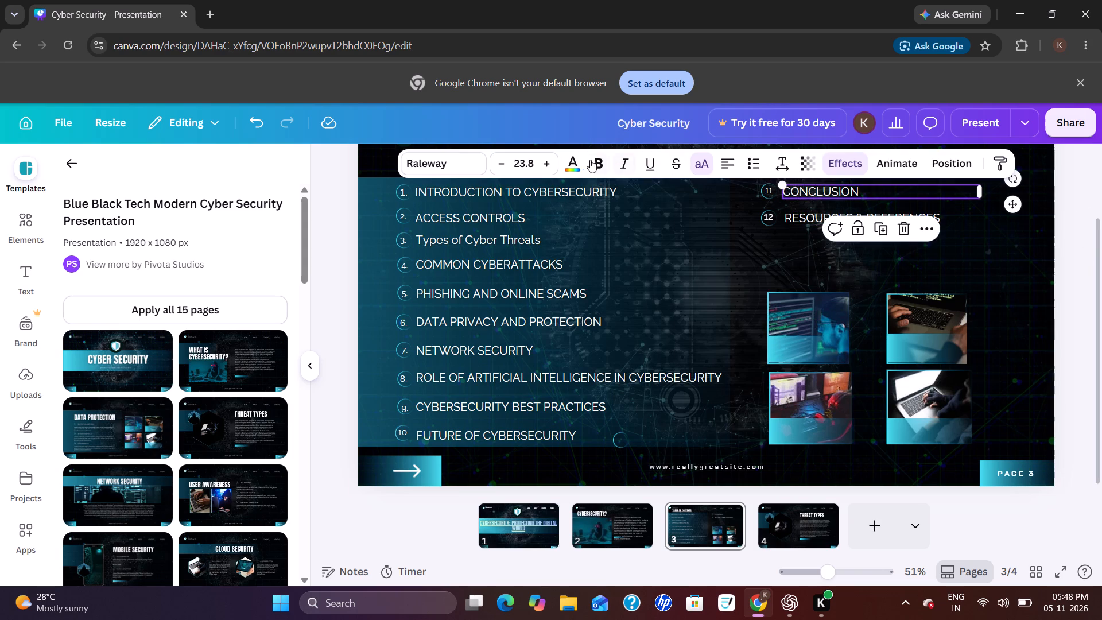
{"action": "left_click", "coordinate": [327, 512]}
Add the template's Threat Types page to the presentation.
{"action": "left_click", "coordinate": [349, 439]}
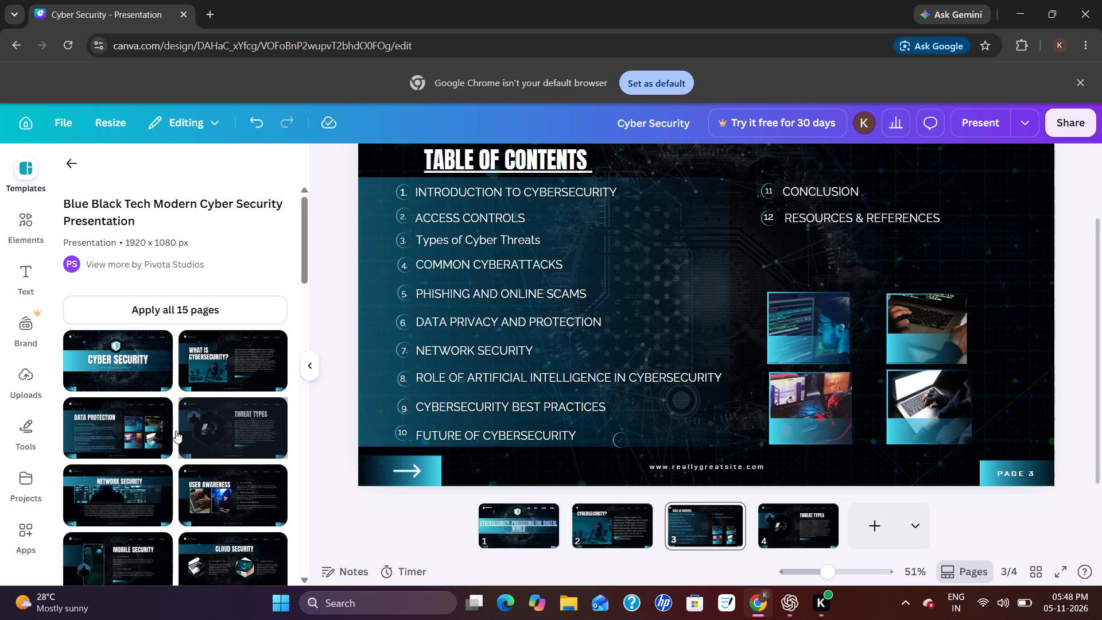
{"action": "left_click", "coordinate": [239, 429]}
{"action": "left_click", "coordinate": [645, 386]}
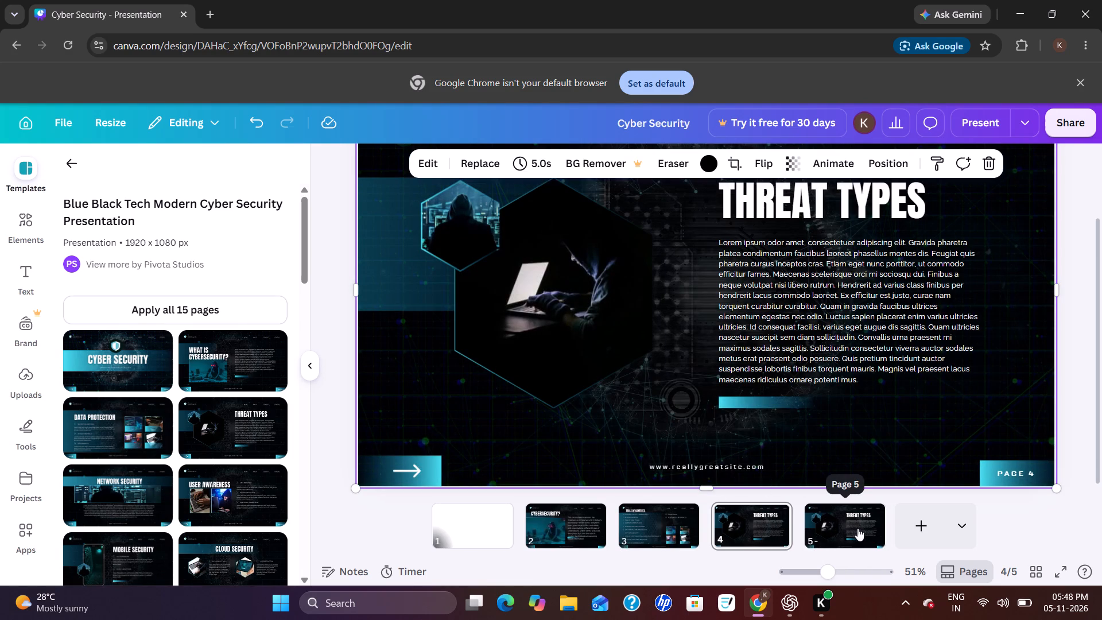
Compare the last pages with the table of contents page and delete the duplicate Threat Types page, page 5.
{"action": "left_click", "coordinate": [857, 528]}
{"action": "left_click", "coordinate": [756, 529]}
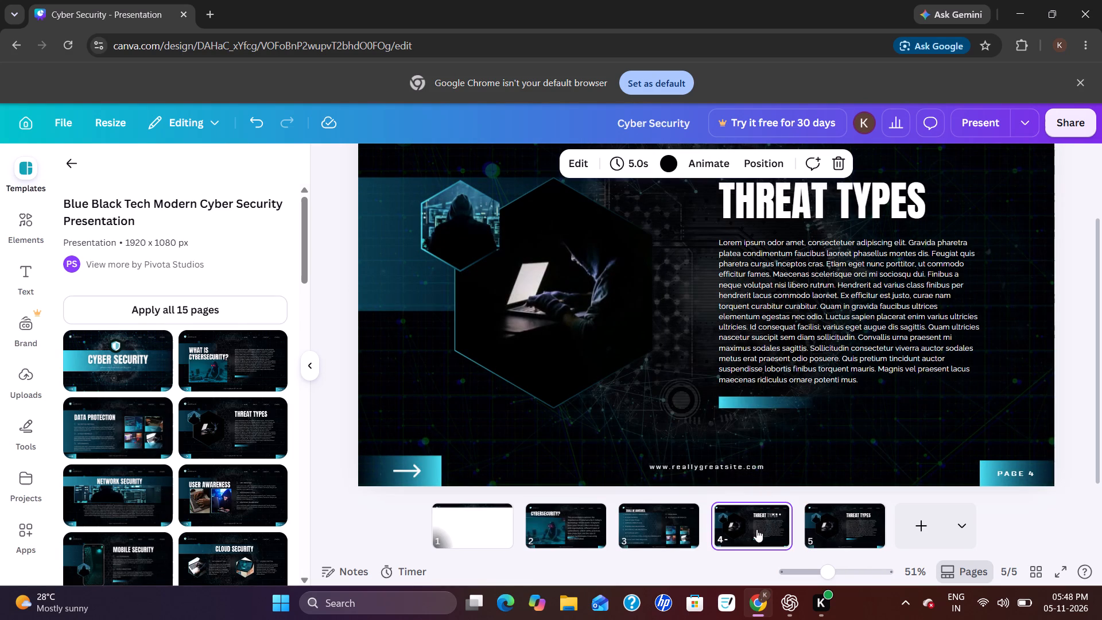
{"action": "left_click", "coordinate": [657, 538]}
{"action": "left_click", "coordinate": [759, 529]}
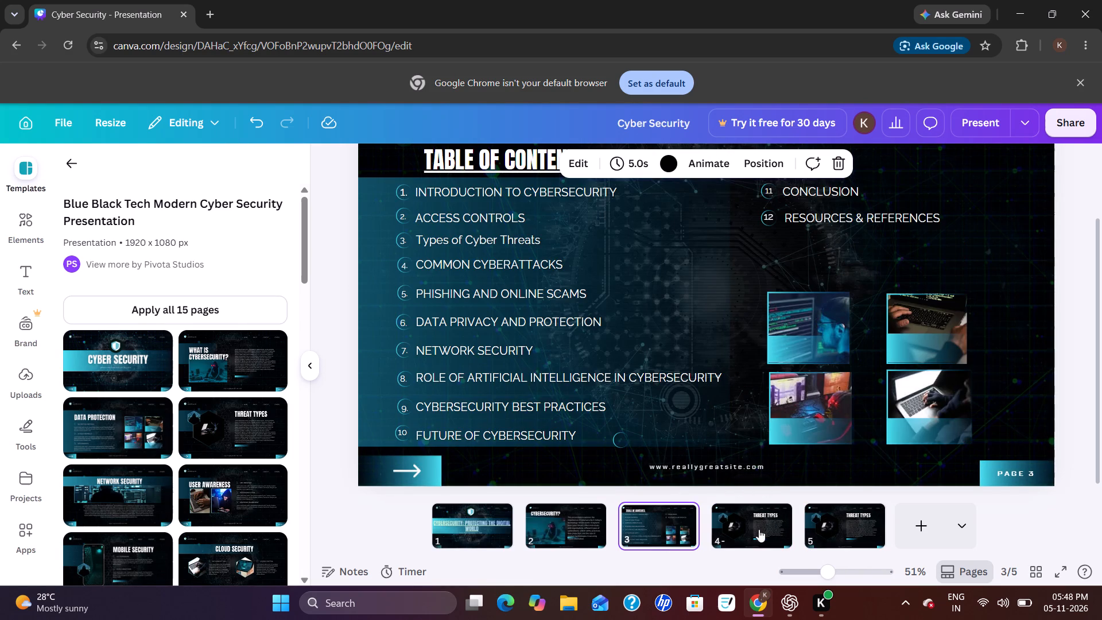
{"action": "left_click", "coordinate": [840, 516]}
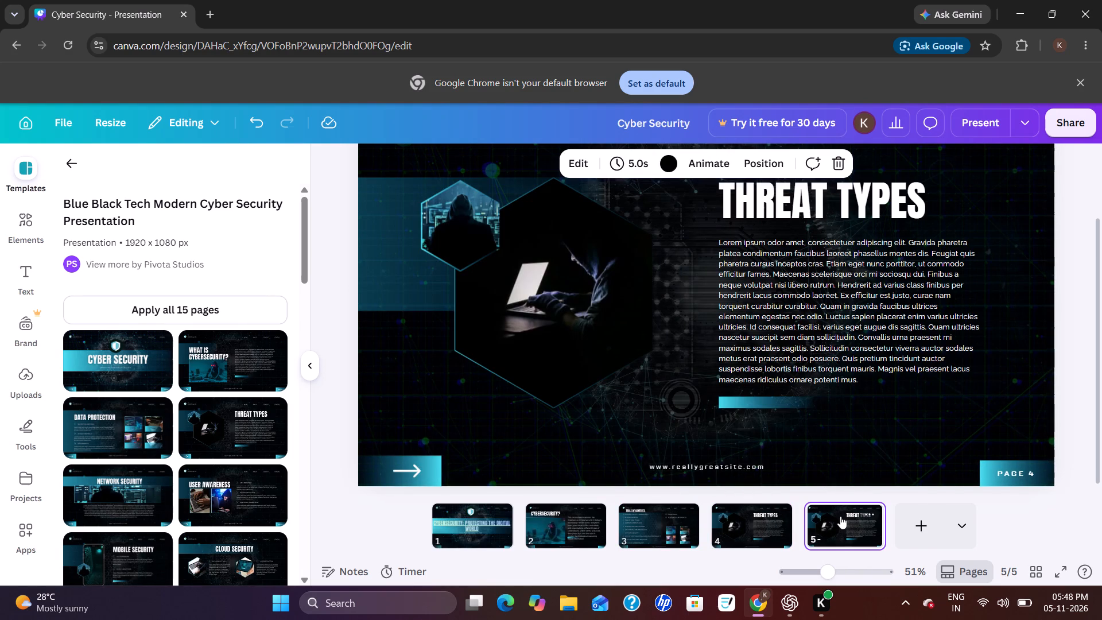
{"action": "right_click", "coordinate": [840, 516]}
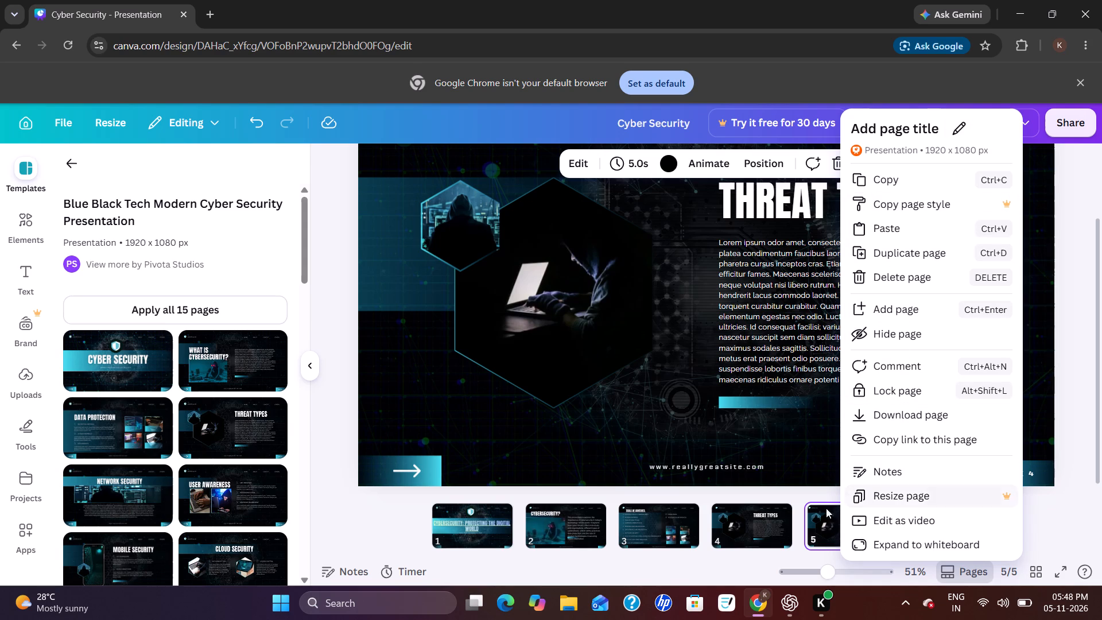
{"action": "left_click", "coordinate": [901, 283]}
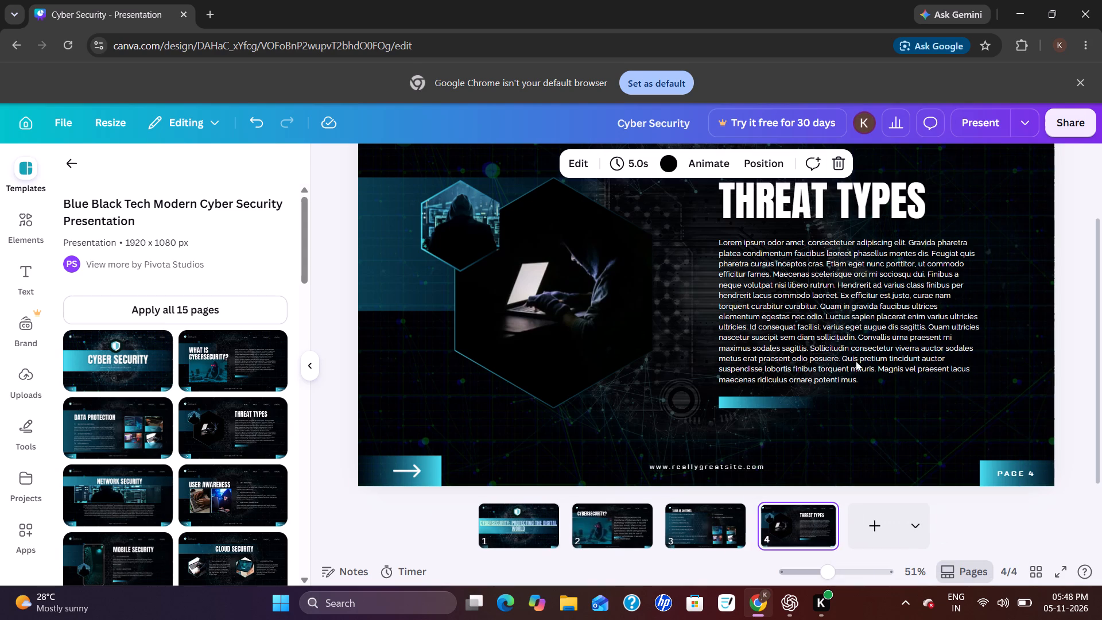
On the table of contents page, move the "LICERIA & CO." text and its shield logo slightly up, level with each other.
{"action": "left_click", "coordinate": [712, 537]}
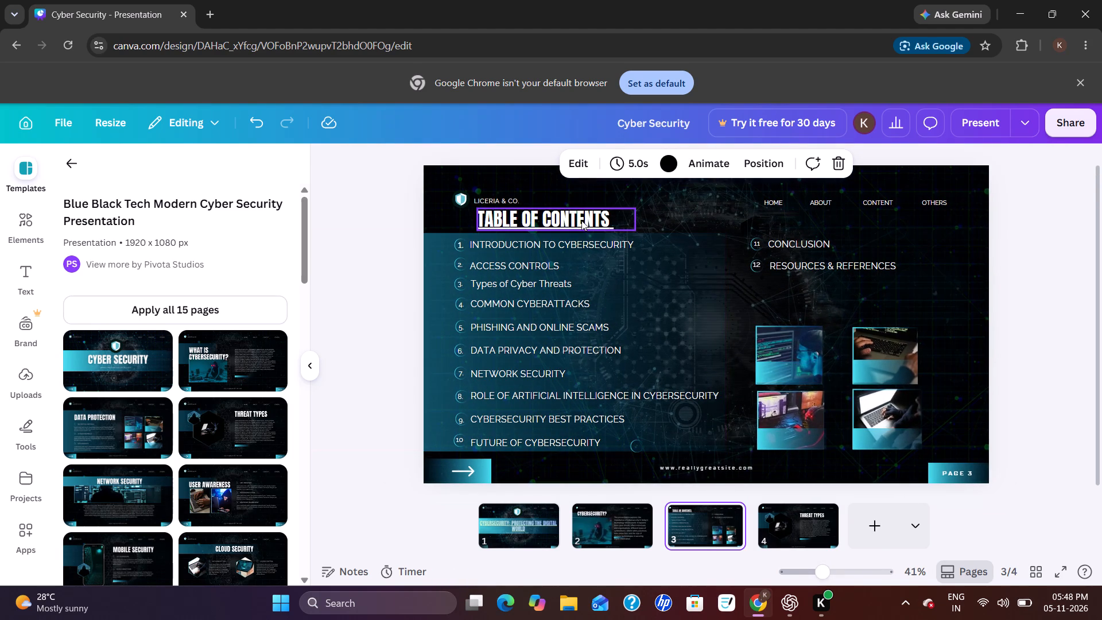
{"action": "left_click_drag", "start_coordinate": [576, 228], "coordinate": [583, 228]}
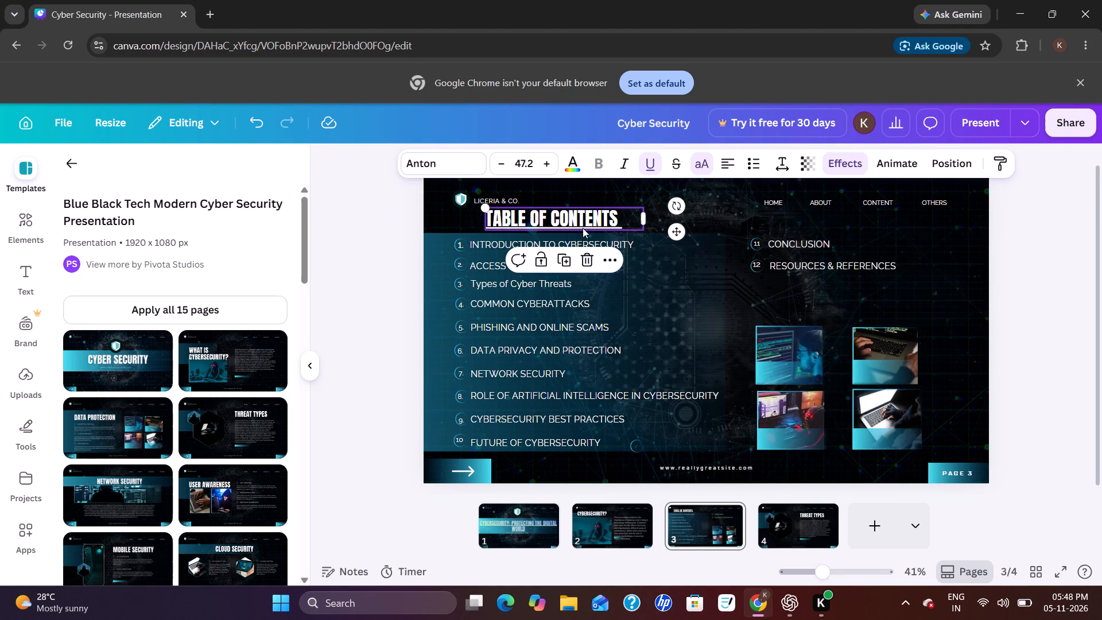
{"action": "left_click", "coordinate": [500, 202]}
{"action": "left_click_drag", "start_coordinate": [500, 202], "coordinate": [500, 193]}
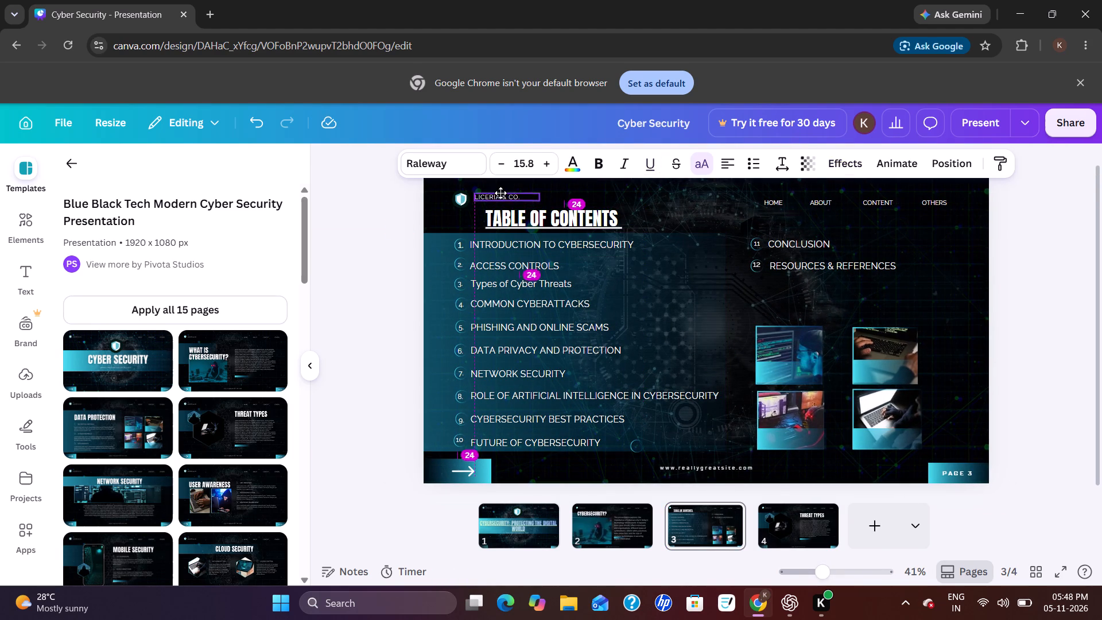
{"action": "left_click_drag", "start_coordinate": [500, 193], "coordinate": [500, 191]}
{"action": "left_click", "coordinate": [455, 201]}
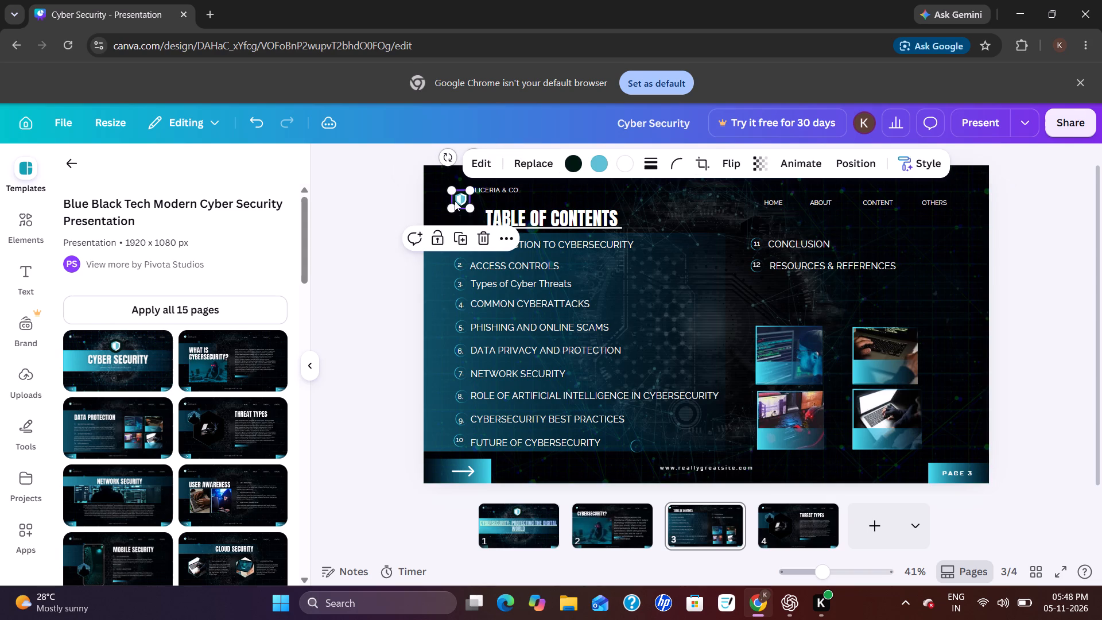
{"action": "left_click_drag", "start_coordinate": [455, 201], "coordinate": [455, 195]}
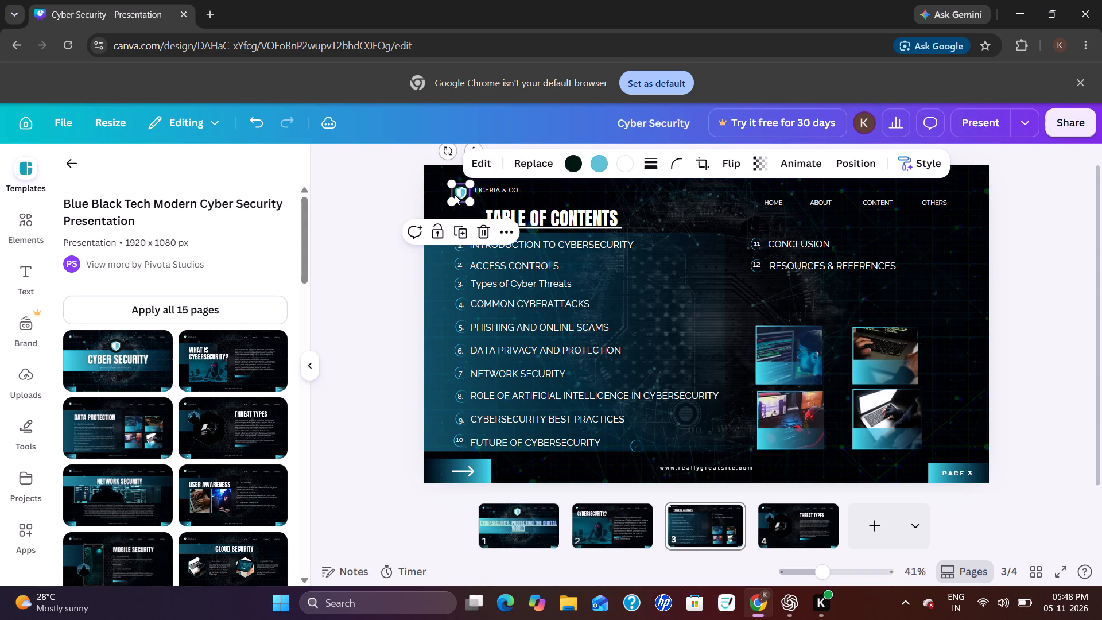
{"action": "left_click", "coordinate": [455, 195]}
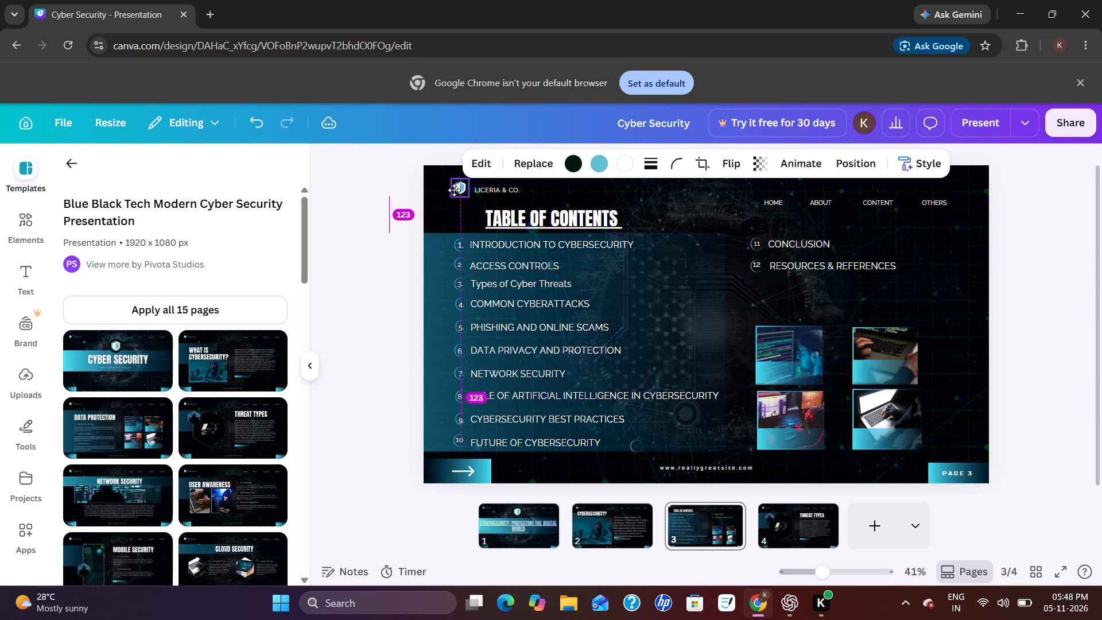
{"action": "left_click_drag", "start_coordinate": [548, 223], "coordinate": [534, 222]}
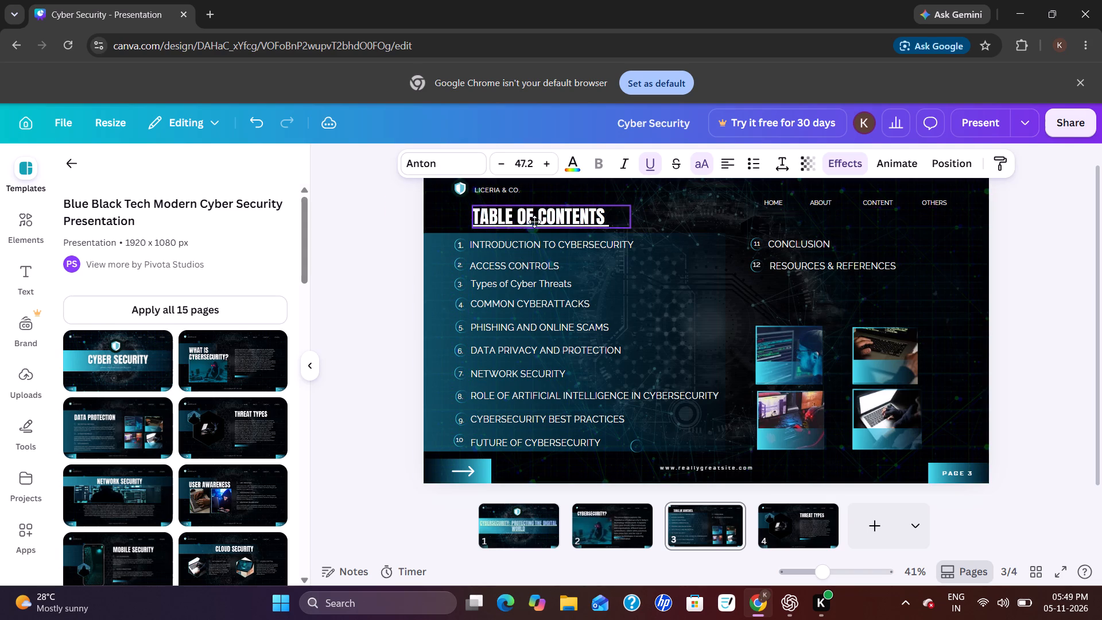
{"action": "left_click_drag", "start_coordinate": [534, 222], "coordinate": [534, 221]}
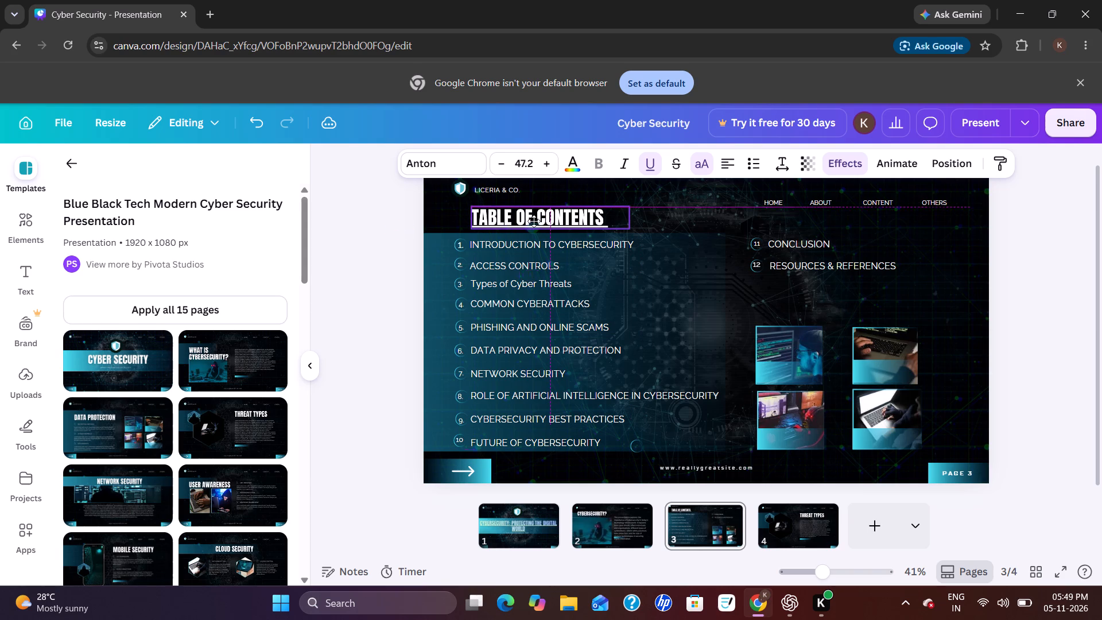
{"action": "left_click_drag", "start_coordinate": [534, 221], "coordinate": [534, 222]}
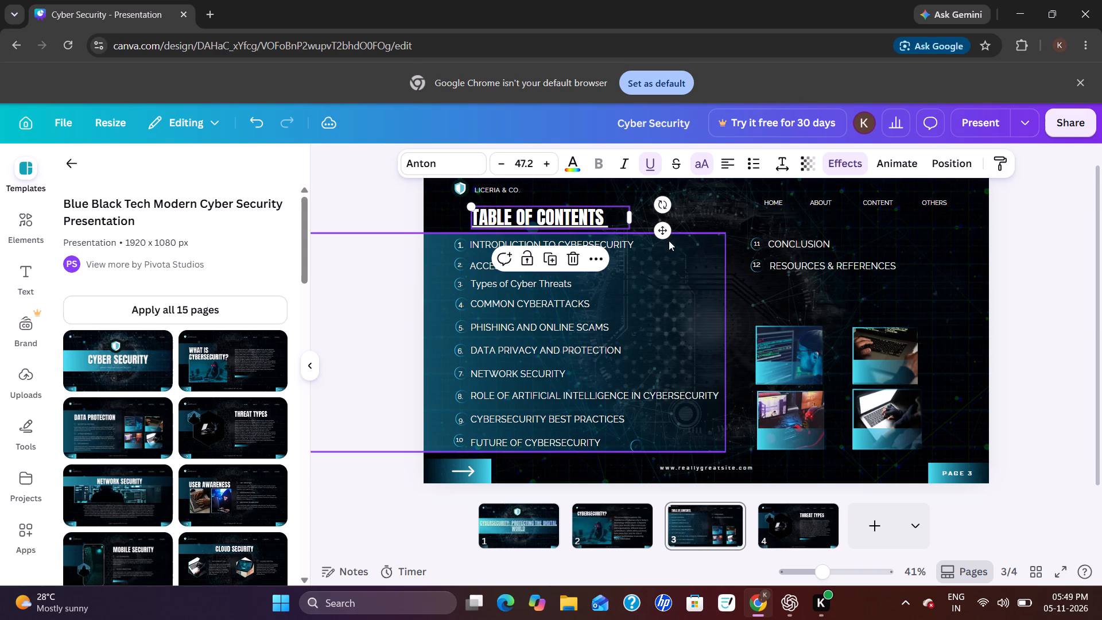
{"action": "left_click_drag", "start_coordinate": [596, 214], "coordinate": [586, 211]}
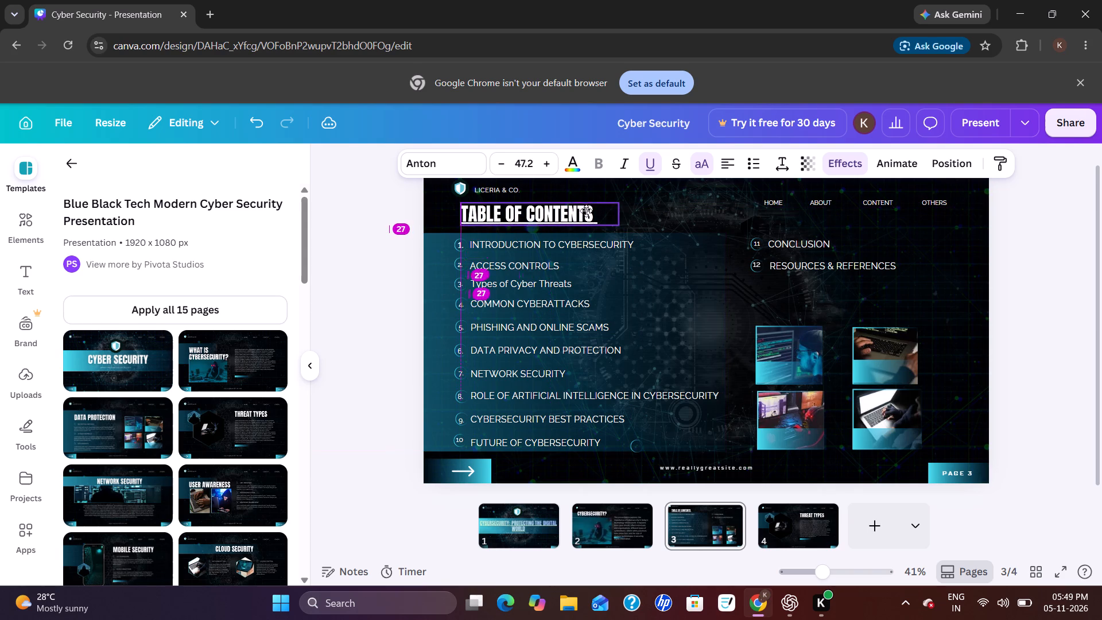
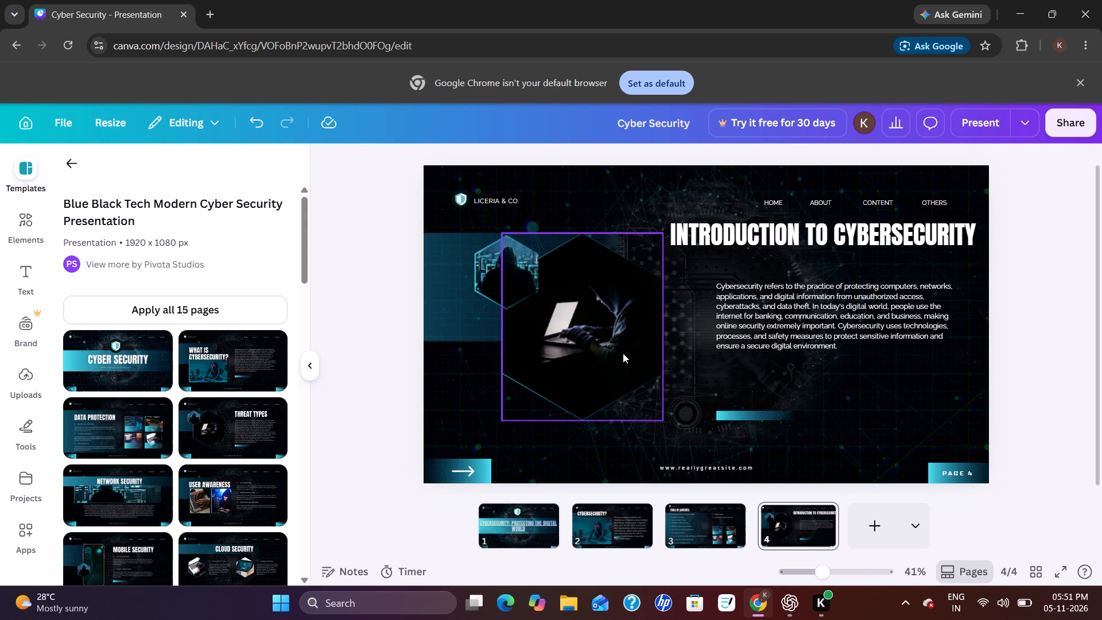
{"action": "double_click", "coordinate": [730, 319]}
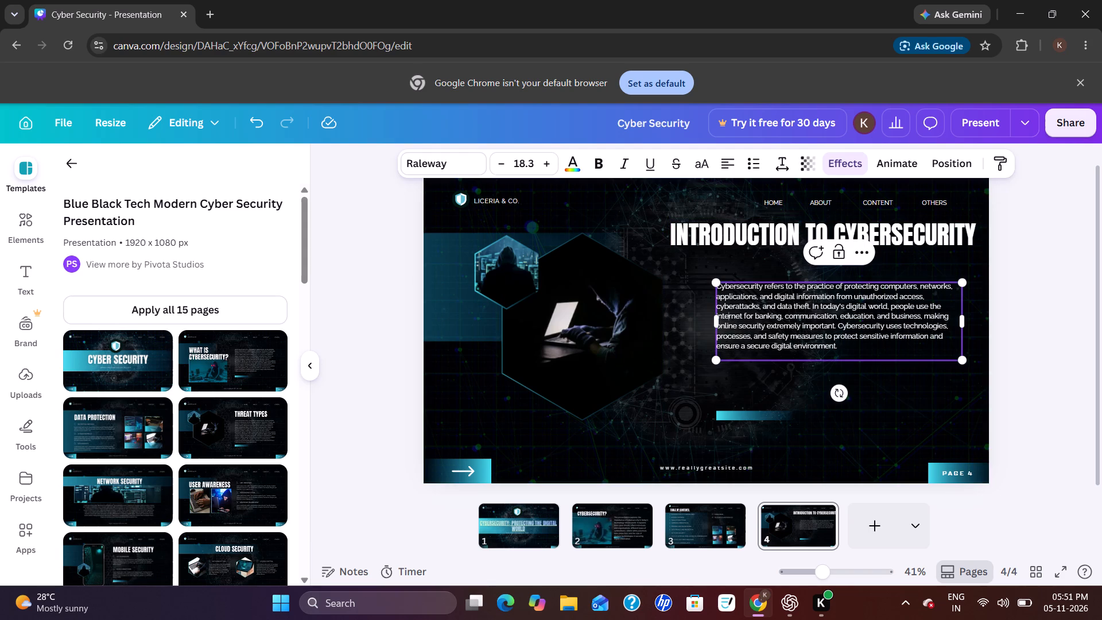
{"action": "triple_click", "coordinate": [540, 168]}
{"action": "triple_click", "coordinate": [540, 168]}
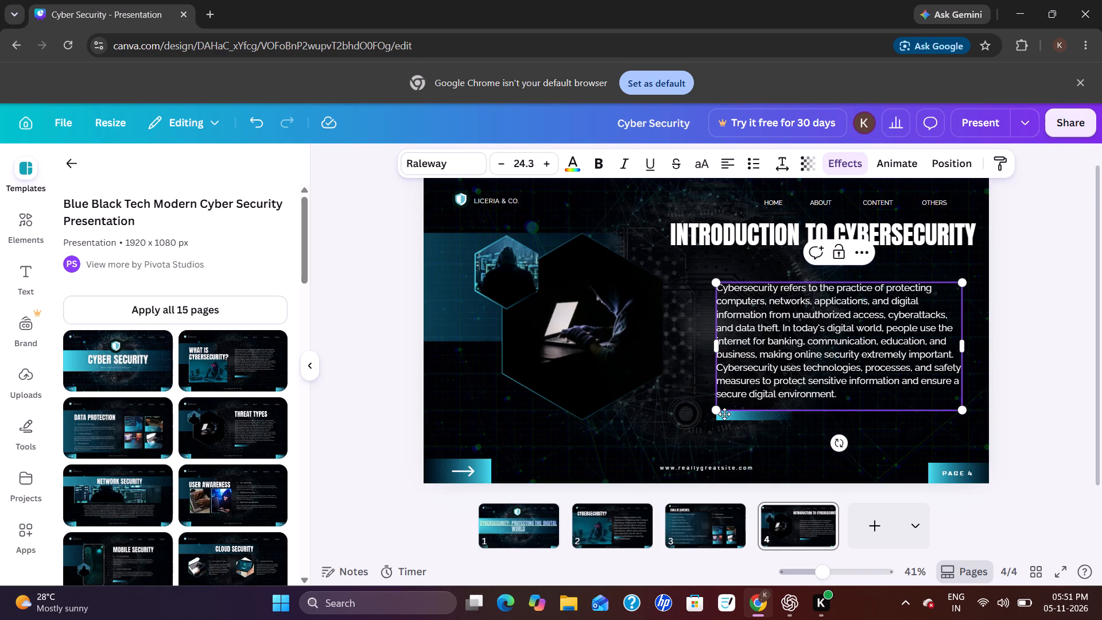
Move the gradient bar down on page 4, clear of the paragraph and aligned with its left edge.
{"action": "left_click_drag", "start_coordinate": [725, 420], "coordinate": [723, 444]}
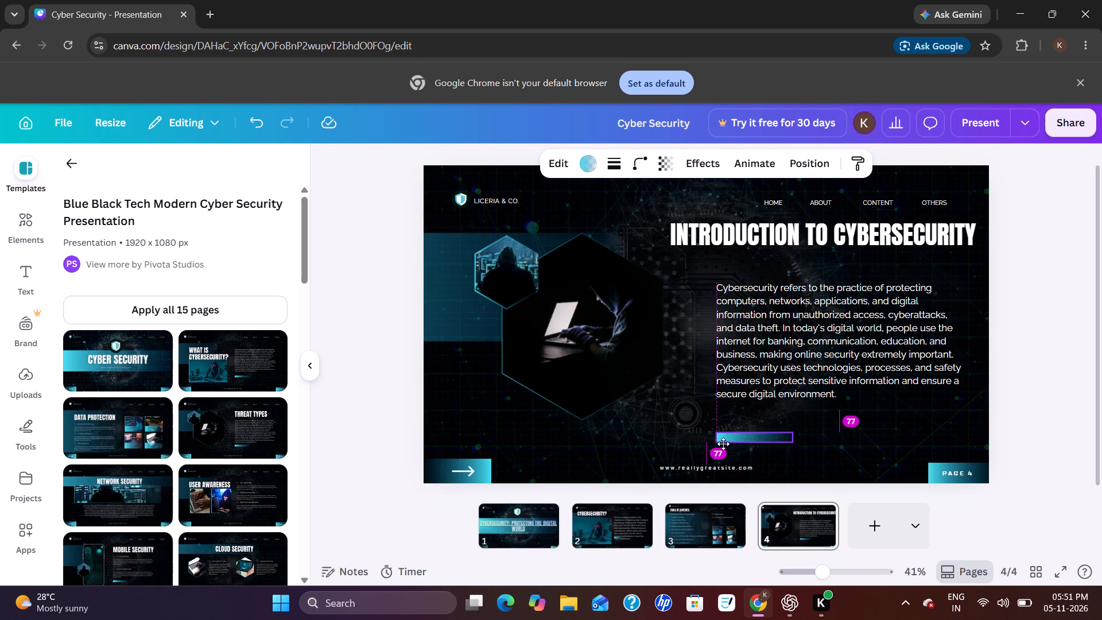
{"action": "left_click_drag", "start_coordinate": [723, 444], "coordinate": [723, 442]}
Enlarge the paragraph and its box toward the large hexagon, nearly matching the title's left edge, and fine-tune the font size.
{"action": "left_click", "coordinate": [759, 338]}
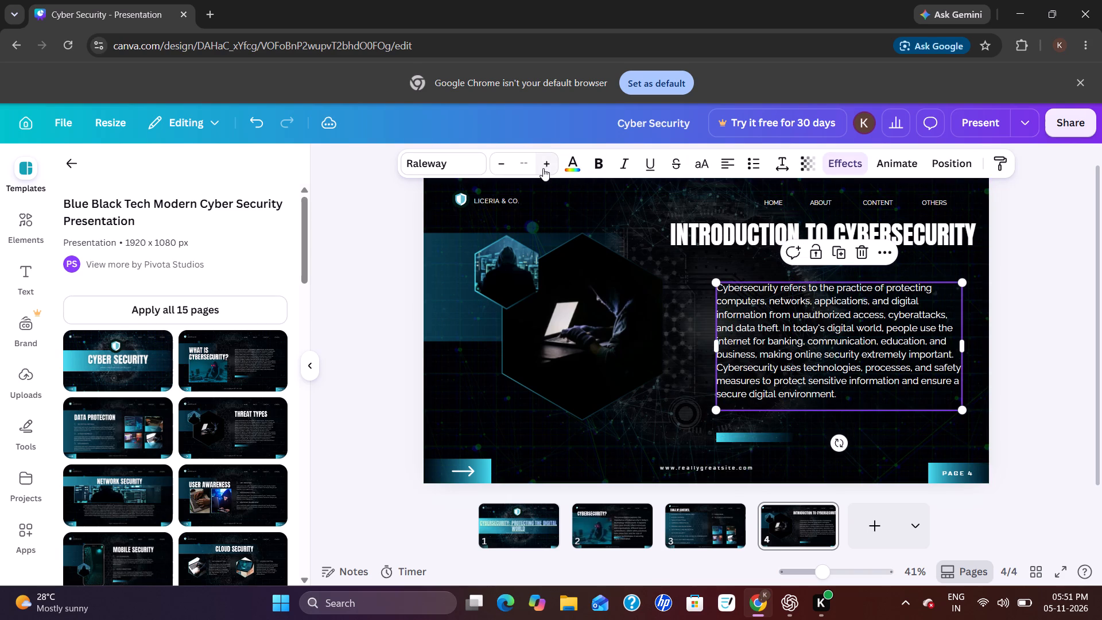
{"action": "double_click", "coordinate": [552, 169]}
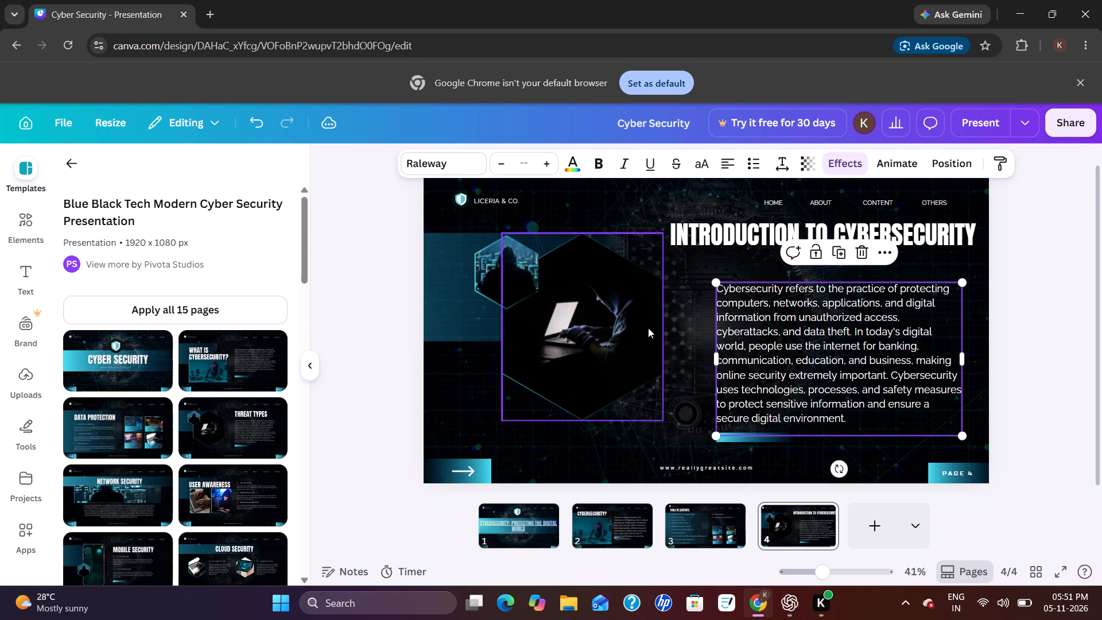
{"action": "left_click_drag", "start_coordinate": [714, 285], "coordinate": [651, 294]}
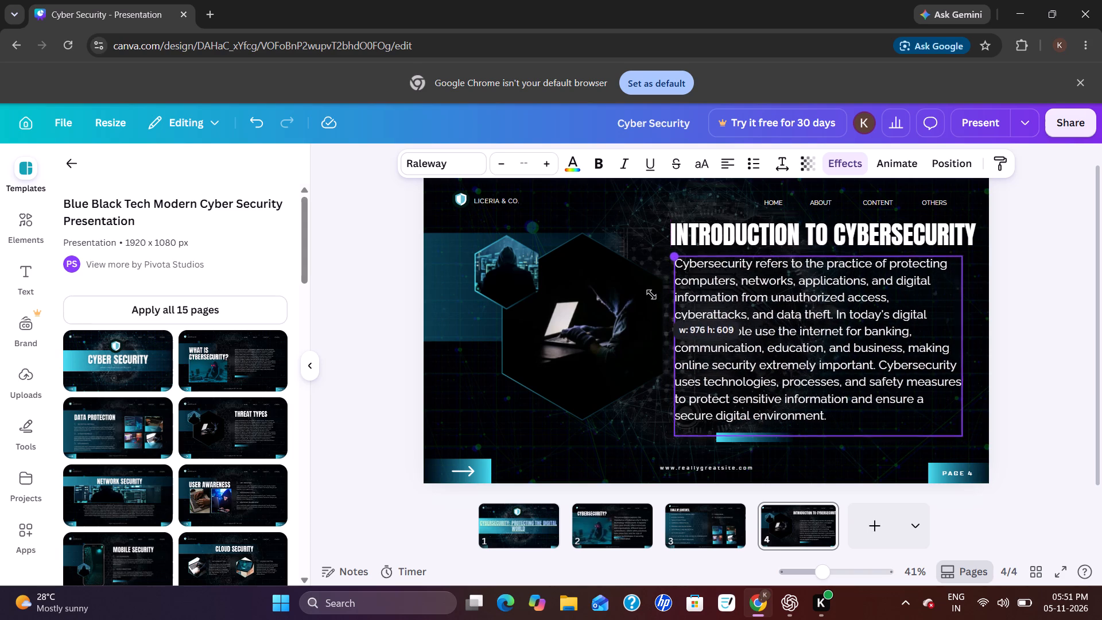
{"action": "left_click_drag", "start_coordinate": [651, 294], "coordinate": [654, 295]}
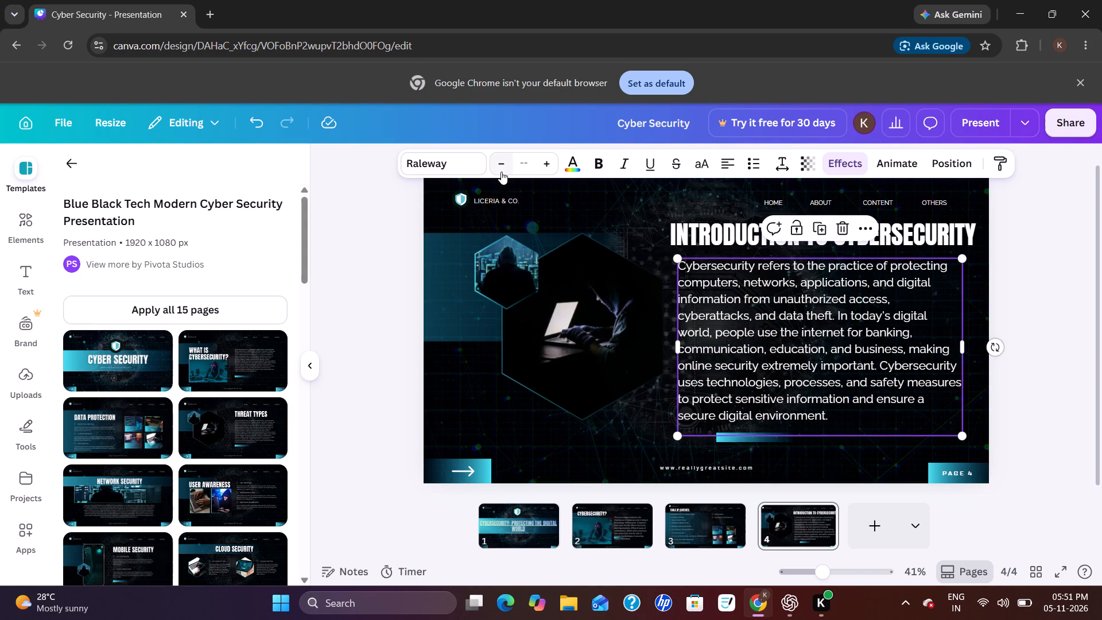
{"action": "double_click", "coordinate": [501, 172]}
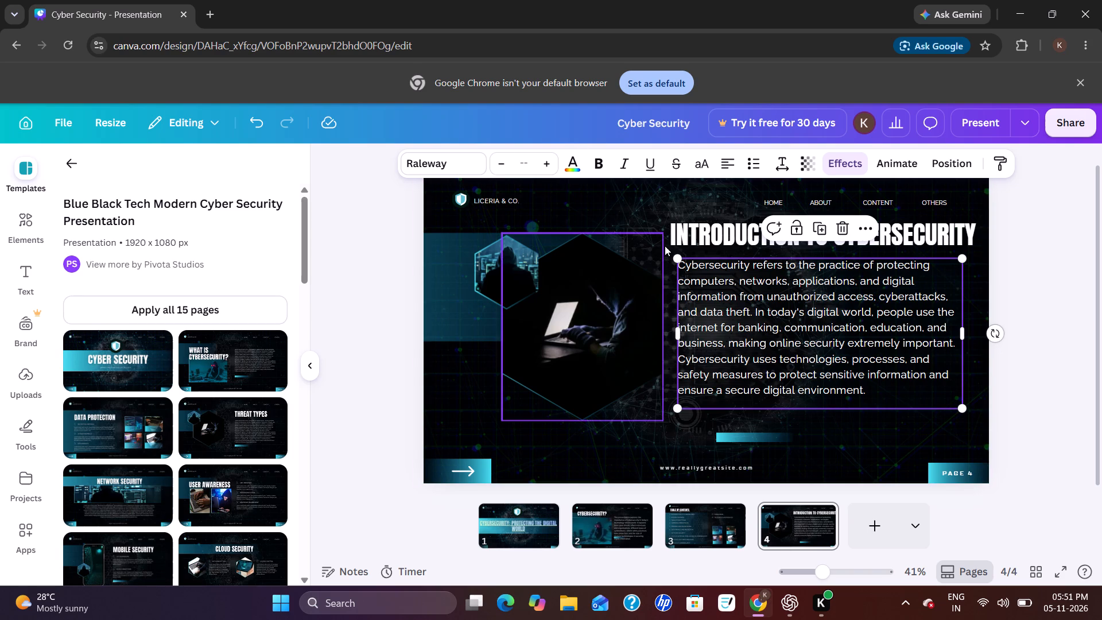
Move the paragraph slightly down from the title and widen its box almost to the page's right edge.
{"action": "left_click", "coordinate": [1037, 206]}
{"action": "left_click_drag", "start_coordinate": [824, 364], "coordinate": [820, 383]}
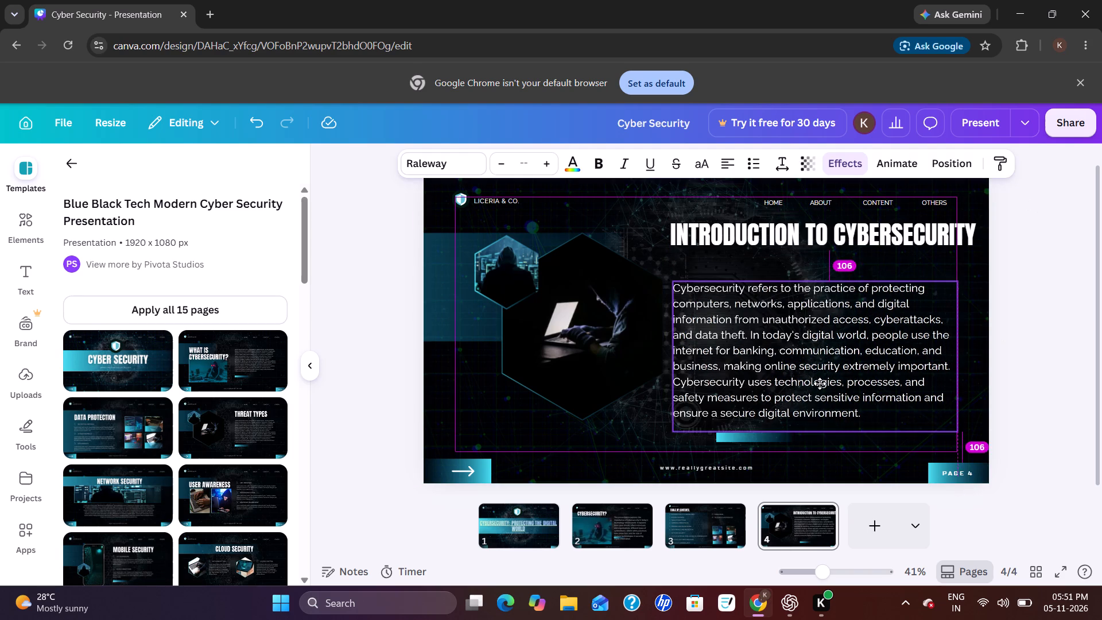
{"action": "left_click_drag", "start_coordinate": [820, 383], "coordinate": [821, 382]}
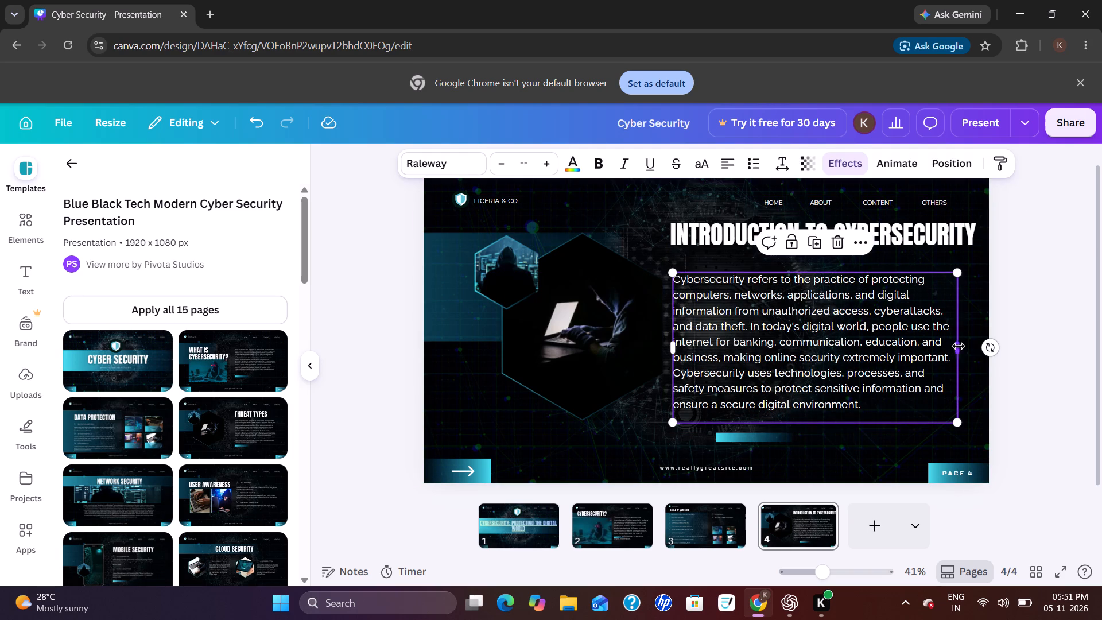
{"action": "left_click_drag", "start_coordinate": [959, 346], "coordinate": [1010, 373]}
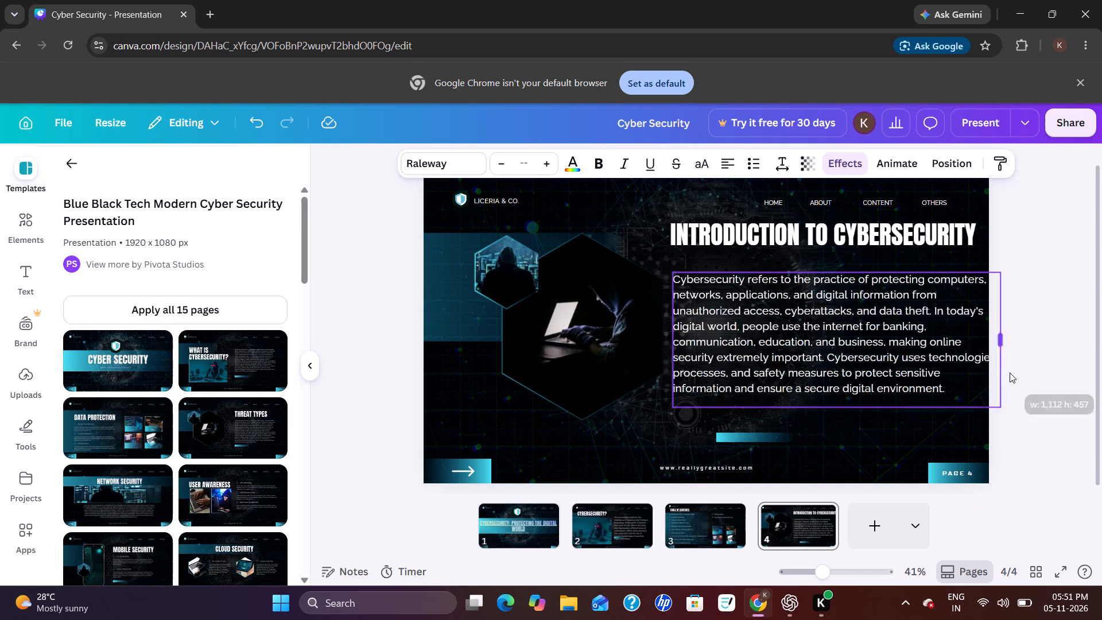
{"action": "left_click_drag", "start_coordinate": [1010, 373], "coordinate": [981, 371]}
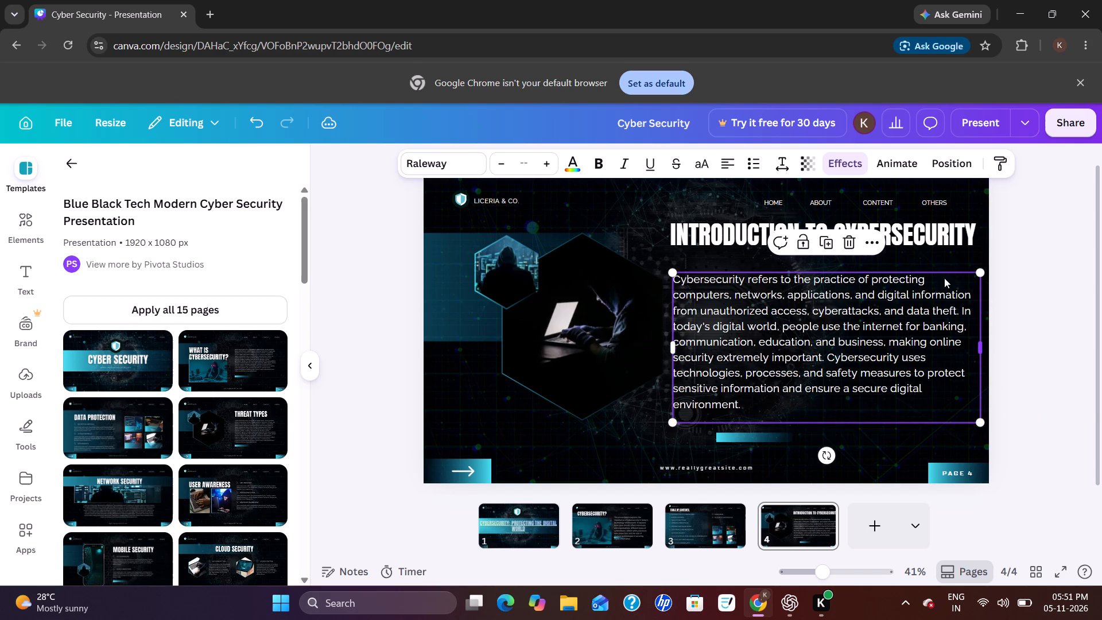
Underline the "INTRODUCTION TO CYBERSECURITY" title on page 4.
{"action": "left_click", "coordinate": [890, 235]}
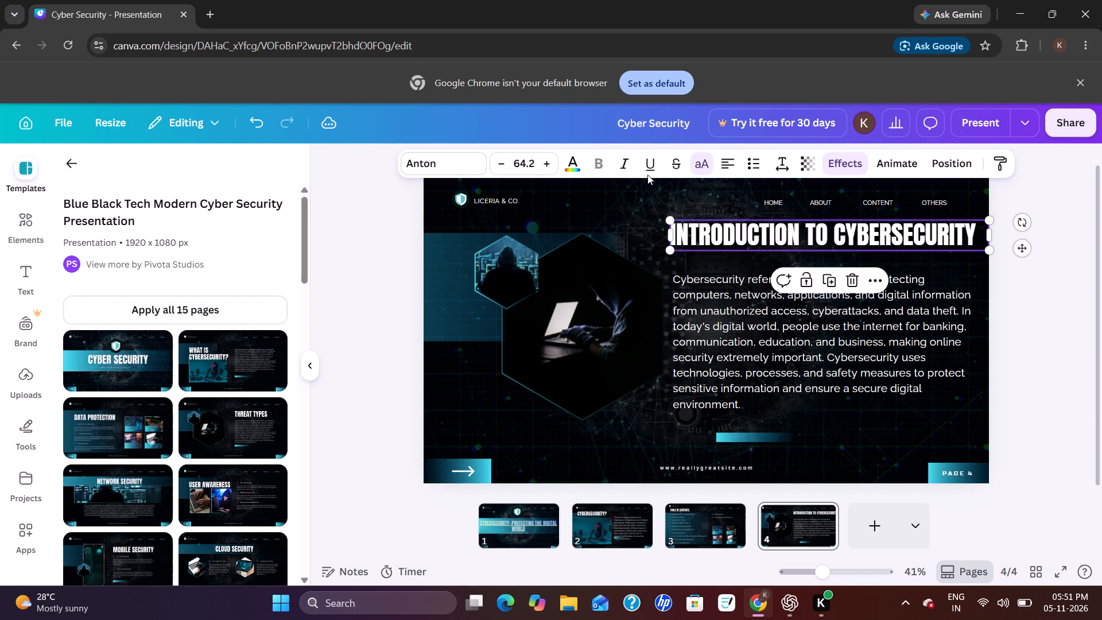
{"action": "left_click", "coordinate": [650, 169]}
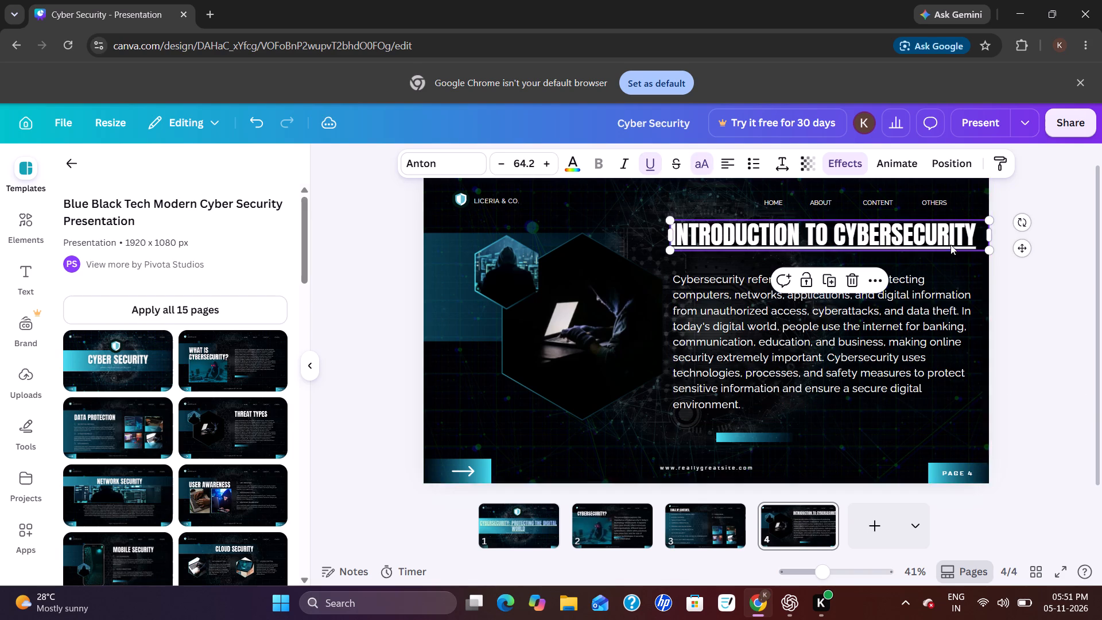
{"action": "left_click", "coordinate": [1021, 277]}
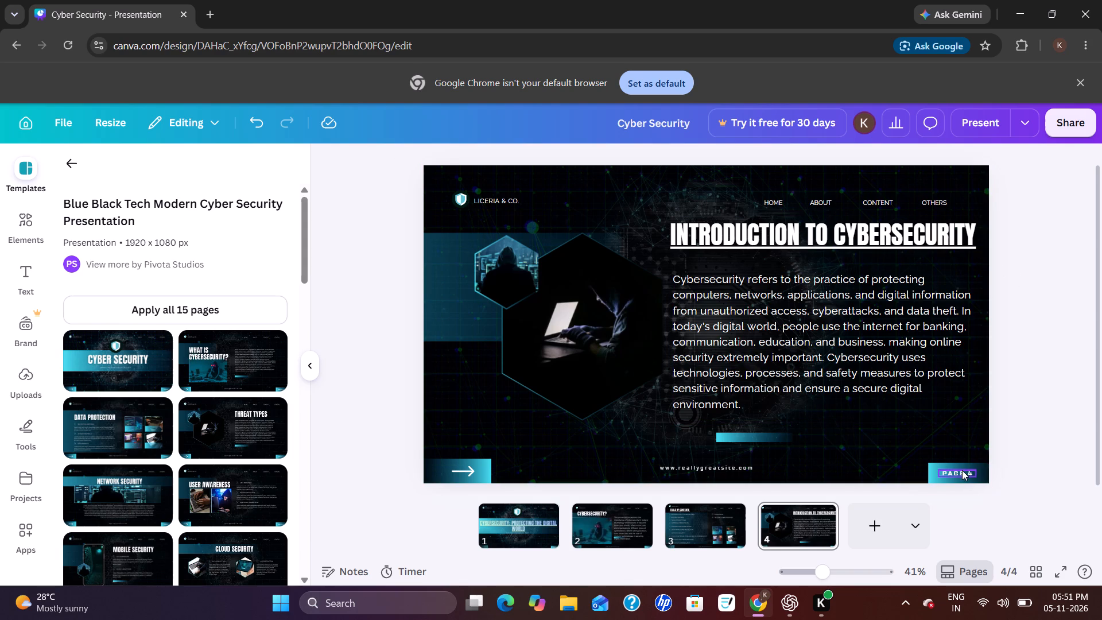
Move the paragraph further down so it sits just above the gradient bar.
{"action": "left_click_drag", "start_coordinate": [804, 312], "coordinate": [806, 325]}
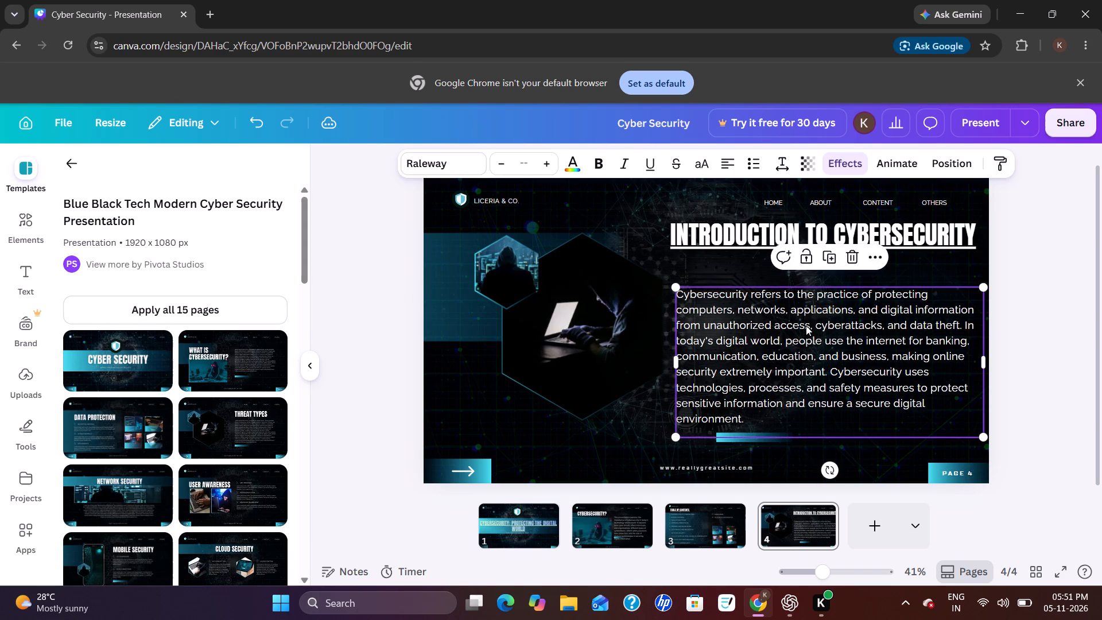
{"action": "left_click", "coordinate": [1051, 284]}
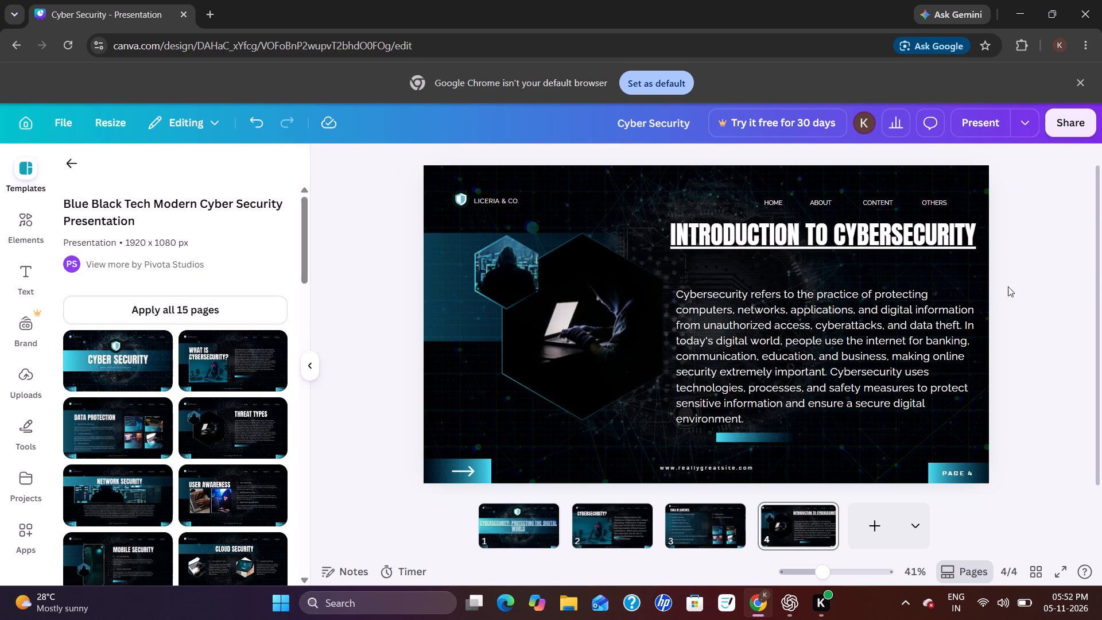
Shift the small hexagon image toward the page's left edge and the large laptop hexagon slightly left and down, away from the paragraph.
{"action": "left_click_drag", "start_coordinate": [515, 267], "coordinate": [484, 258]}
{"action": "left_click_drag", "start_coordinate": [560, 324], "coordinate": [546, 338]}
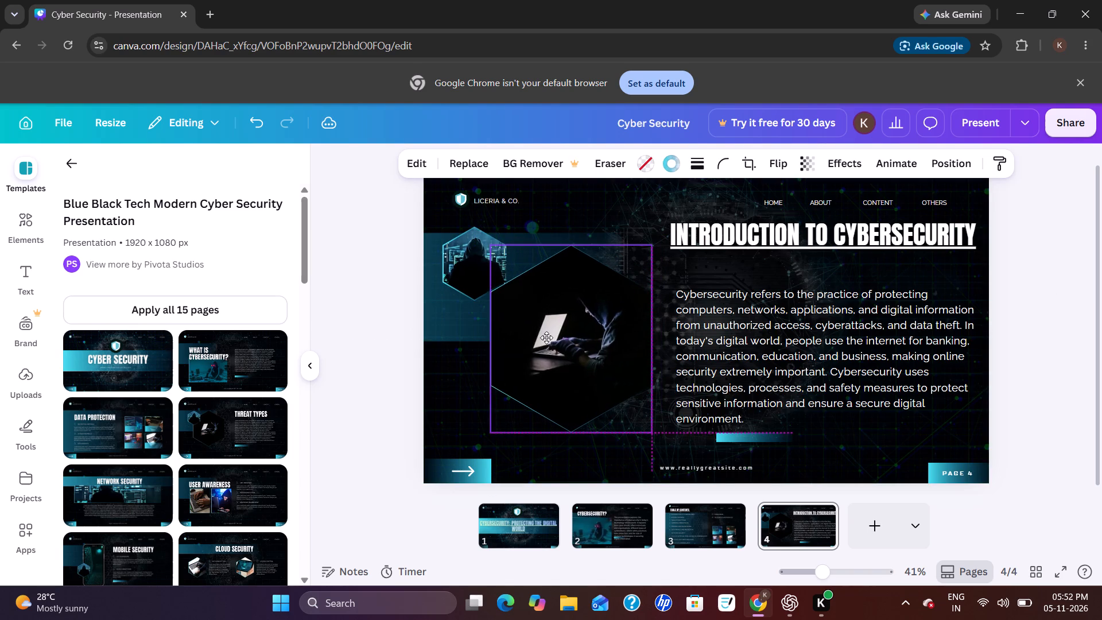
{"action": "left_click_drag", "start_coordinate": [546, 338], "coordinate": [537, 333]}
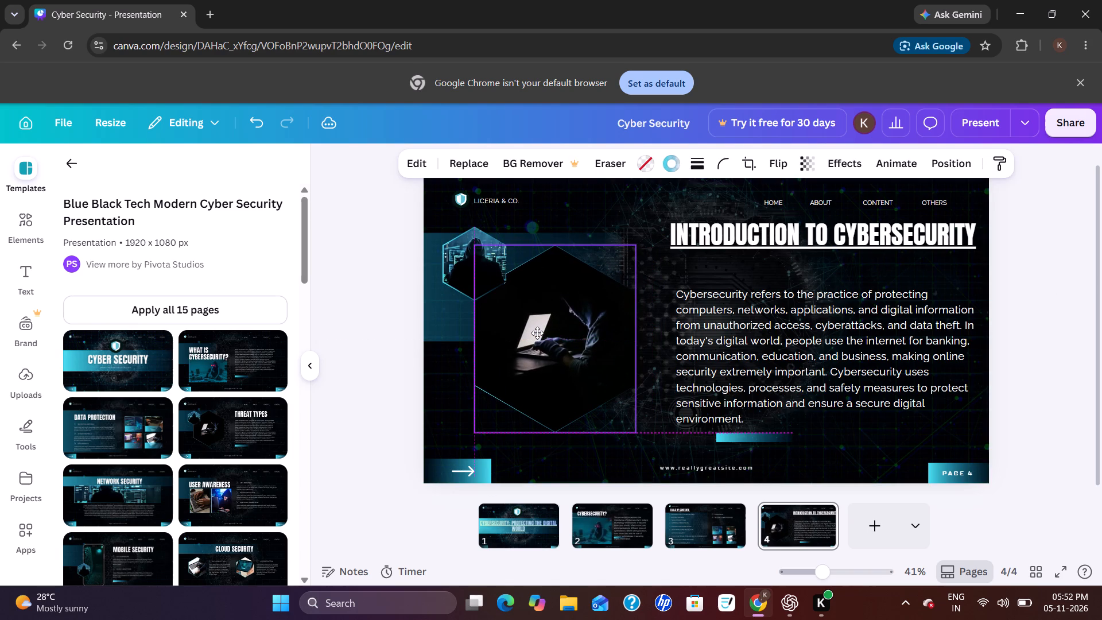
{"action": "left_click_drag", "start_coordinate": [537, 333], "coordinate": [538, 333]}
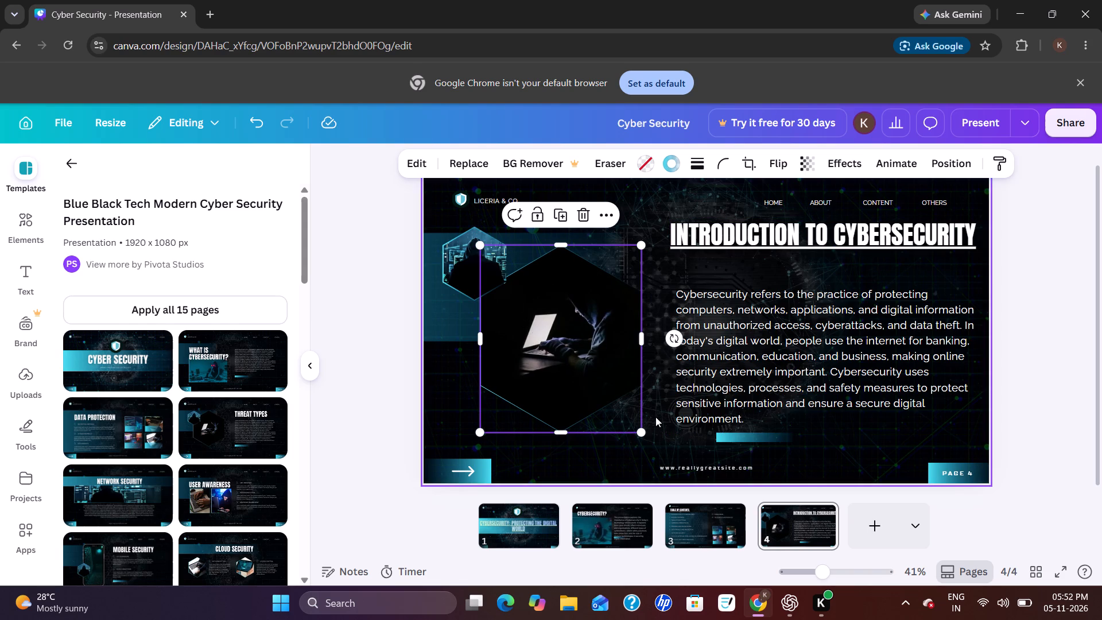
Enlarge the large laptop hexagon proportionally so it nearly reaches the paragraph and the page's footer text.
{"action": "left_click_drag", "start_coordinate": [642, 432], "coordinate": [653, 474]}
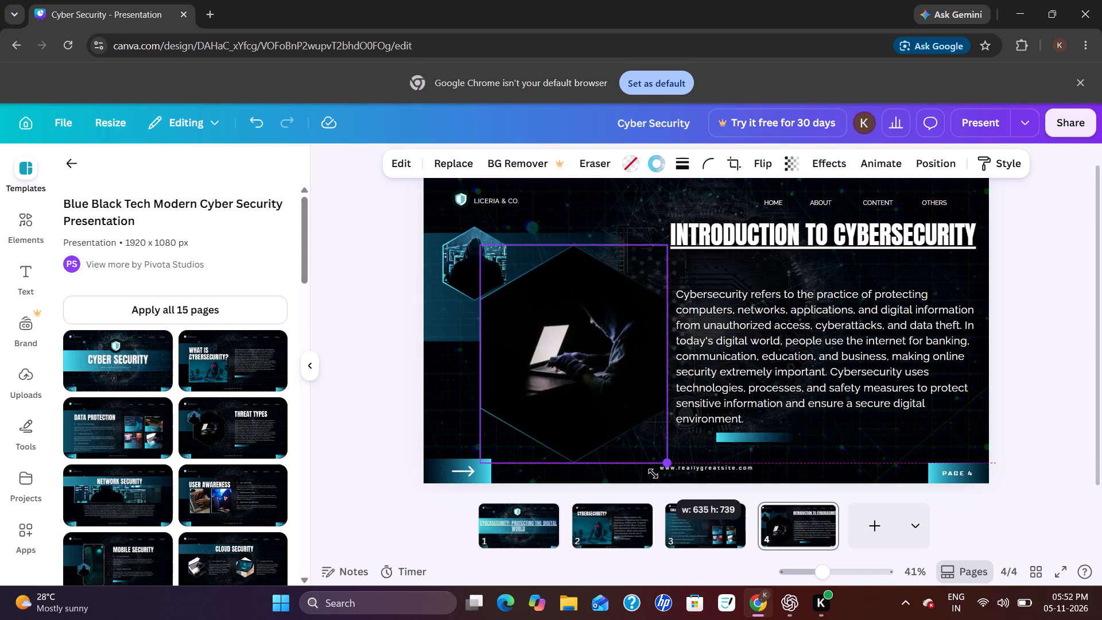
{"action": "left_click_drag", "start_coordinate": [653, 474], "coordinate": [647, 474]}
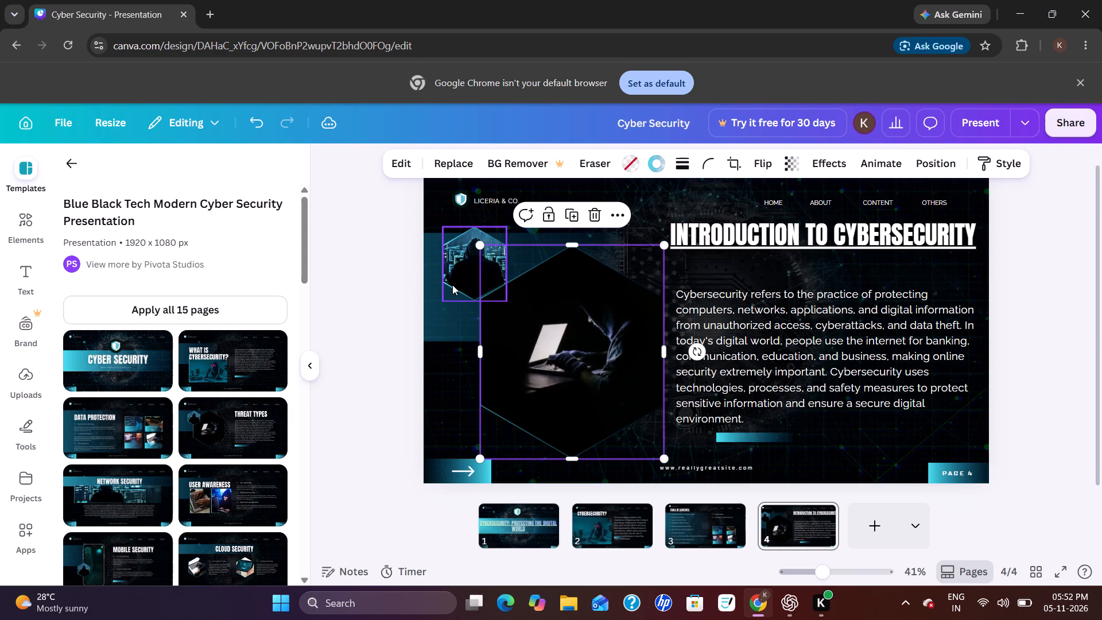
Widen and slightly heighten the small hooded-figure hexagon image, nudging it down so it slightly overlaps the large laptop hexagon's upper-left area.
{"action": "left_click", "coordinate": [453, 285]}
{"action": "left_click_drag", "start_coordinate": [443, 261], "coordinate": [429, 268]}
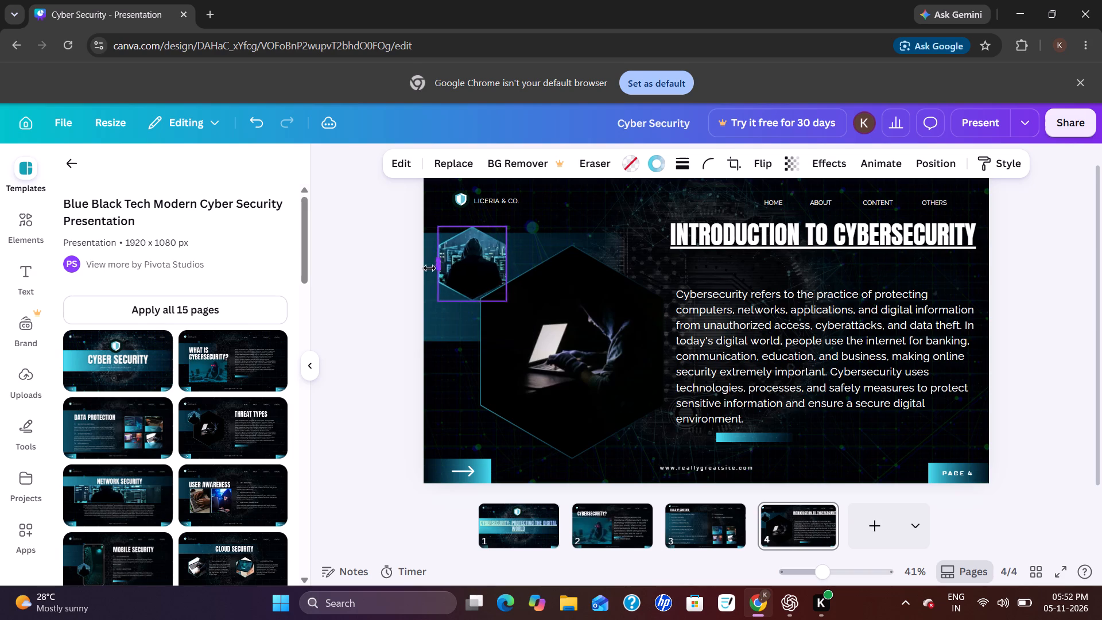
{"action": "left_click_drag", "start_coordinate": [429, 268], "coordinate": [430, 266]}
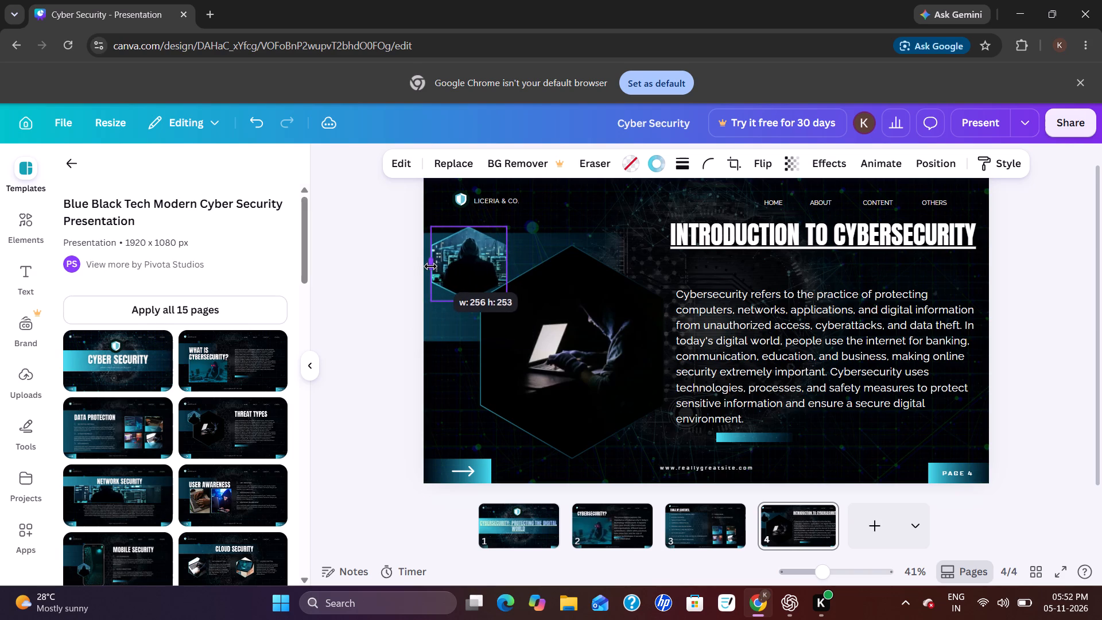
{"action": "left_click_drag", "start_coordinate": [430, 266], "coordinate": [430, 266]}
{"action": "left_click_drag", "start_coordinate": [464, 270], "coordinate": [472, 274]}
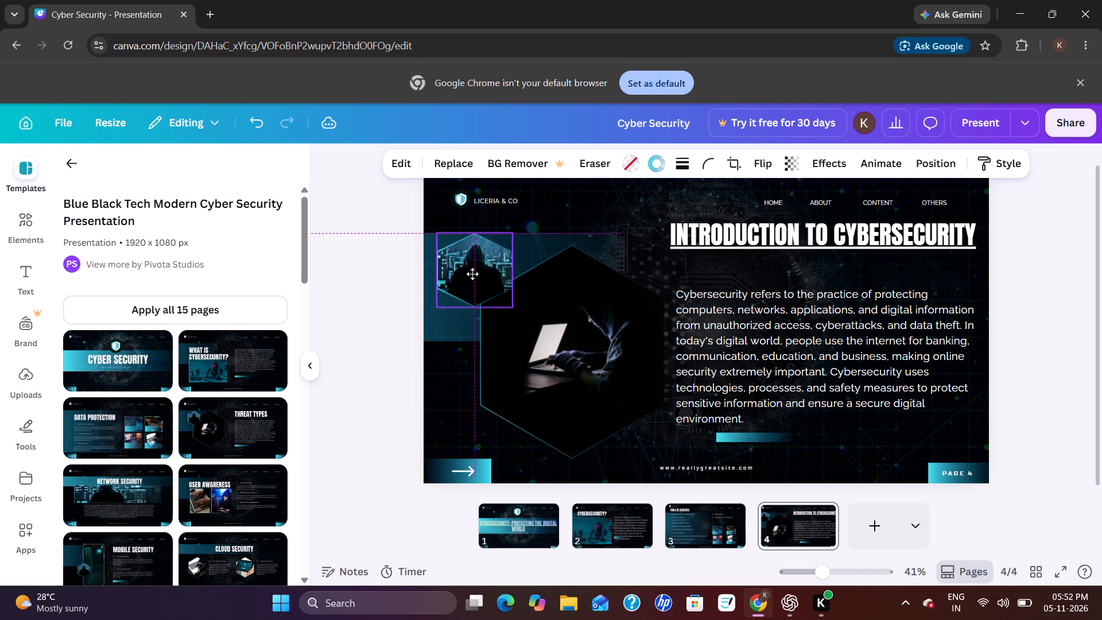
{"action": "left_click_drag", "start_coordinate": [472, 274], "coordinate": [477, 277]}
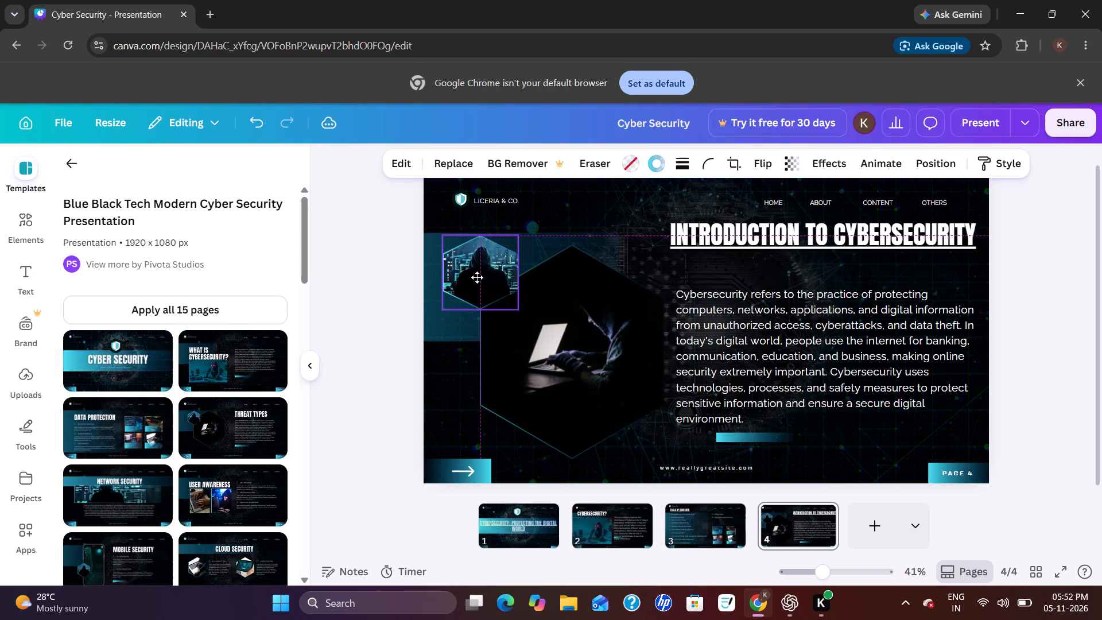
{"action": "left_click_drag", "start_coordinate": [477, 277], "coordinate": [483, 281]}
{"action": "left_click_drag", "start_coordinate": [454, 272], "coordinate": [437, 273]}
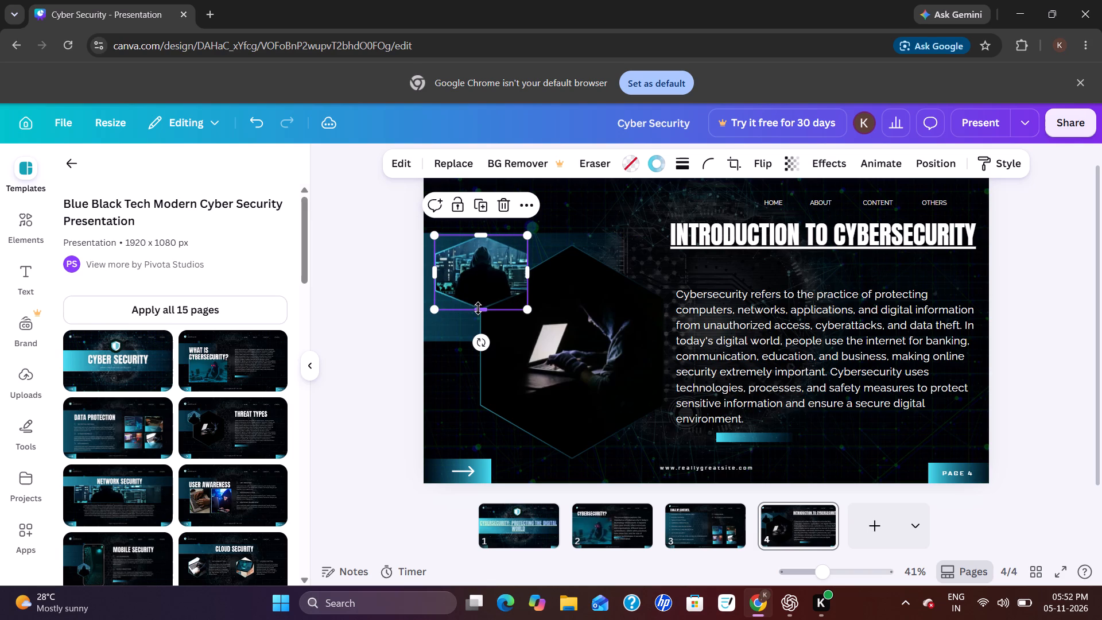
{"action": "left_click_drag", "start_coordinate": [478, 308], "coordinate": [483, 316]}
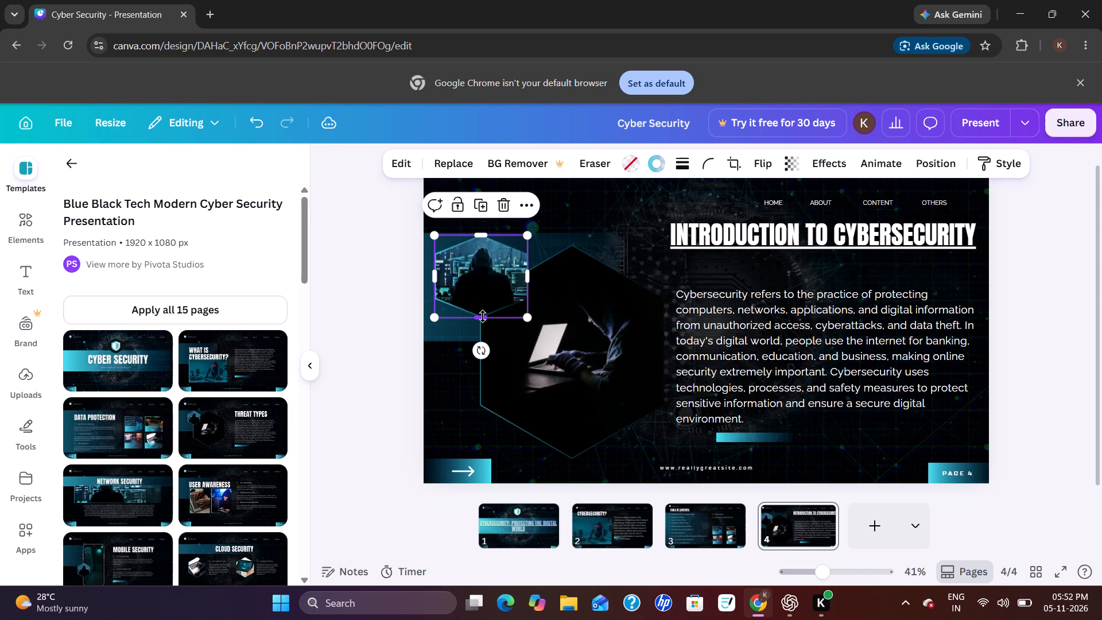
Make the large laptop hexagon slightly narrower and shorter, leaving clear space beside the paragraph and above the footer.
{"action": "left_click", "coordinate": [604, 403]}
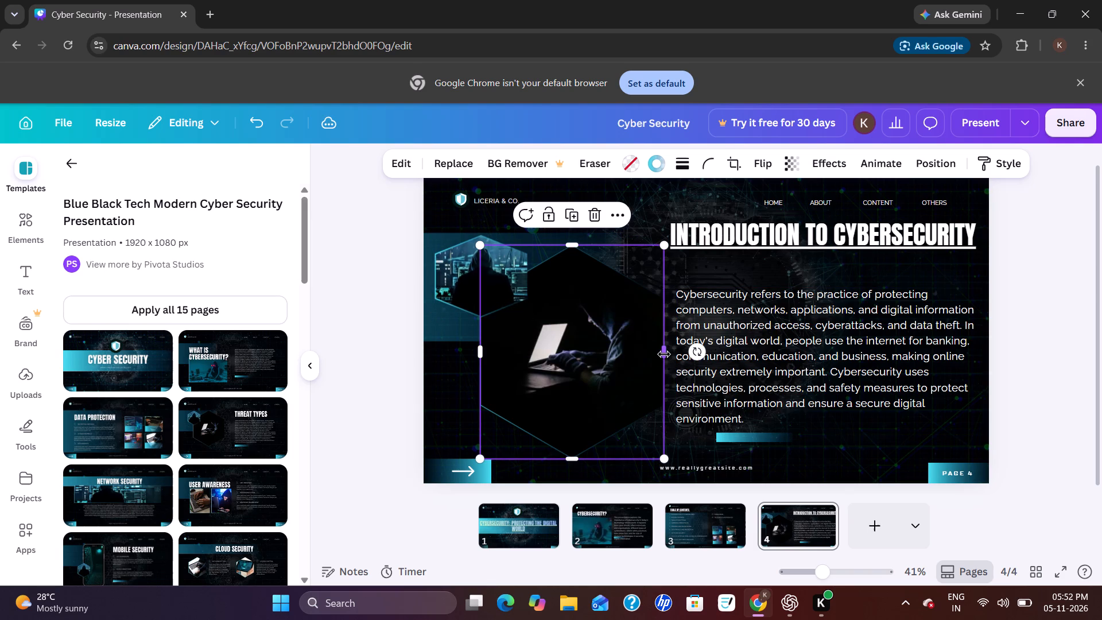
{"action": "left_click_drag", "start_coordinate": [664, 354], "coordinate": [646, 362]}
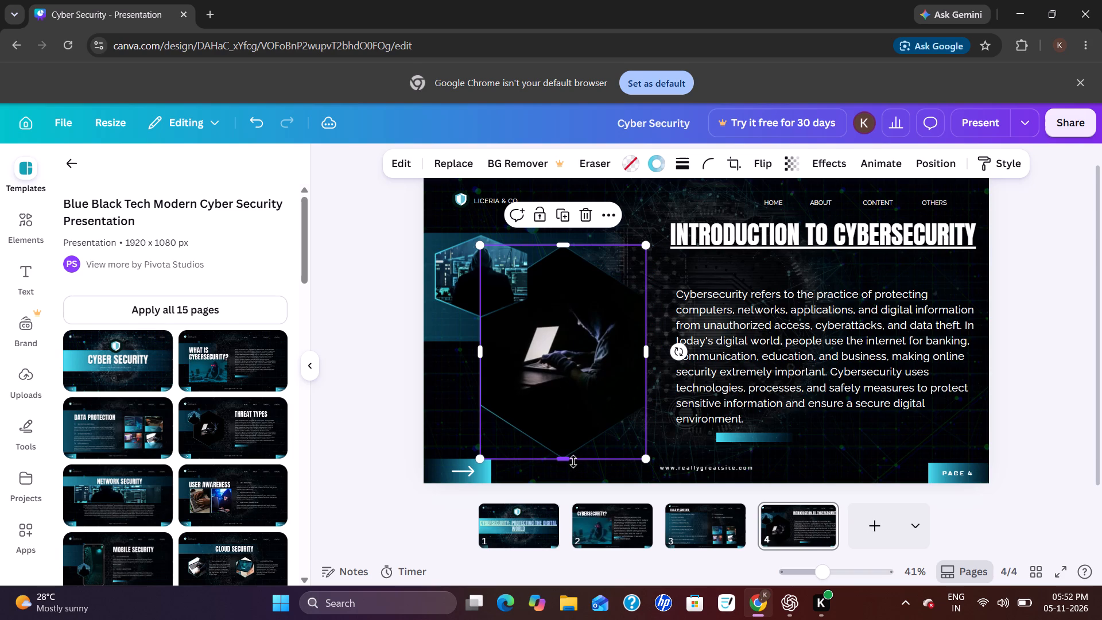
{"action": "left_click_drag", "start_coordinate": [572, 462], "coordinate": [565, 447]}
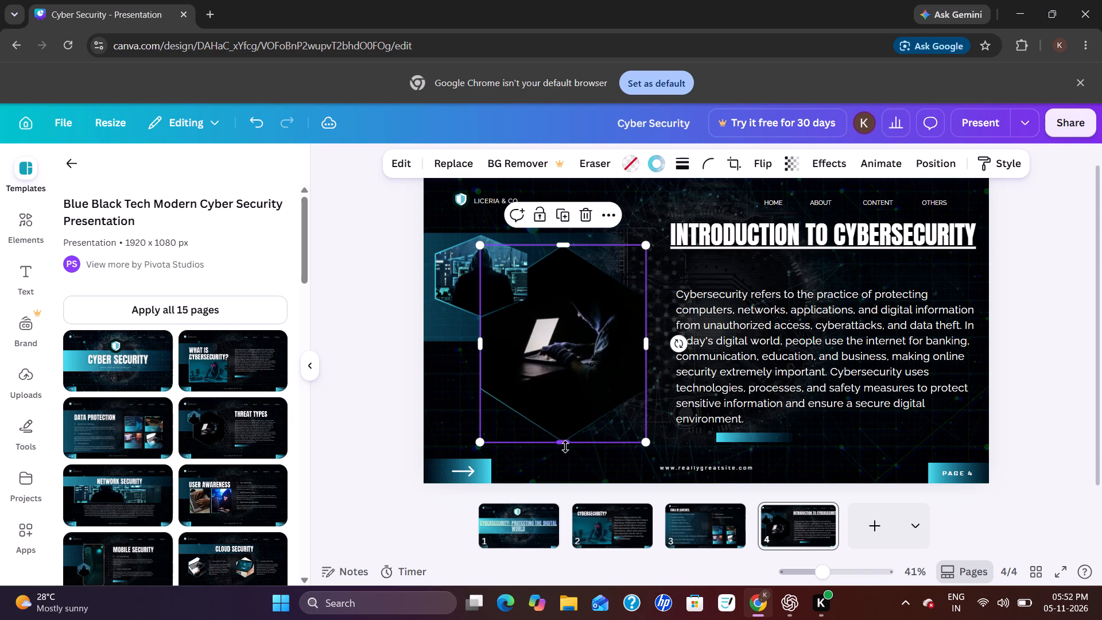
{"action": "left_click", "coordinate": [1035, 262]}
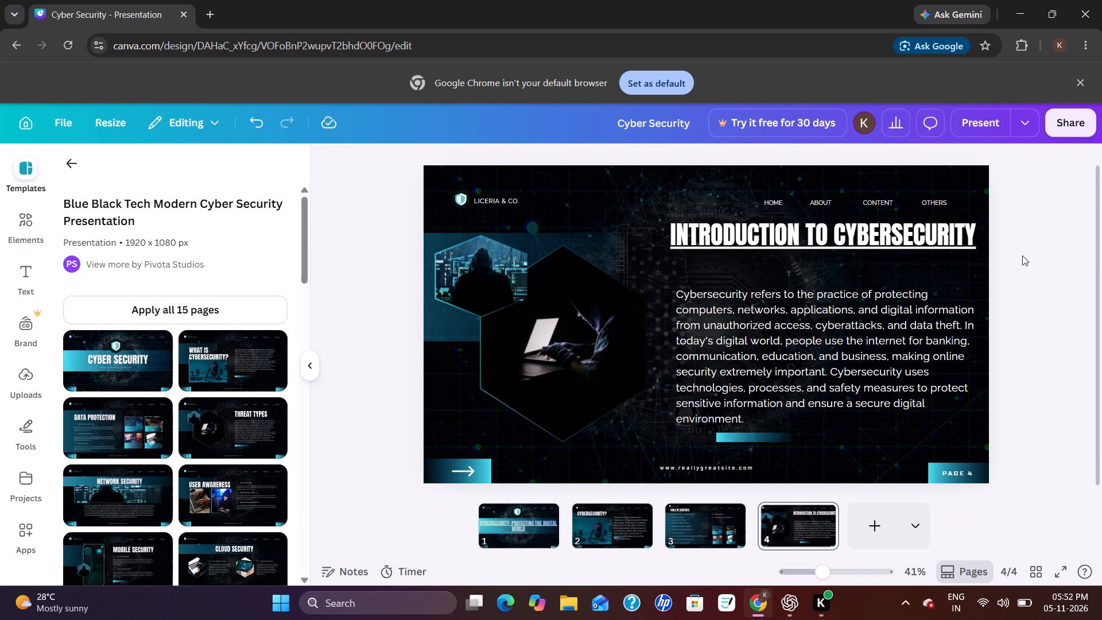
Move the "INTRODUCTION TO CYBERSECURITY" title slightly down and right so its left edge lines up with the paragraph.
{"action": "right_click_drag", "start_coordinate": [937, 242], "coordinate": [937, 252]}
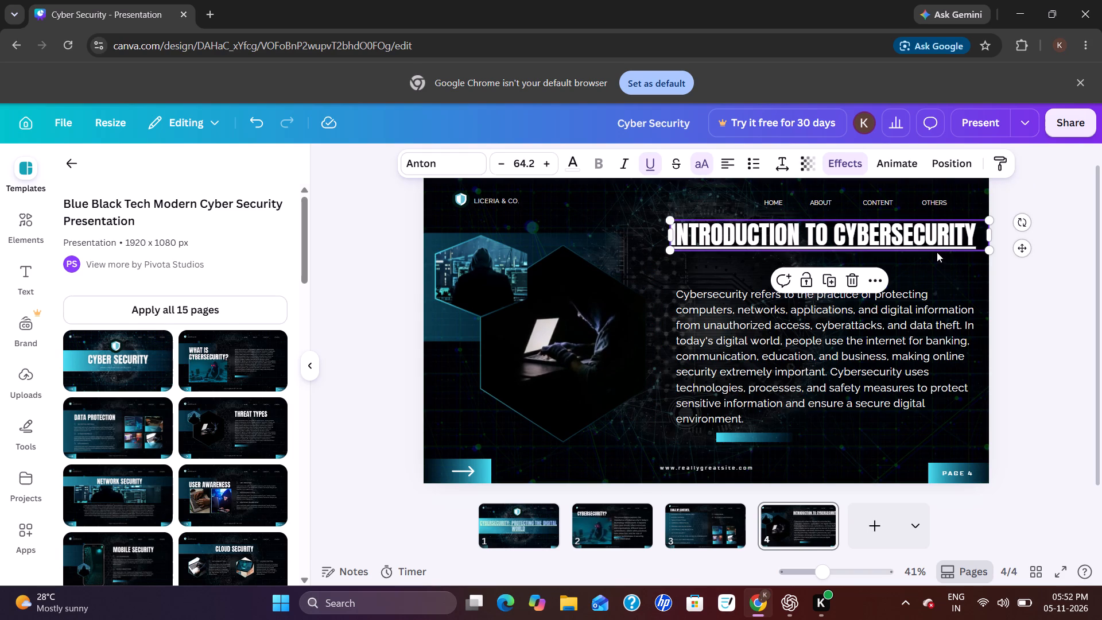
{"action": "right_click_drag", "start_coordinate": [937, 252], "coordinate": [937, 259]}
{"action": "left_click", "coordinate": [1034, 284]}
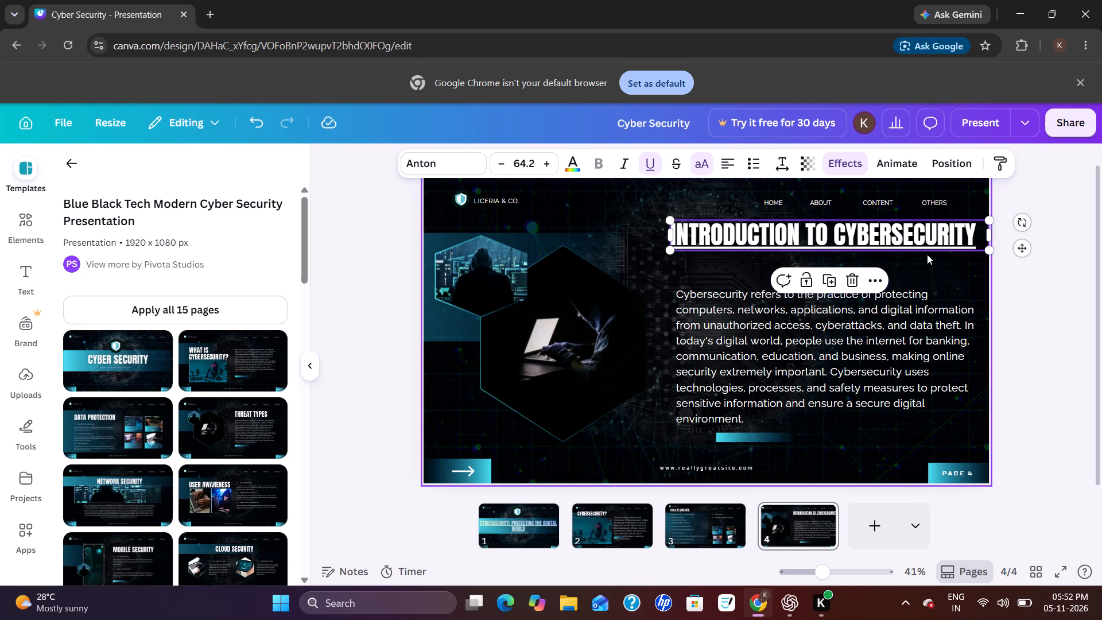
{"action": "left_click_drag", "start_coordinate": [903, 233], "coordinate": [906, 241]}
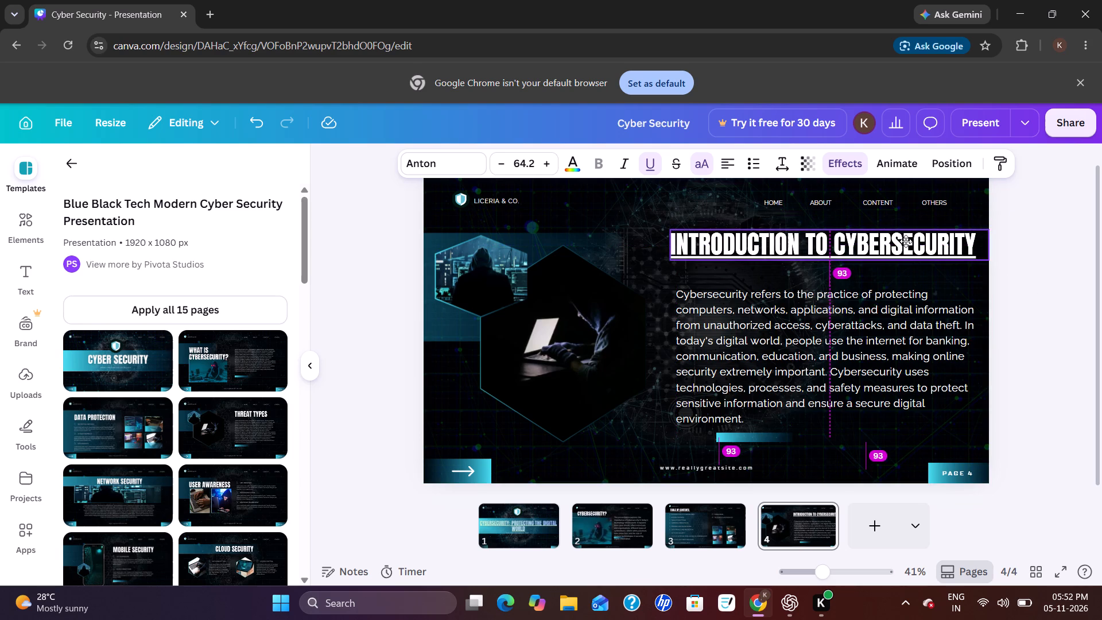
{"action": "left_click_drag", "start_coordinate": [906, 241], "coordinate": [907, 243]}
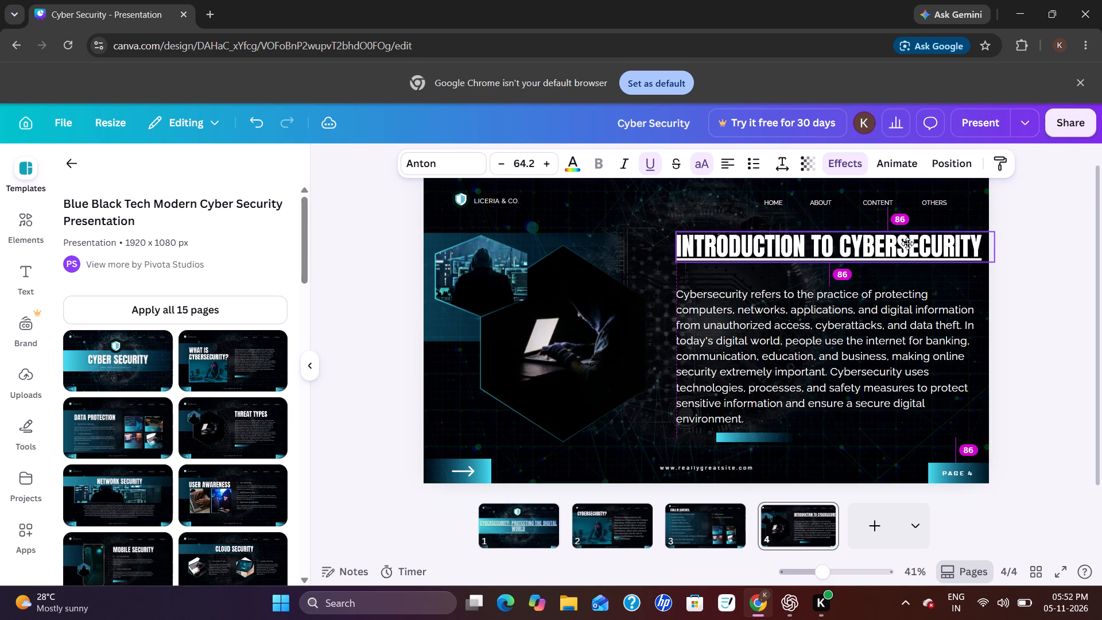
{"action": "left_click_drag", "start_coordinate": [907, 243], "coordinate": [907, 243]}
{"action": "left_click", "coordinate": [1047, 262]}
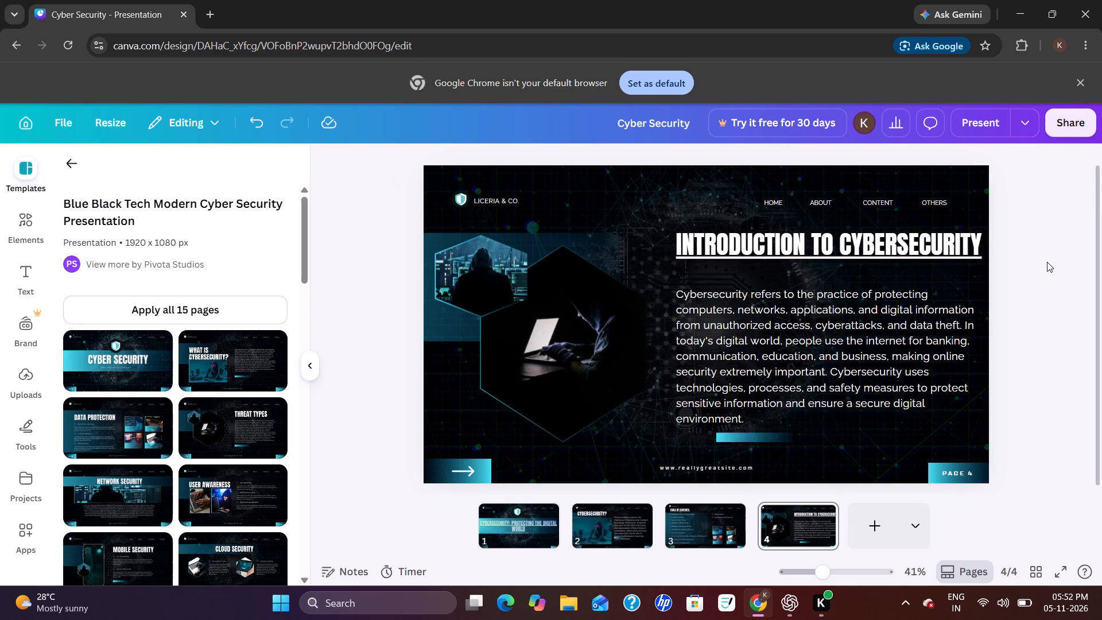
{"action": "left_click", "coordinate": [936, 250]}
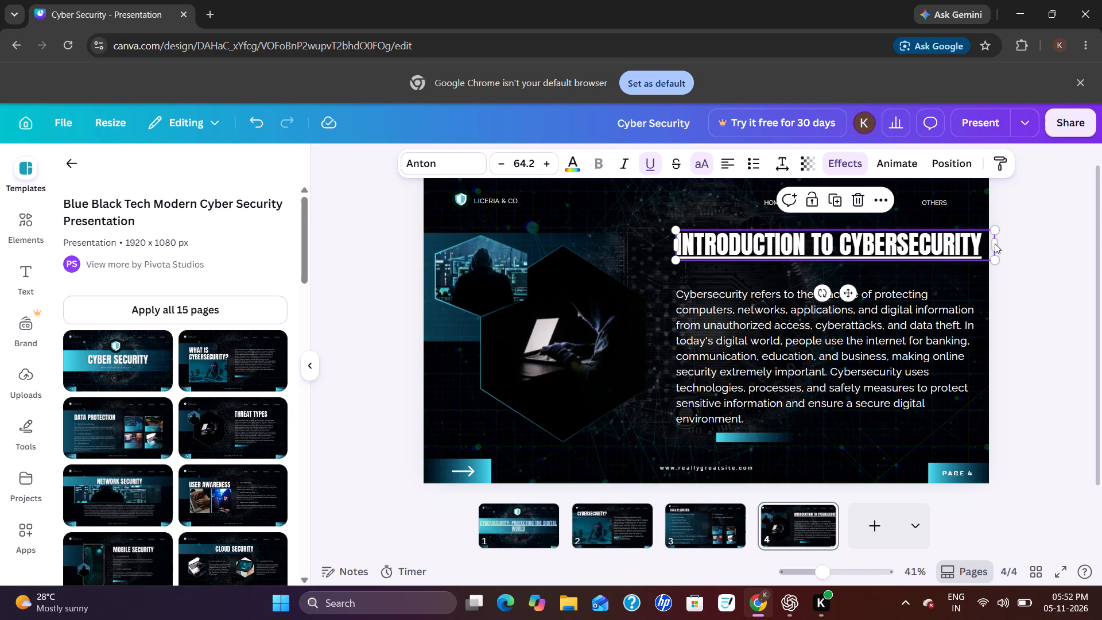
{"action": "left_click_drag", "start_coordinate": [1000, 242], "coordinate": [994, 247]}
{"action": "left_click", "coordinate": [1045, 284]}
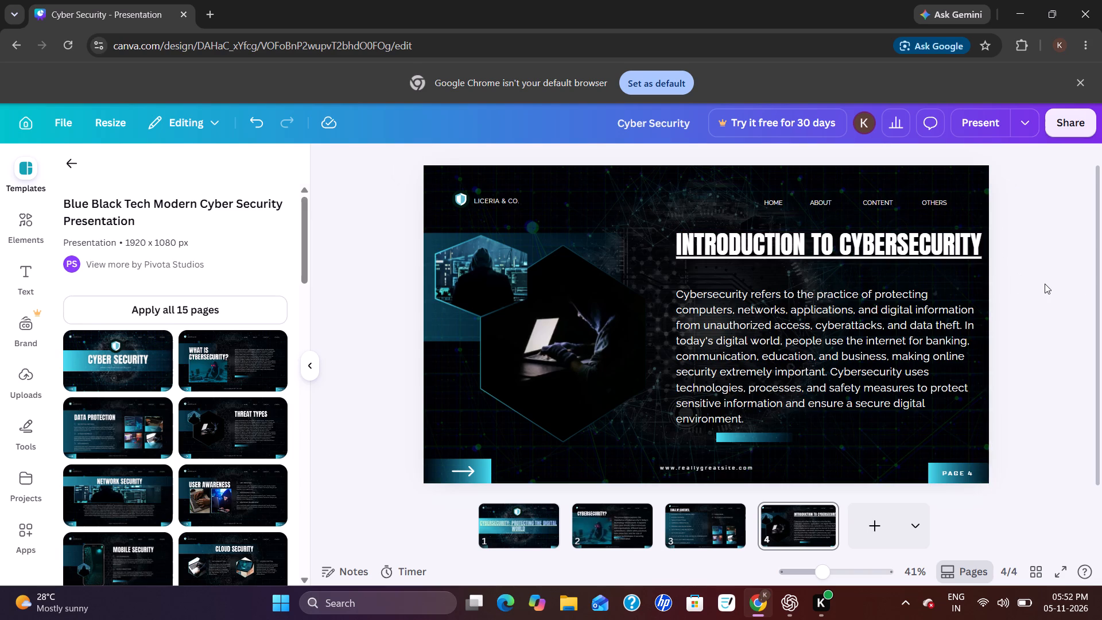
Scale the paragraph down to about 1,010 px wide and shift it slightly left under the title.
{"action": "left_click", "coordinate": [763, 403]}
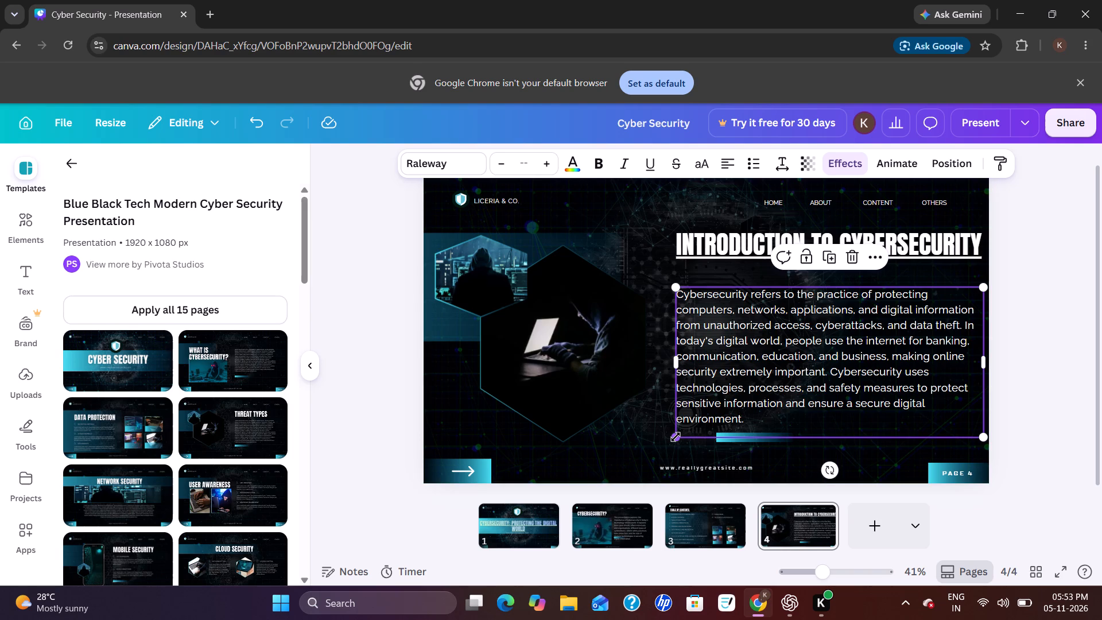
{"action": "left_click_drag", "start_coordinate": [676, 437], "coordinate": [681, 421]}
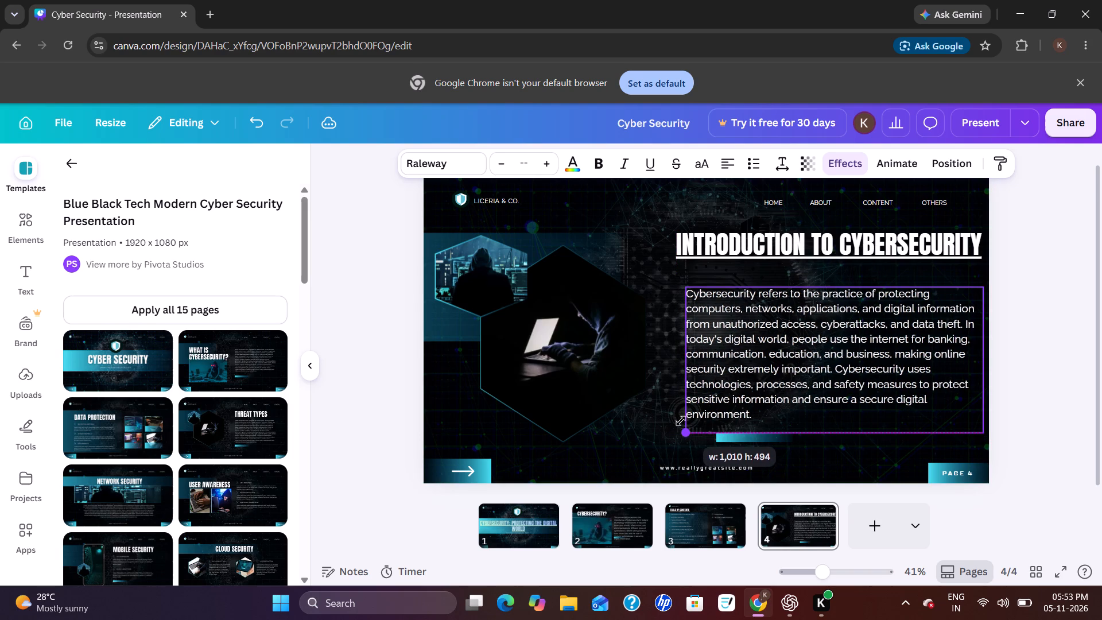
{"action": "left_click_drag", "start_coordinate": [681, 421], "coordinate": [680, 421]}
{"action": "left_click", "coordinate": [1051, 291]}
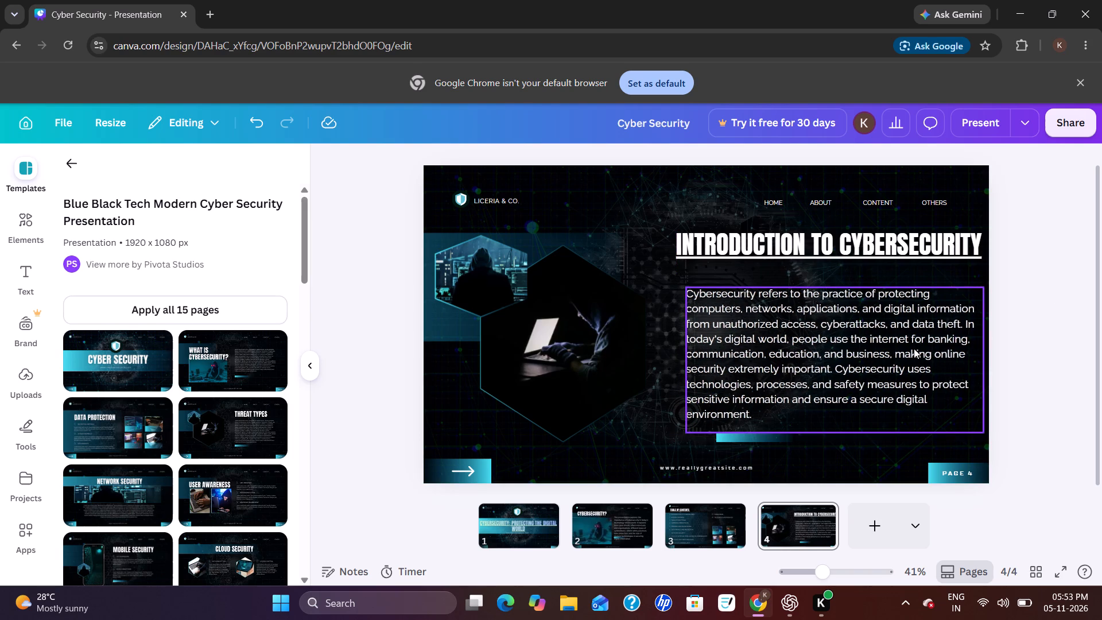
{"action": "left_click_drag", "start_coordinate": [914, 348], "coordinate": [907, 349]}
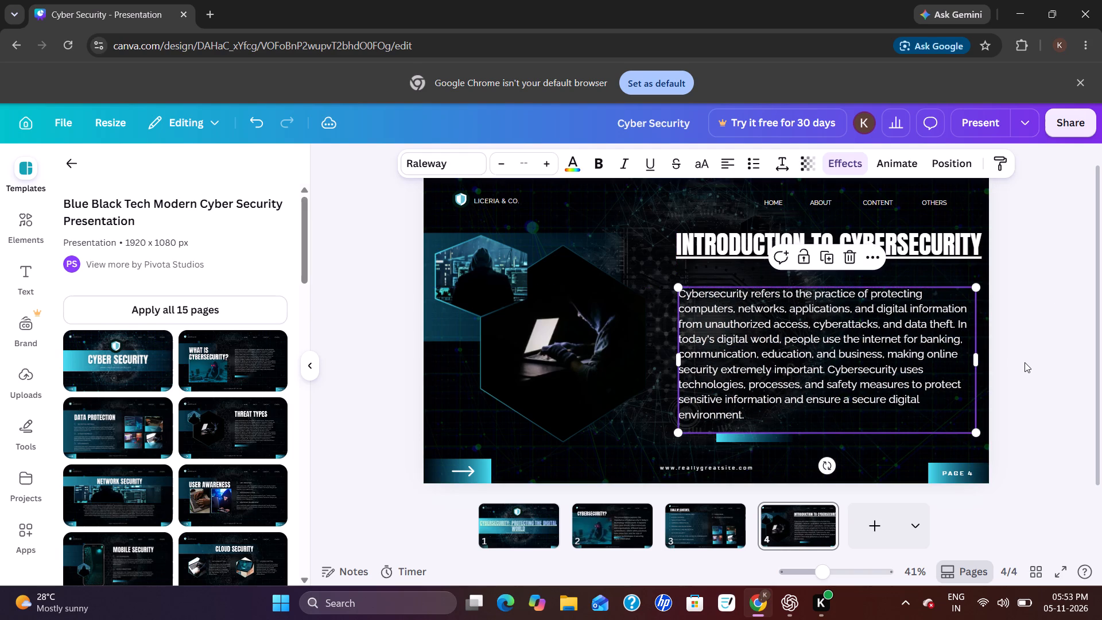
{"action": "left_click", "coordinate": [1025, 362]}
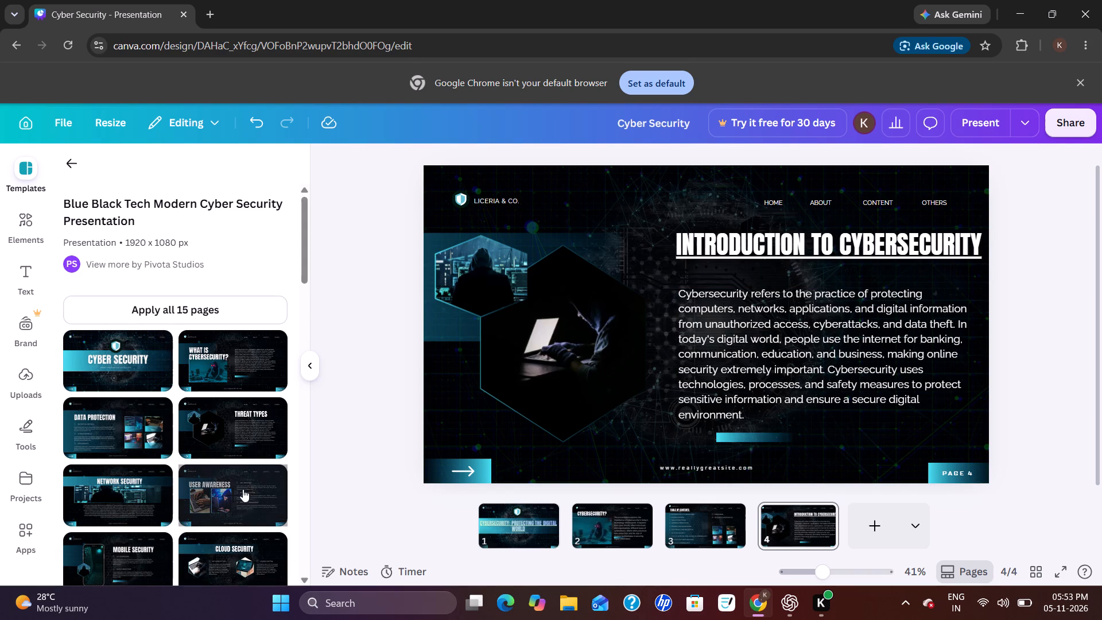
Add the template's "Network Security" layout as new page 5.
{"action": "scroll", "coordinate": [177, 503], "scroll_direction": "down", "scroll_amount": 1}
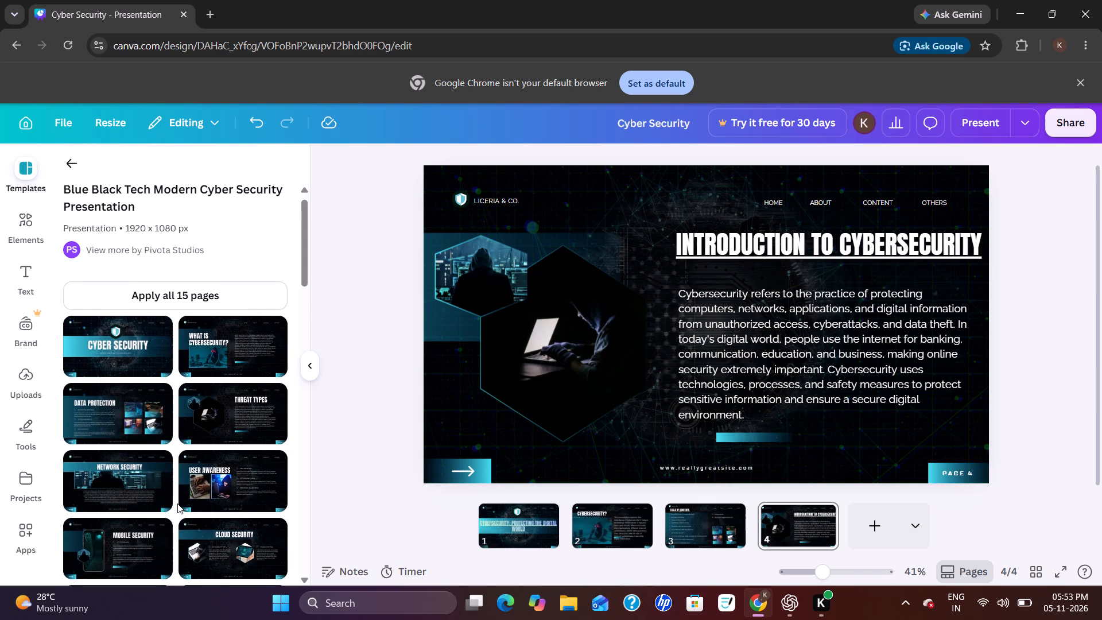
{"action": "left_click", "coordinate": [119, 480]}
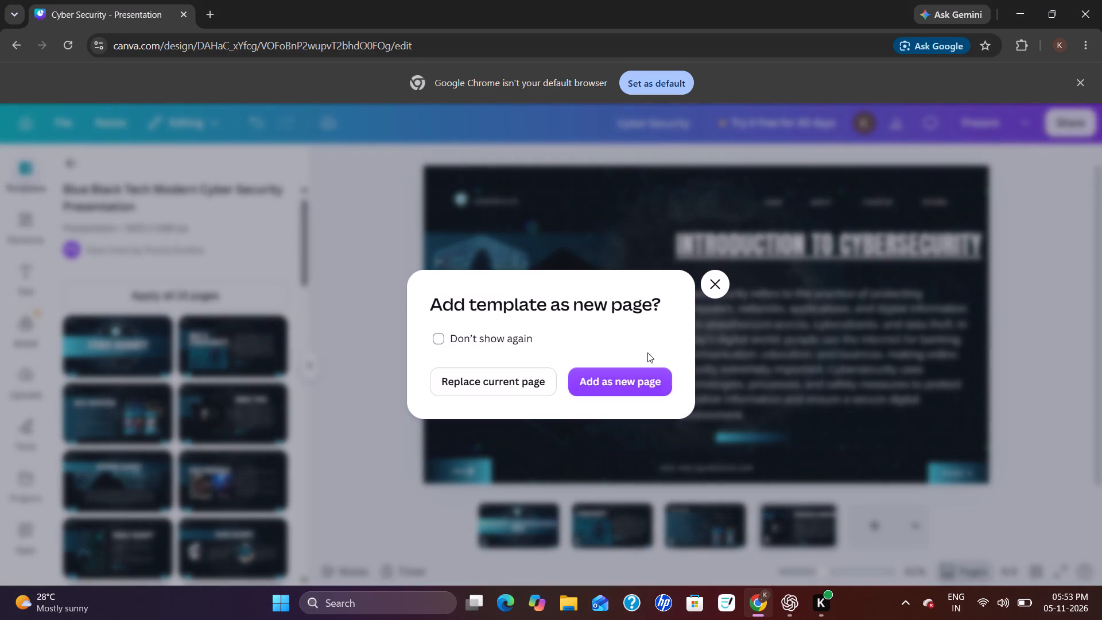
{"action": "left_click", "coordinate": [628, 377]}
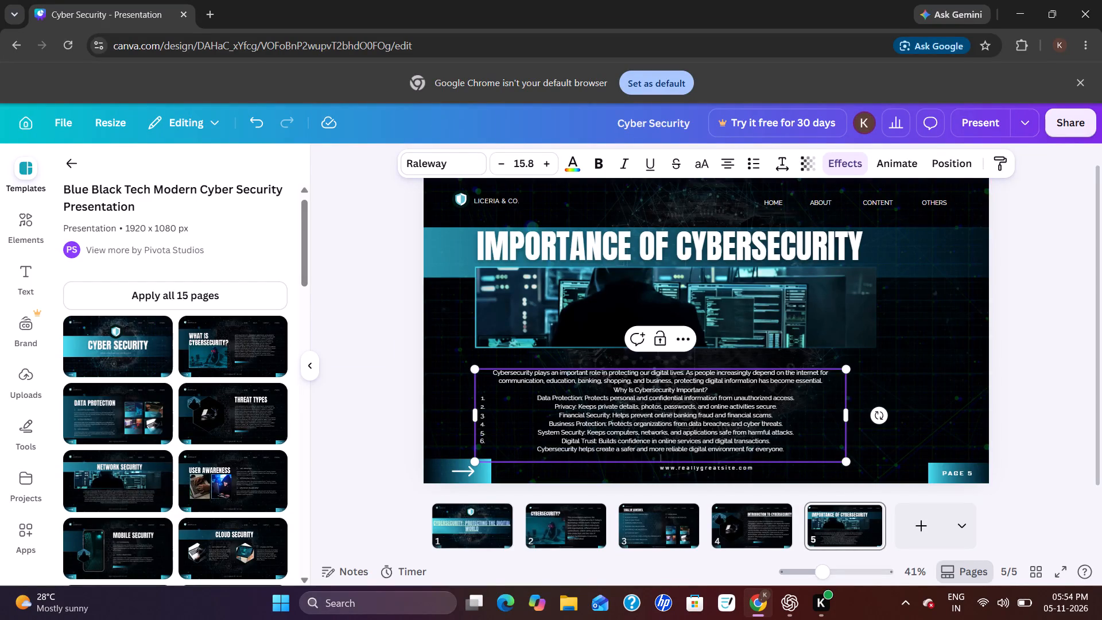
Increase the body text's font size to 21.8 and widen its box to about 1,654 px.
{"action": "left_click_drag", "start_coordinate": [491, 376], "coordinate": [735, 497]}
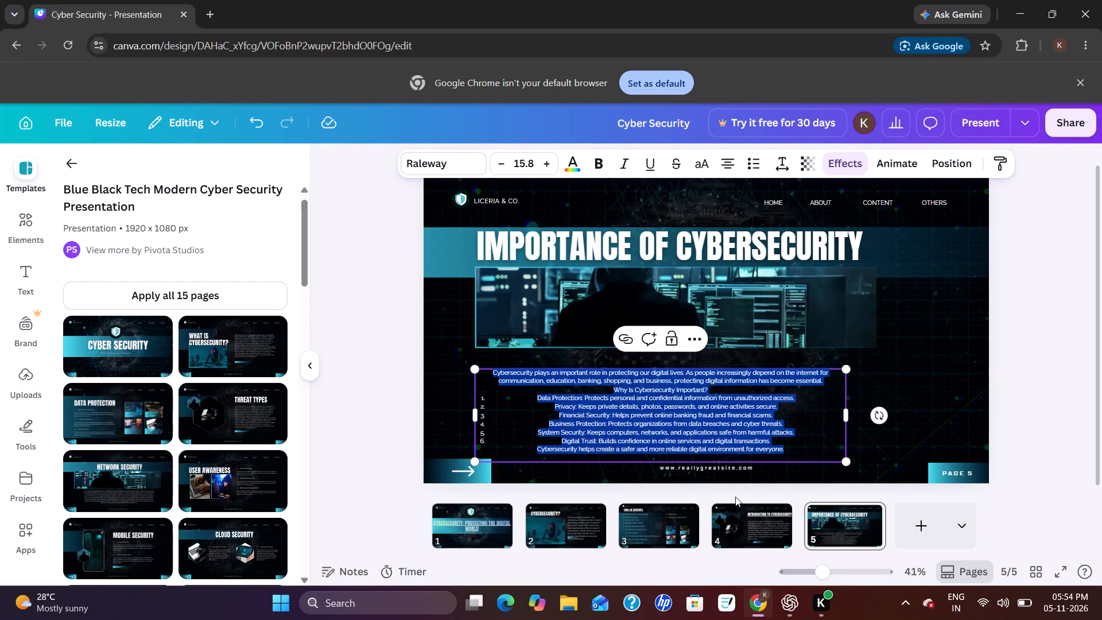
{"action": "triple_click", "coordinate": [546, 159]}
{"action": "left_click", "coordinate": [546, 159]}
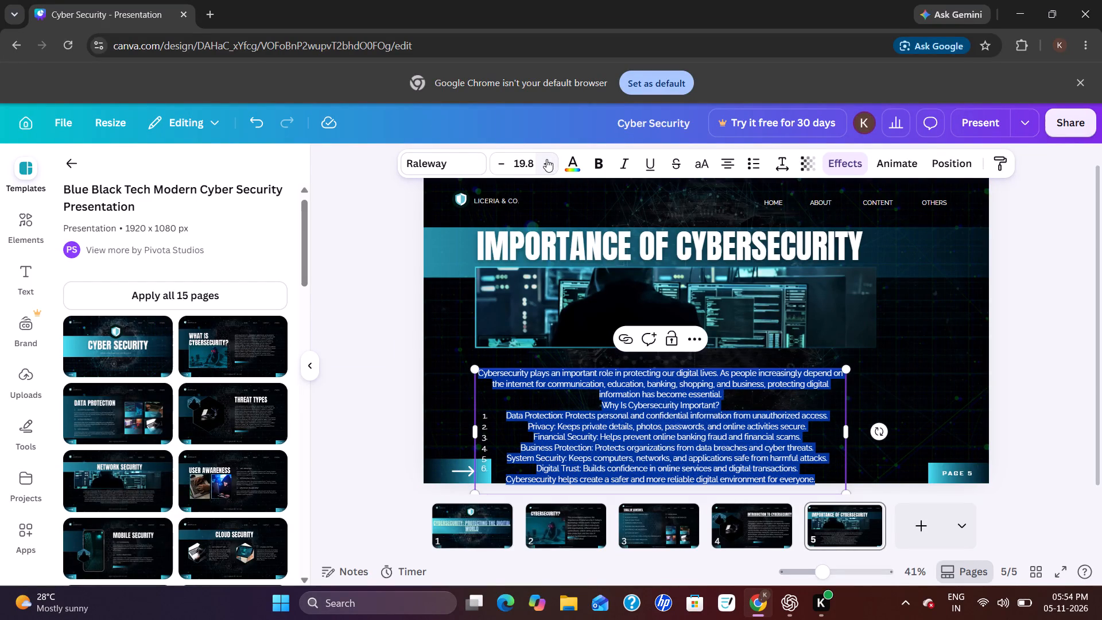
{"action": "double_click", "coordinate": [545, 154]}
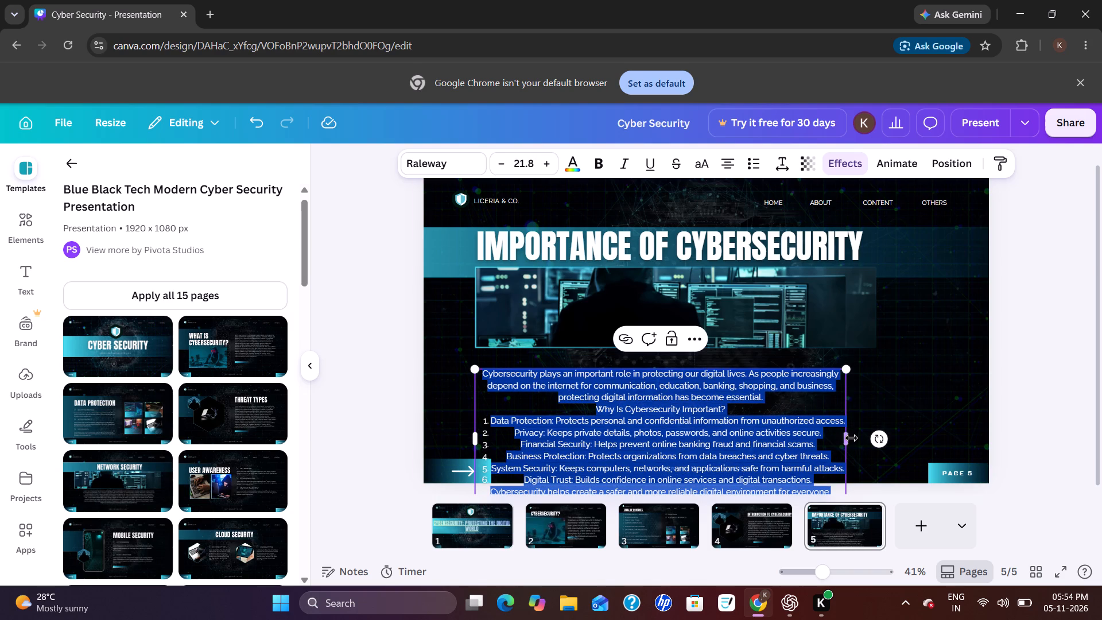
{"action": "left_click_drag", "start_coordinate": [853, 440], "coordinate": [907, 398]}
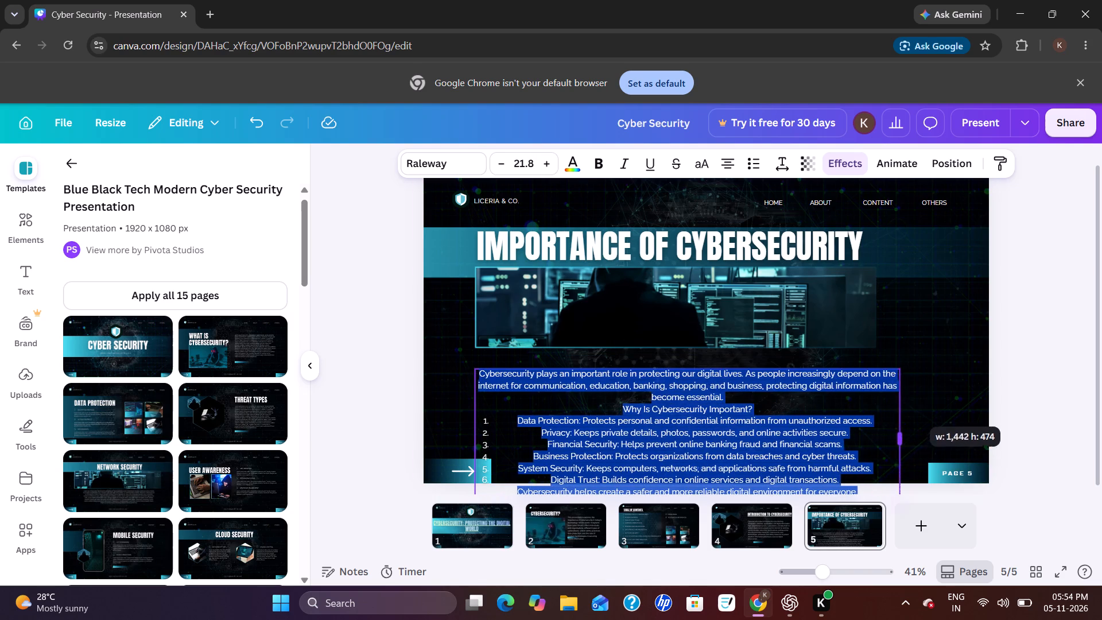
{"action": "left_click_drag", "start_coordinate": [907, 398], "coordinate": [970, 351]}
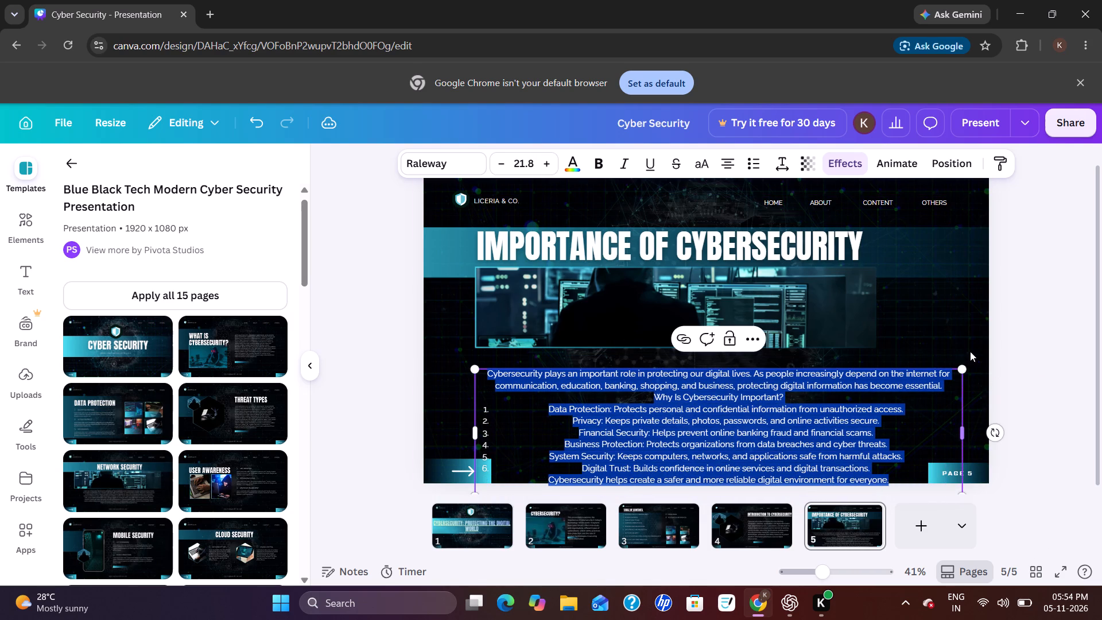
{"action": "left_click", "coordinate": [1031, 317]}
Move the body text up to just below the picture, at about Y 659 px, and align it to the page's left edge.
{"action": "left_click_drag", "start_coordinate": [863, 397], "coordinate": [855, 386]}
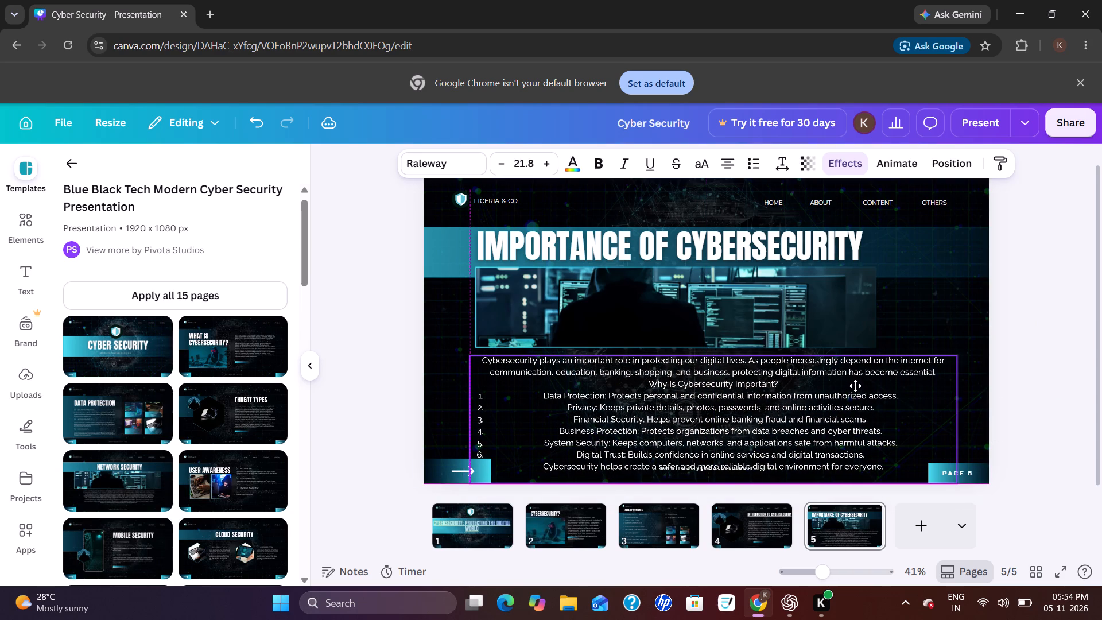
{"action": "left_click_drag", "start_coordinate": [855, 386], "coordinate": [855, 386]}
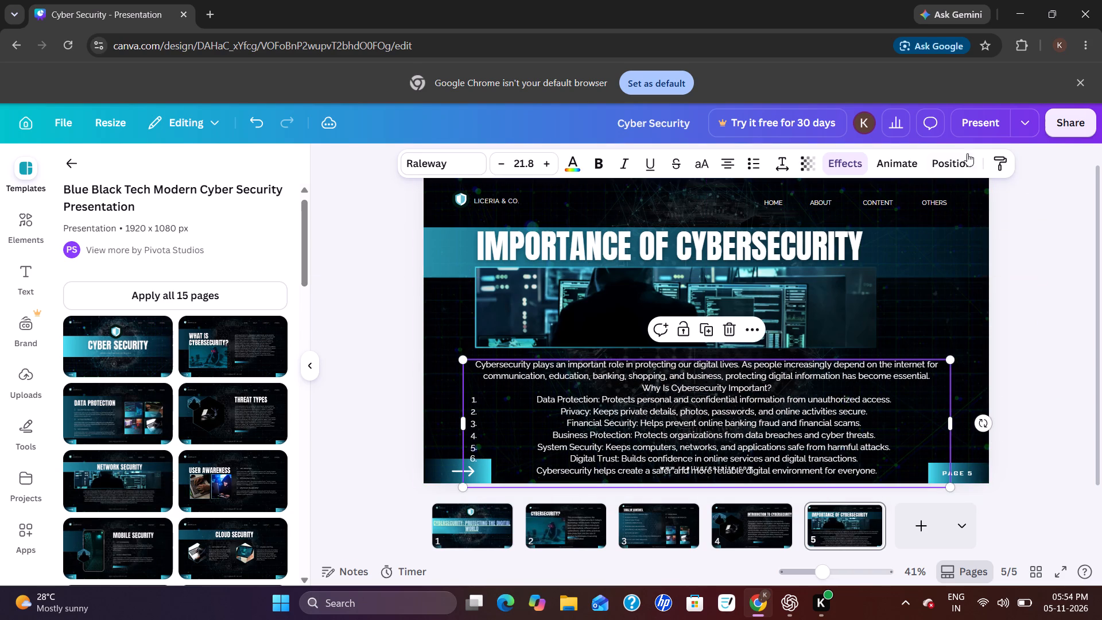
{"action": "left_click", "coordinate": [961, 164]}
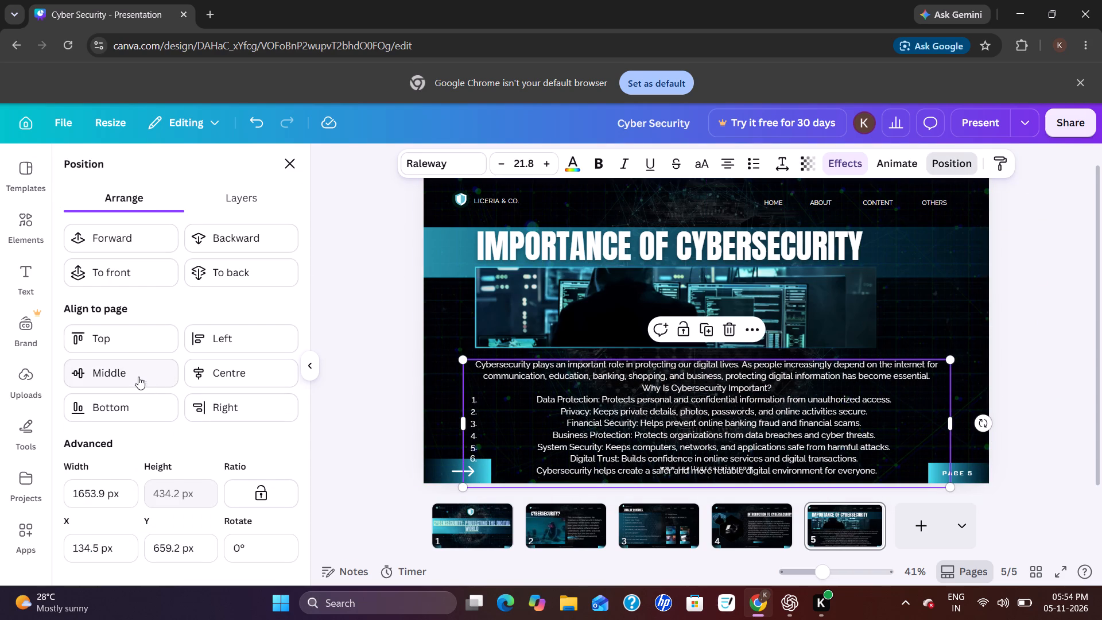
{"action": "left_click", "coordinate": [222, 340]}
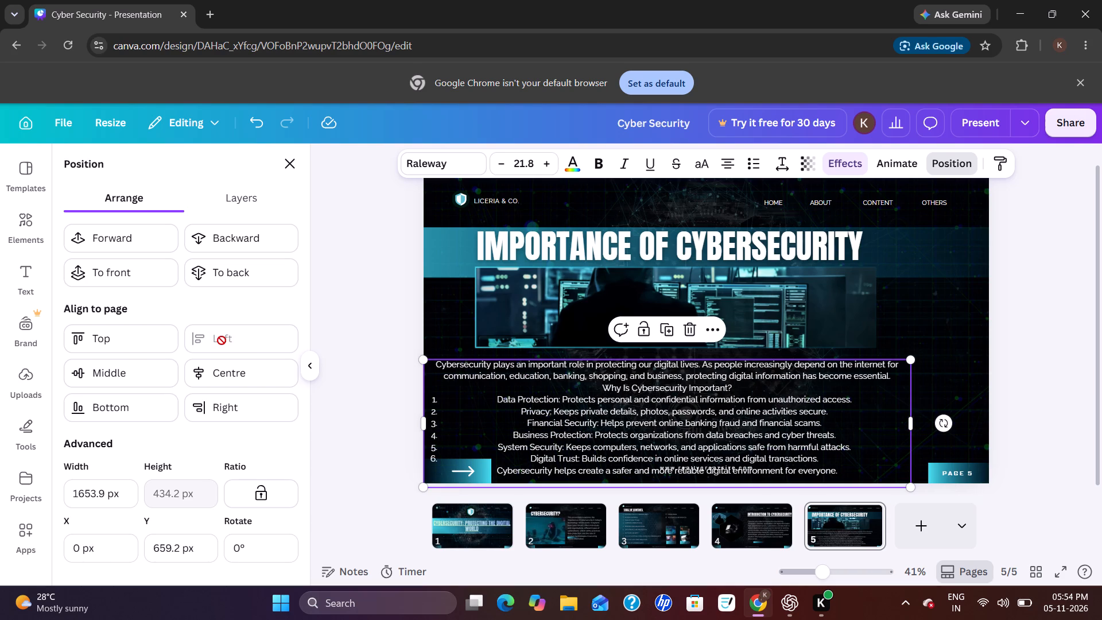
{"action": "left_click", "coordinate": [1037, 263]}
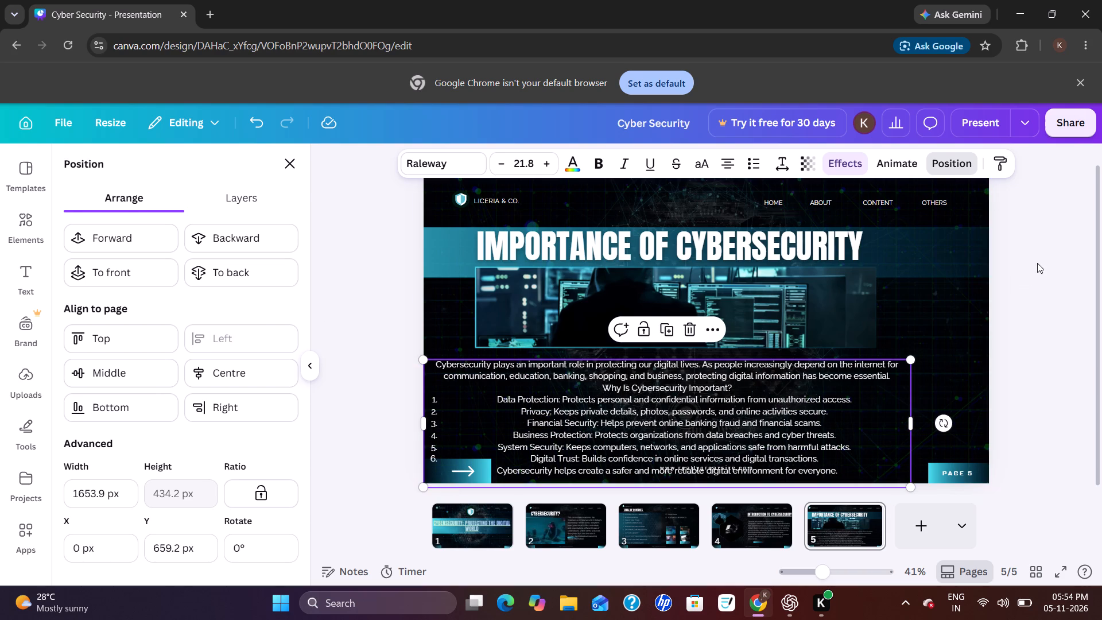
{"action": "left_click", "coordinate": [1048, 263]}
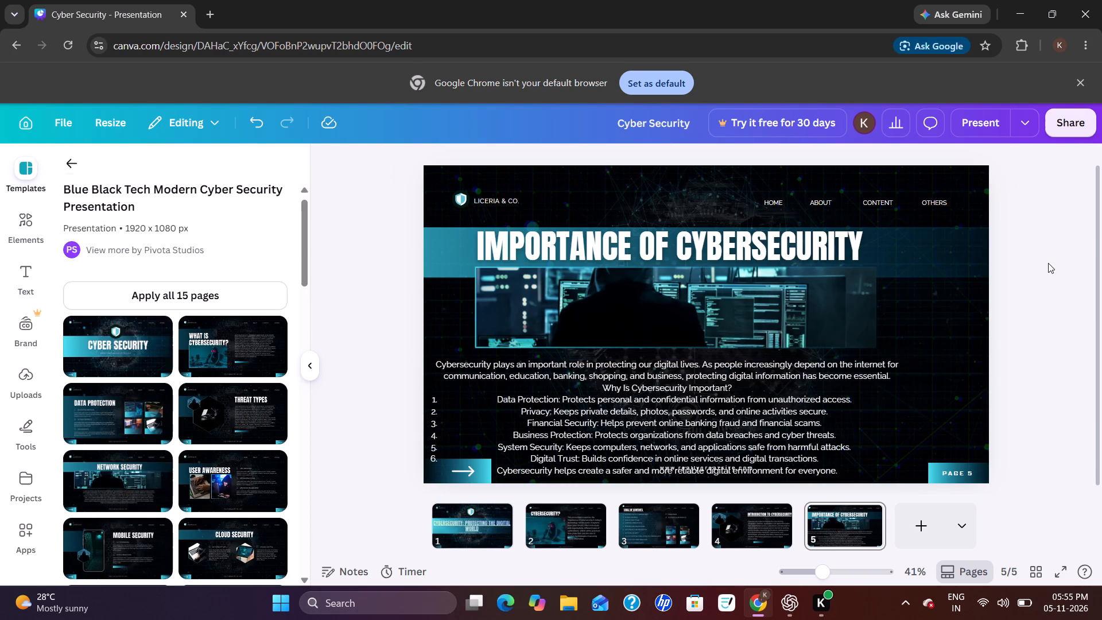
Underline the "IMPORTANCE OF CYBERSECURITY" title.
{"action": "left_click", "coordinate": [809, 226]}
{"action": "left_click", "coordinate": [643, 170]}
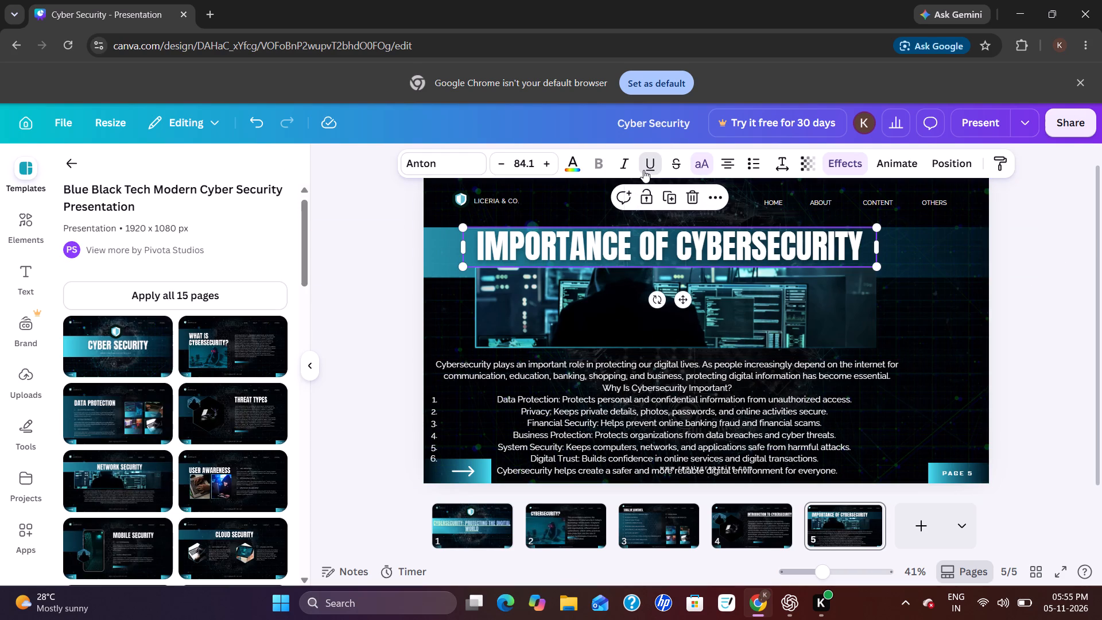
{"action": "left_click", "coordinate": [612, 243]}
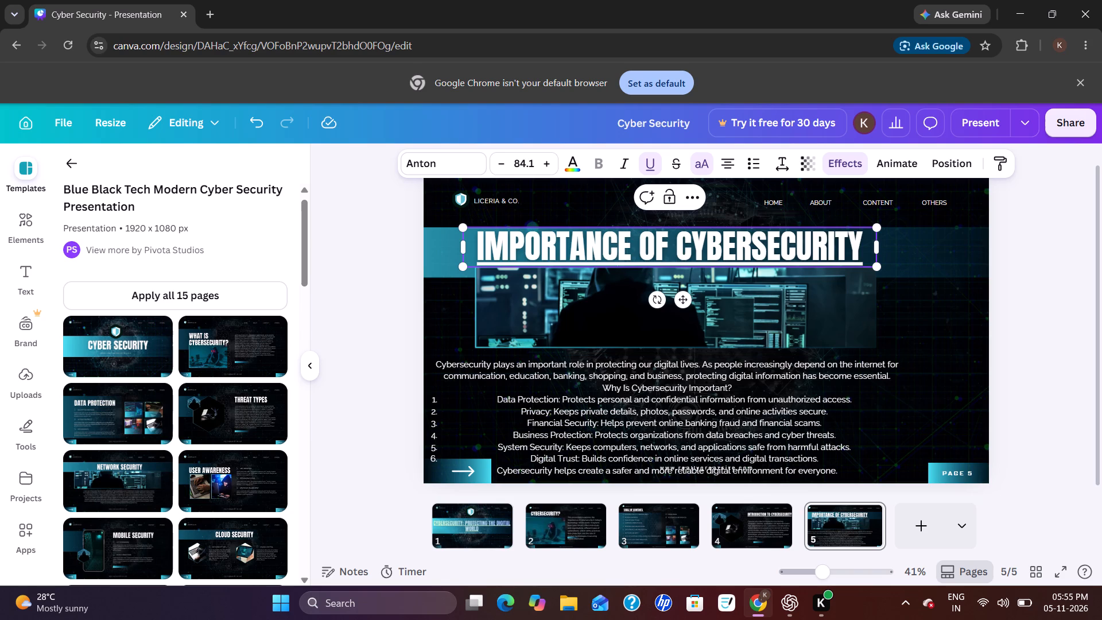
{"action": "left_click", "coordinate": [1032, 215]}
Move the "IMPORTANCE OF CYBERSECURITY" title and the teal band behind it up, closer to the page header.
{"action": "left_click_drag", "start_coordinate": [843, 253], "coordinate": [843, 238]}
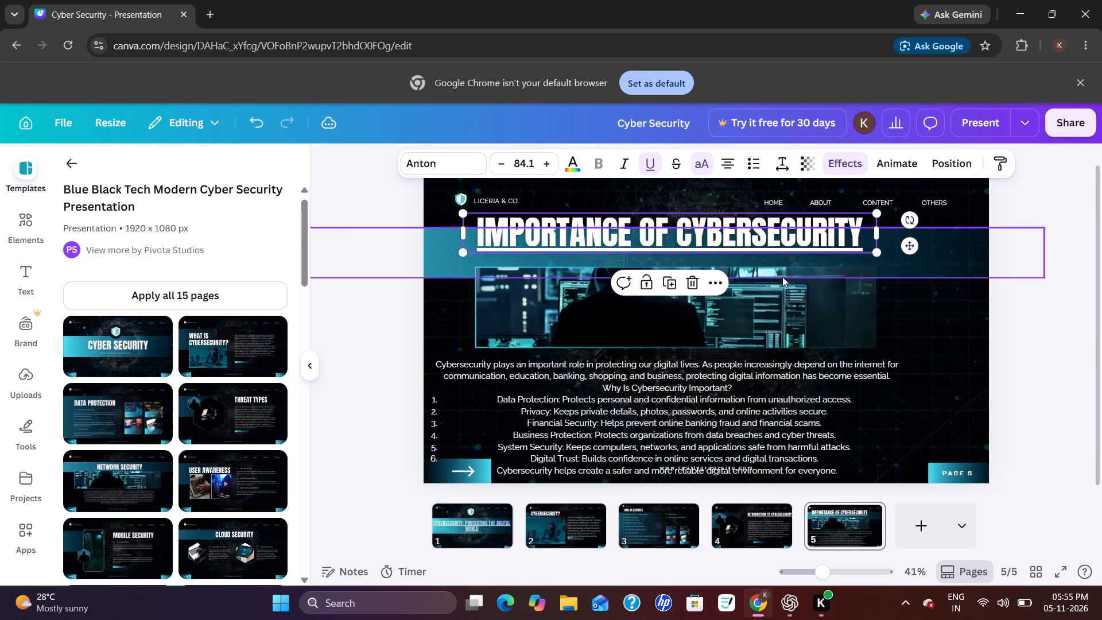
{"action": "left_click_drag", "start_coordinate": [444, 265], "coordinate": [444, 250]}
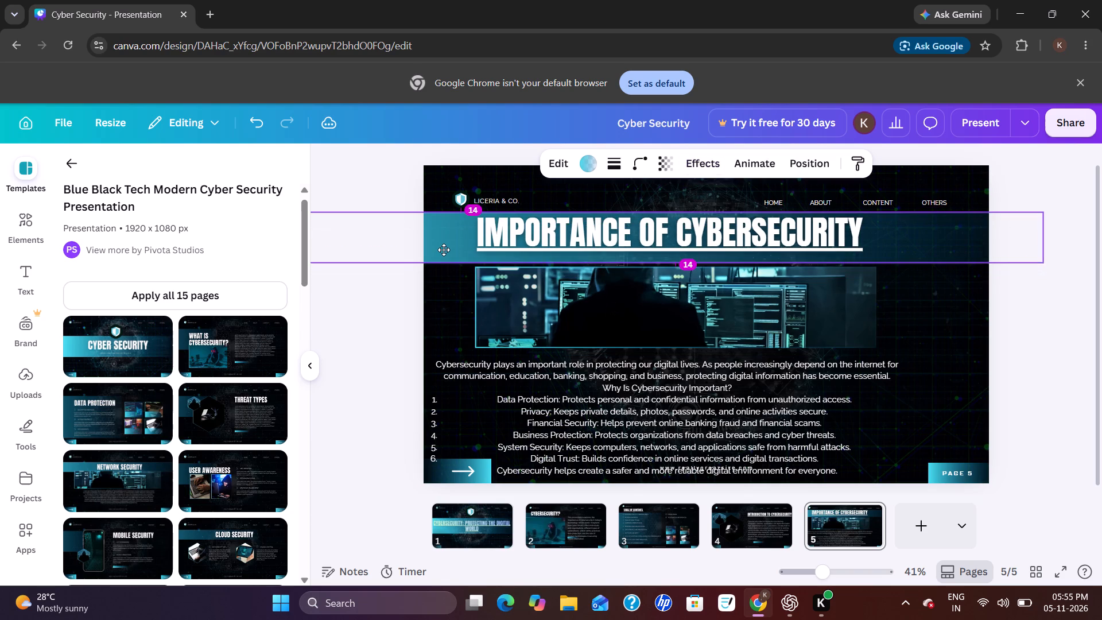
{"action": "left_click_drag", "start_coordinate": [444, 250], "coordinate": [443, 247]}
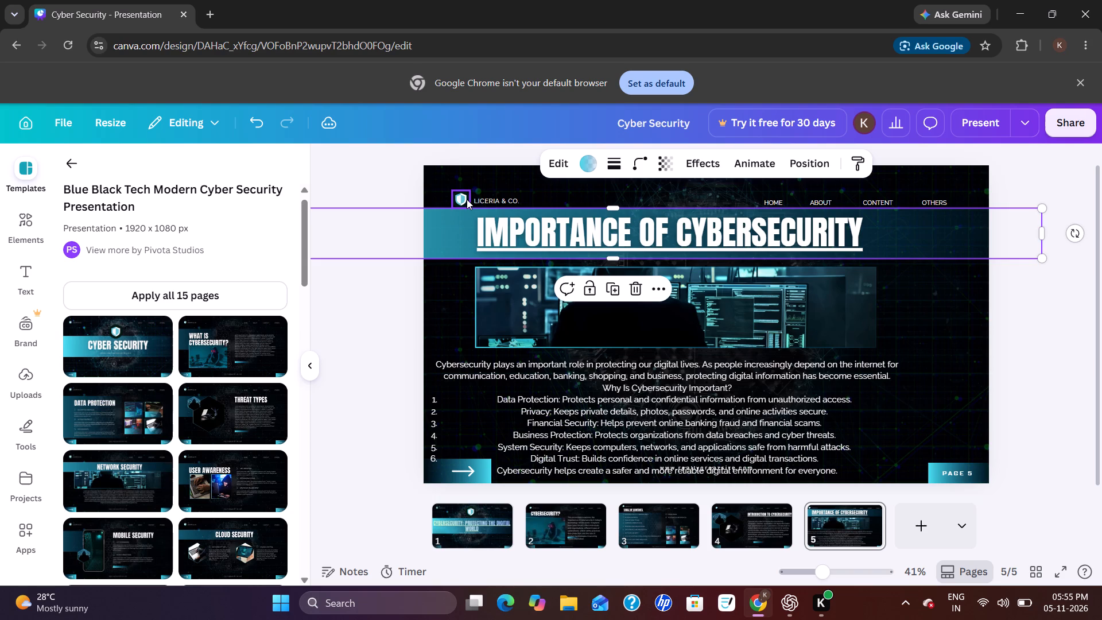
Move the shield logo and the "LICERIA & CO." label up and left toward the page's upper-left corner.
{"action": "left_click_drag", "start_coordinate": [467, 199], "coordinate": [449, 179]}
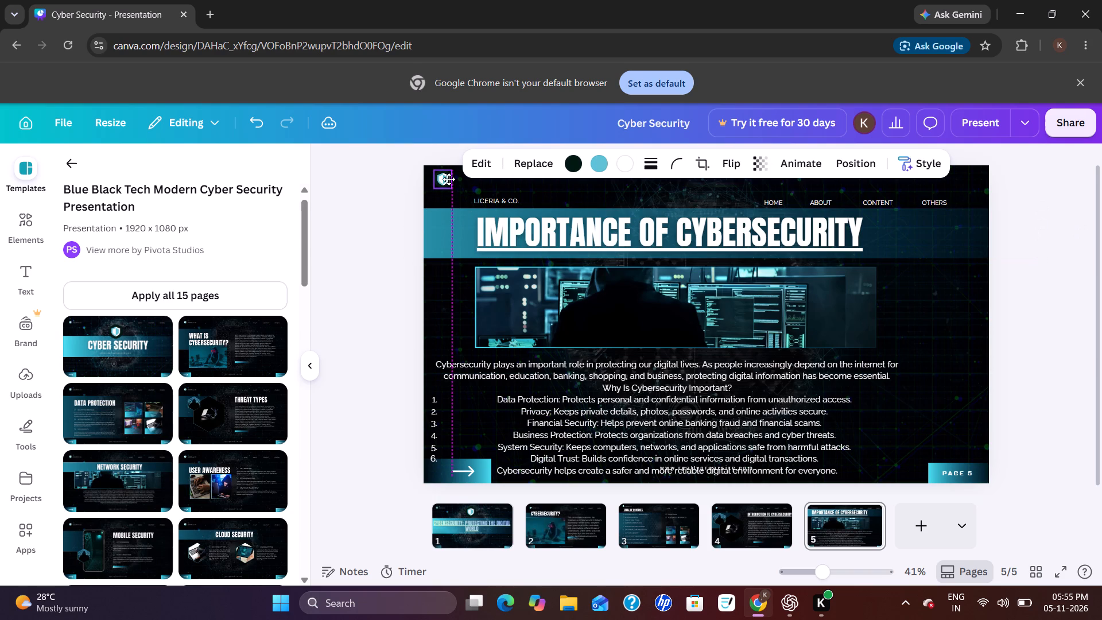
{"action": "left_click_drag", "start_coordinate": [449, 179], "coordinate": [449, 180]}
{"action": "left_click_drag", "start_coordinate": [500, 200], "coordinate": [493, 183]}
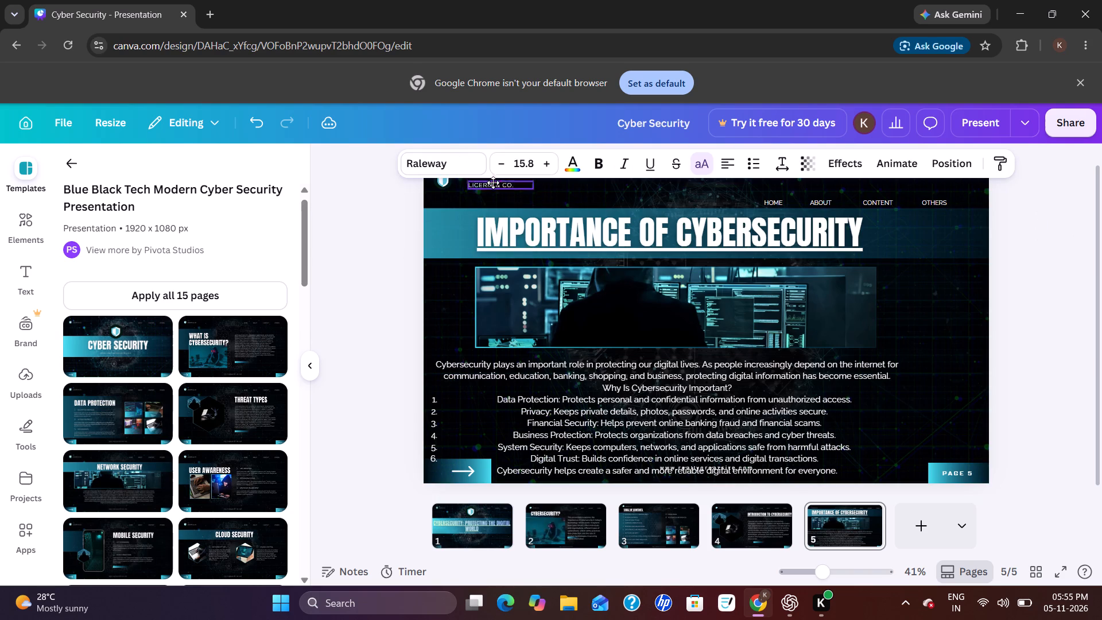
{"action": "left_click_drag", "start_coordinate": [493, 183], "coordinate": [487, 184]}
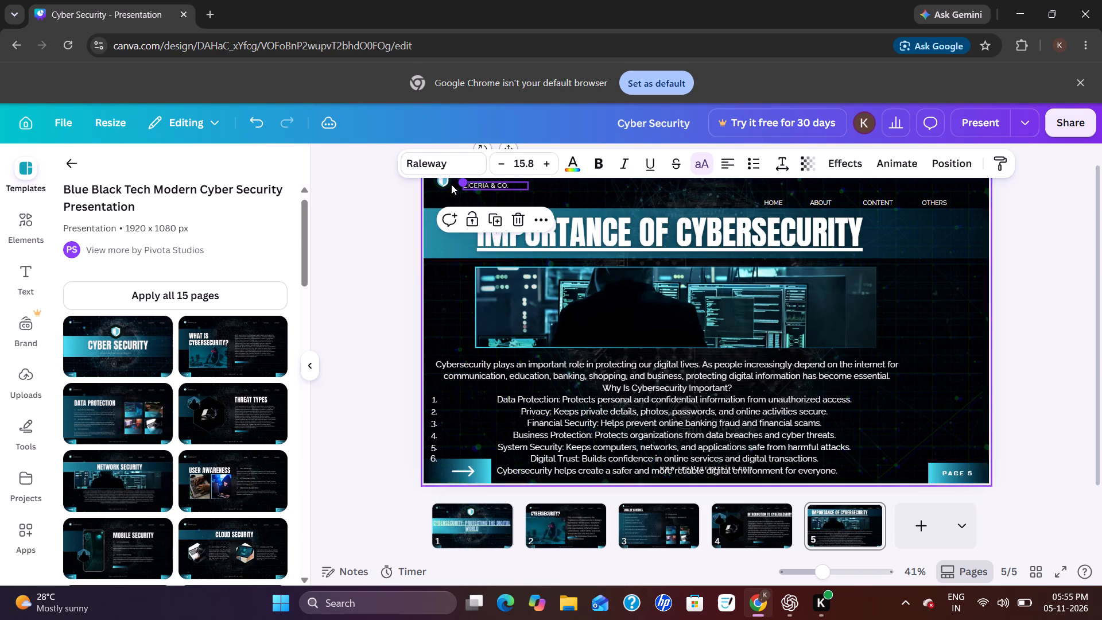
{"action": "left_click", "coordinate": [448, 185]}
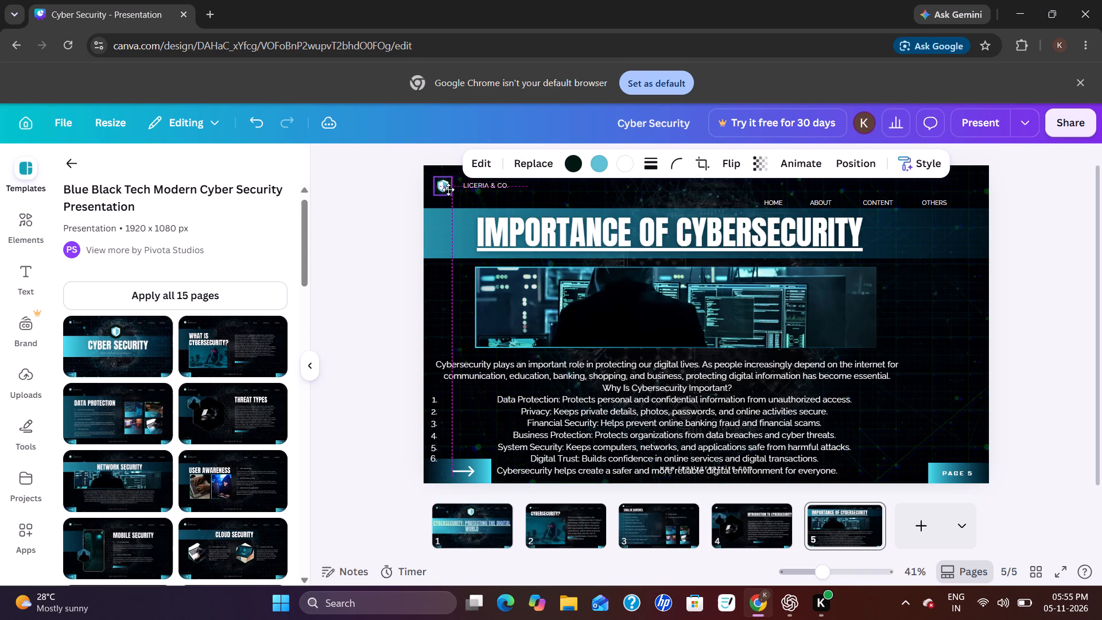
{"action": "left_click", "coordinate": [370, 280]}
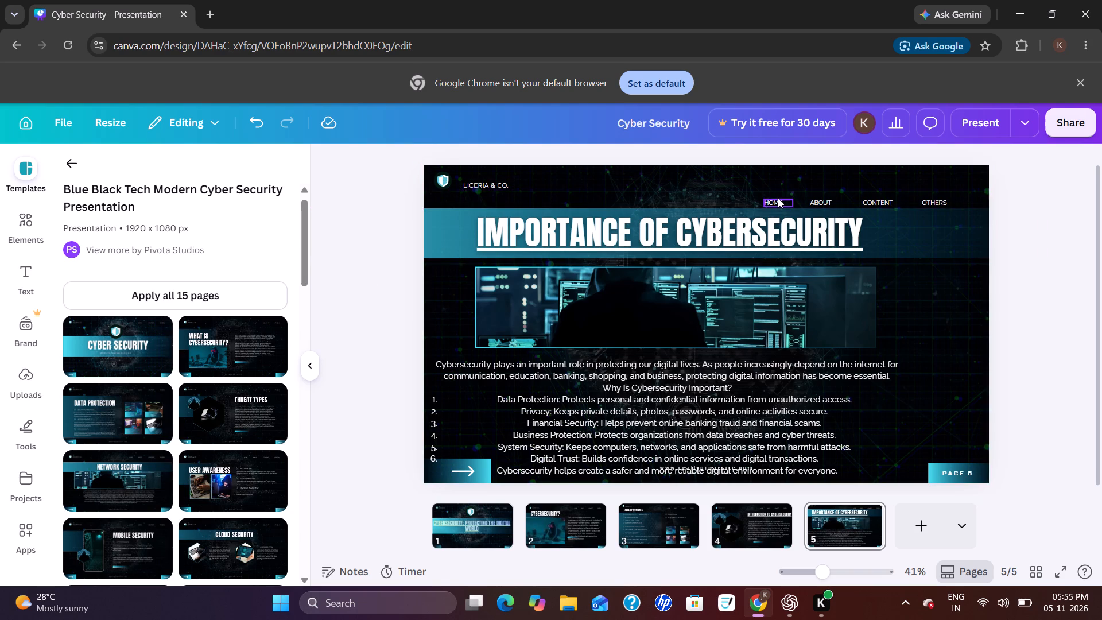
Move the HOME, ABOUT, CONTENT and OTHERS labels up to about the height of the company name.
{"action": "left_click_drag", "start_coordinate": [777, 198], "coordinate": [775, 182]}
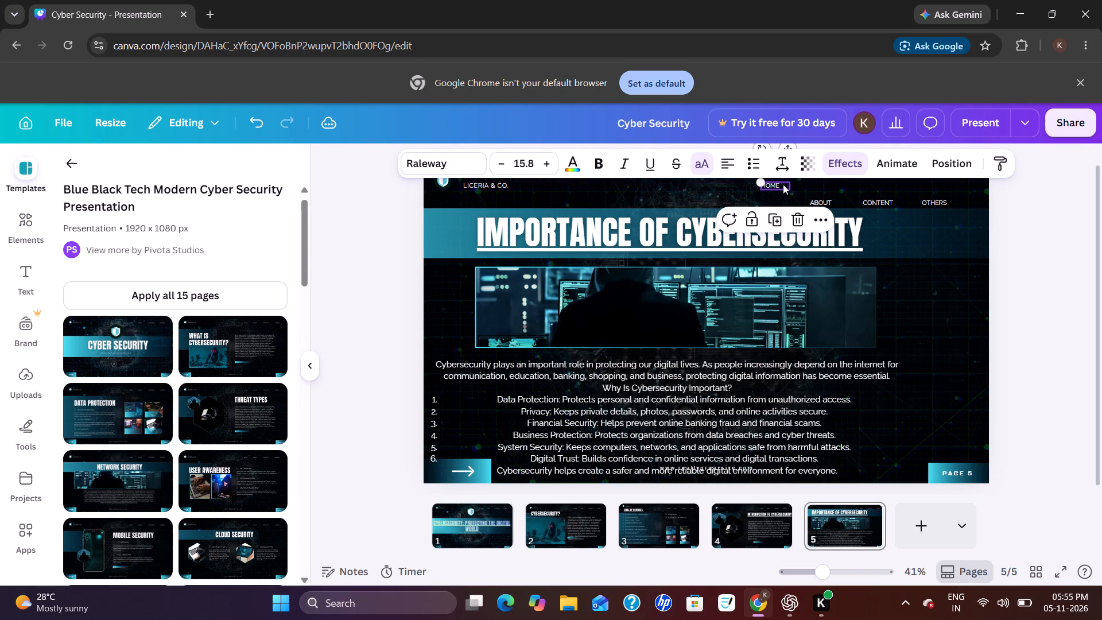
{"action": "left_click_drag", "start_coordinate": [823, 200], "coordinate": [818, 182]}
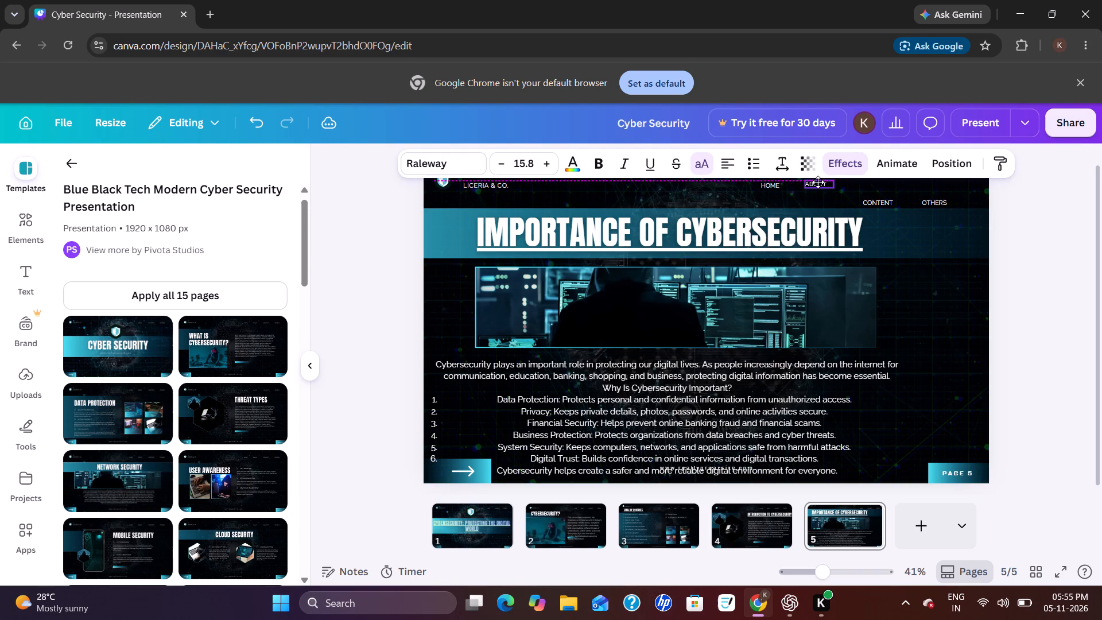
{"action": "left_click_drag", "start_coordinate": [818, 182], "coordinate": [818, 181]}
{"action": "left_click_drag", "start_coordinate": [818, 181], "coordinate": [818, 182]}
{"action": "left_click_drag", "start_coordinate": [895, 207], "coordinate": [890, 193]}
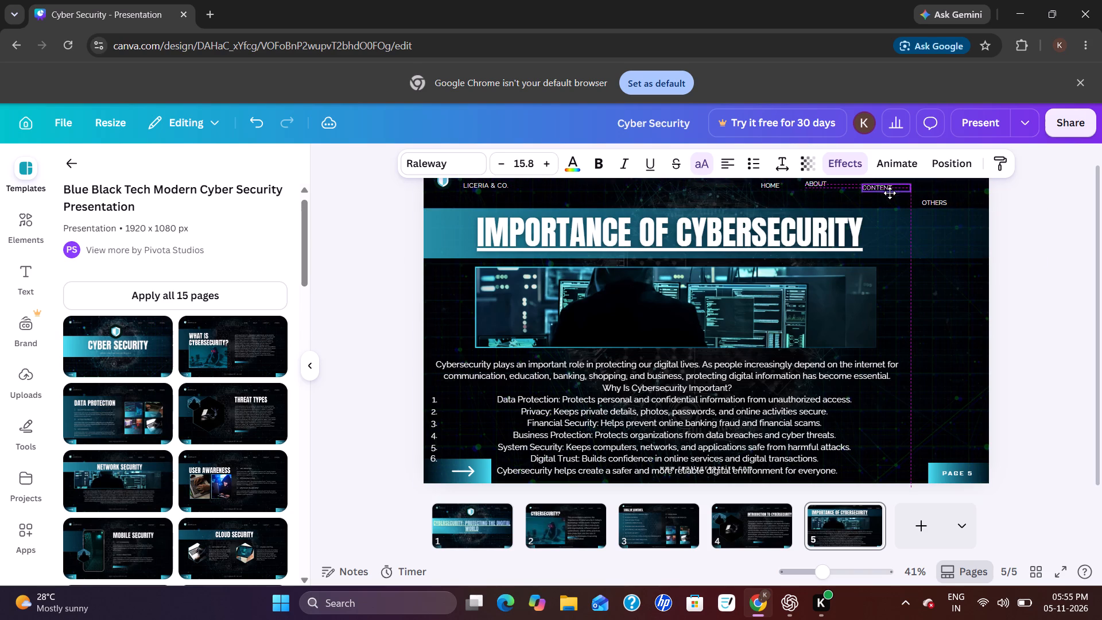
{"action": "left_click_drag", "start_coordinate": [890, 193], "coordinate": [887, 188]}
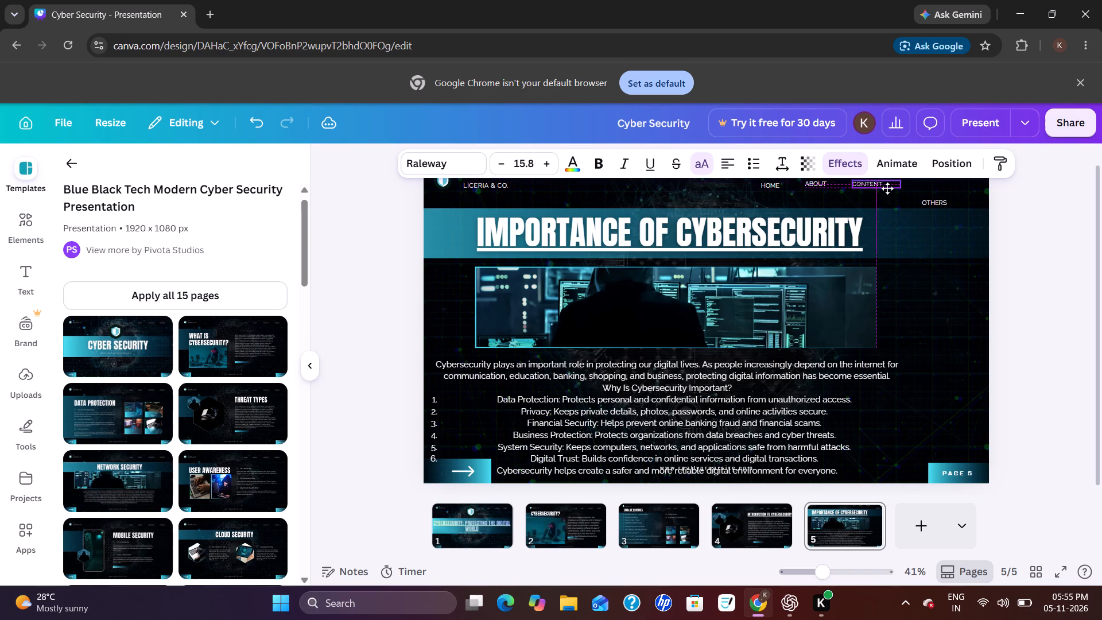
{"action": "left_click_drag", "start_coordinate": [887, 188], "coordinate": [888, 188]}
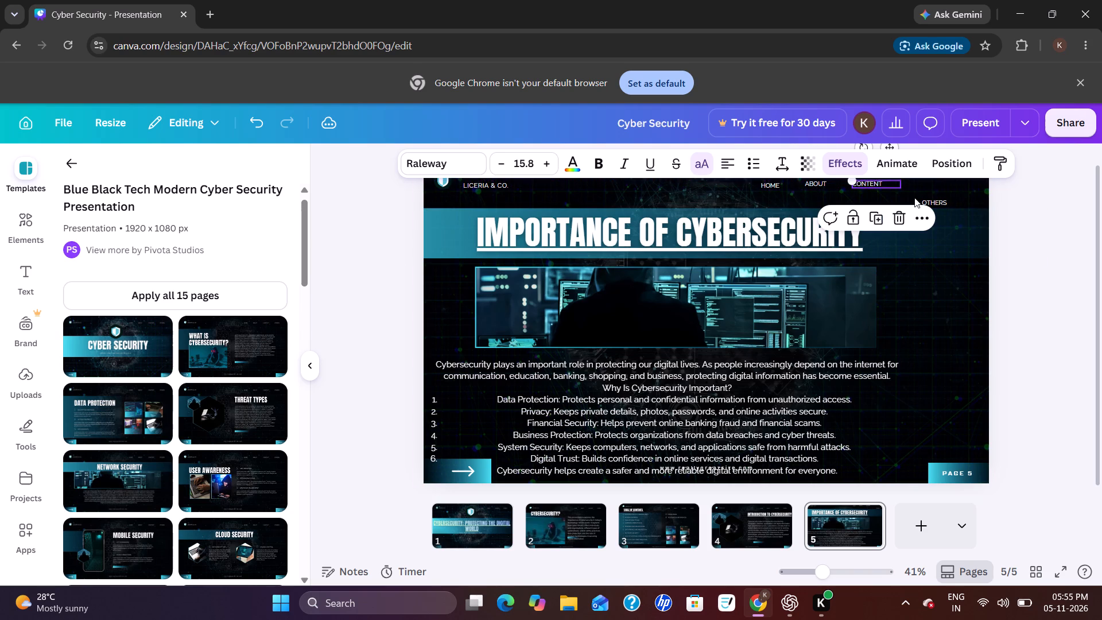
{"action": "left_click_drag", "start_coordinate": [931, 201], "coordinate": [924, 184]}
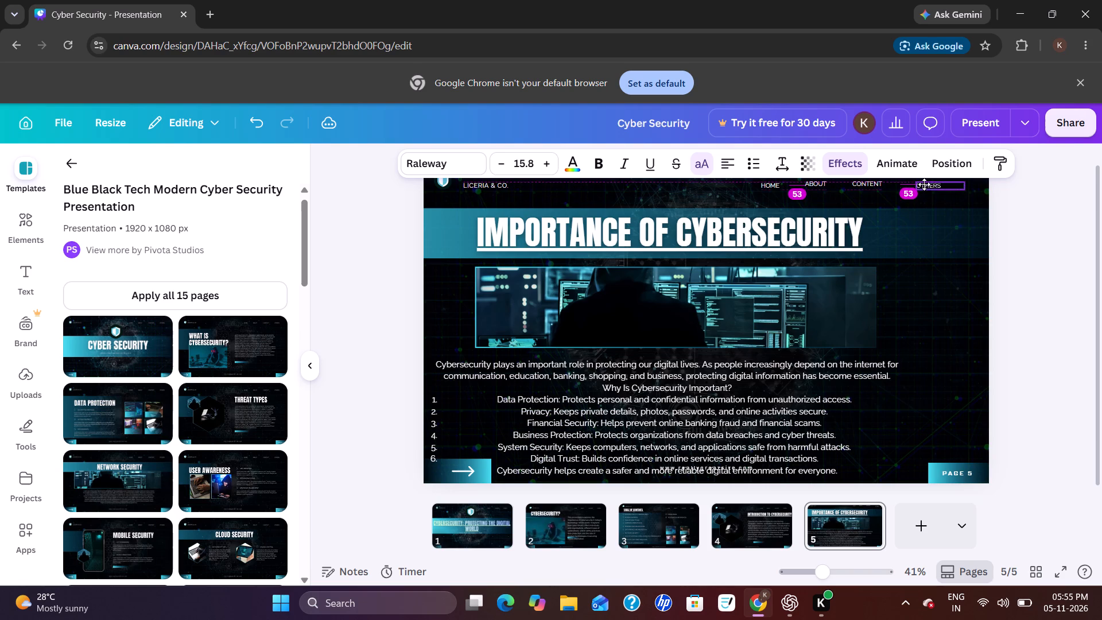
{"action": "left_click_drag", "start_coordinate": [924, 184], "coordinate": [923, 184]}
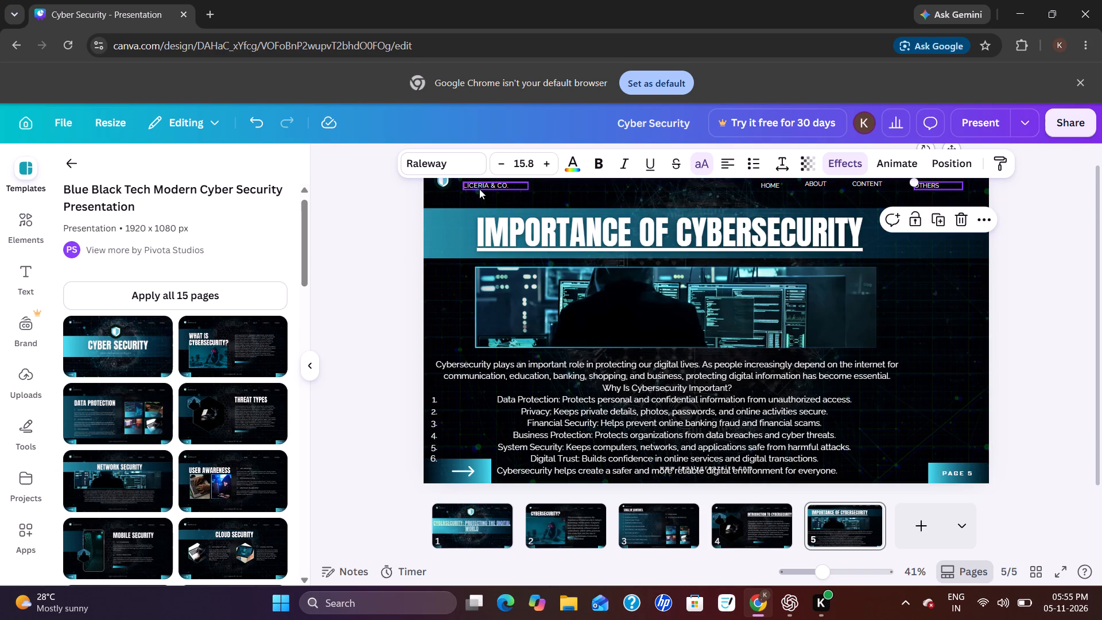
Fine-tune the company name and the HOME, ABOUT, CONTENT and OTHERS labels so they line up in one row.
{"action": "left_click", "coordinate": [490, 203]}
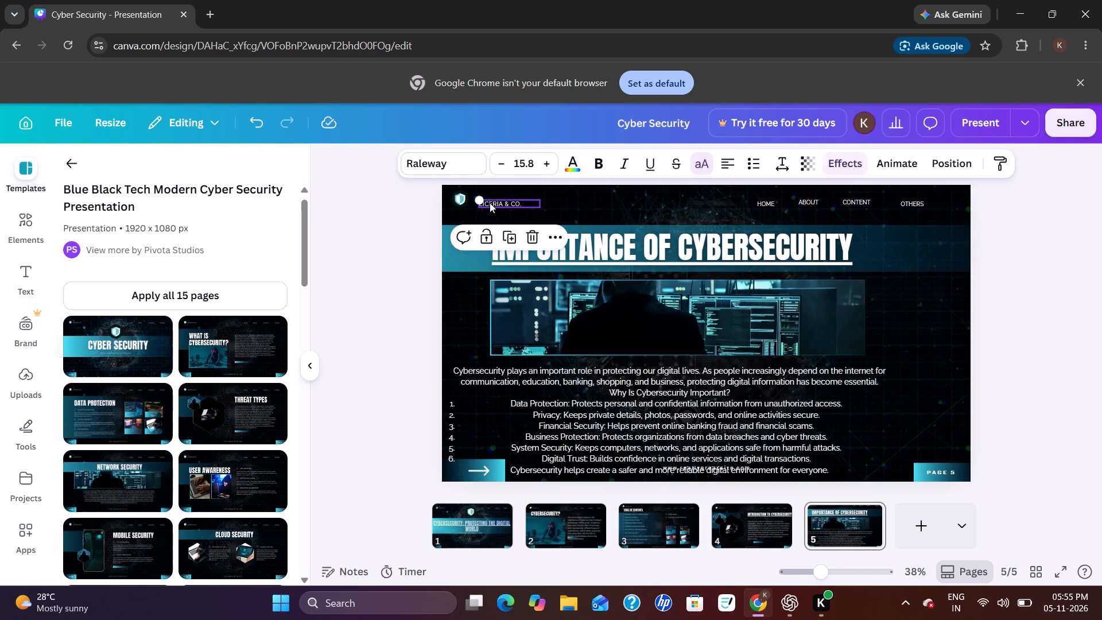
{"action": "left_click", "coordinate": [412, 246]}
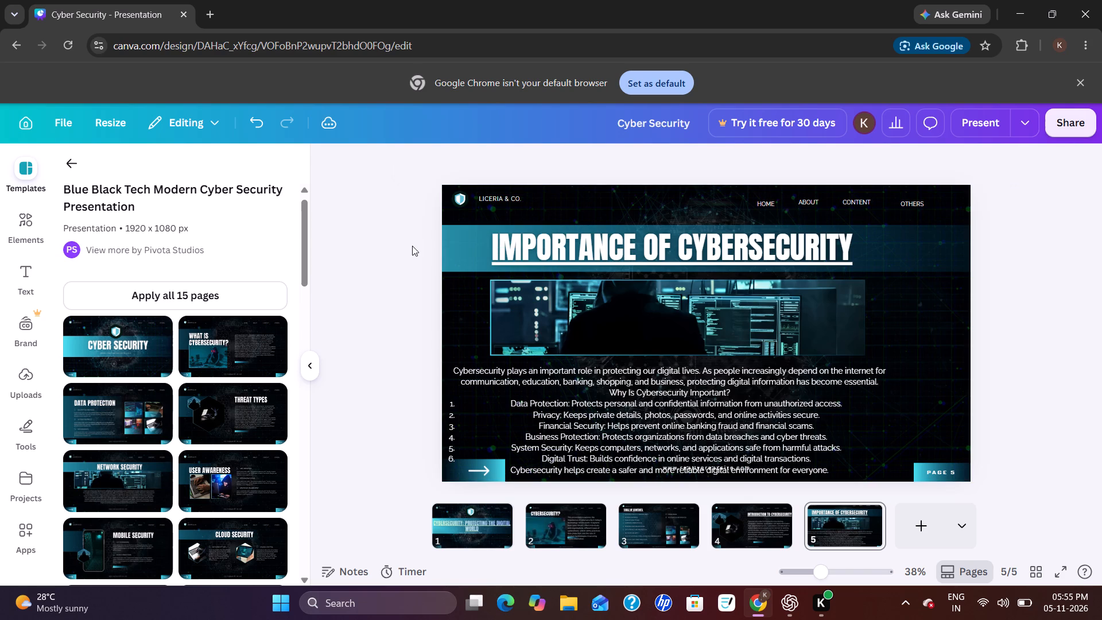
{"action": "left_click", "coordinate": [776, 203]}
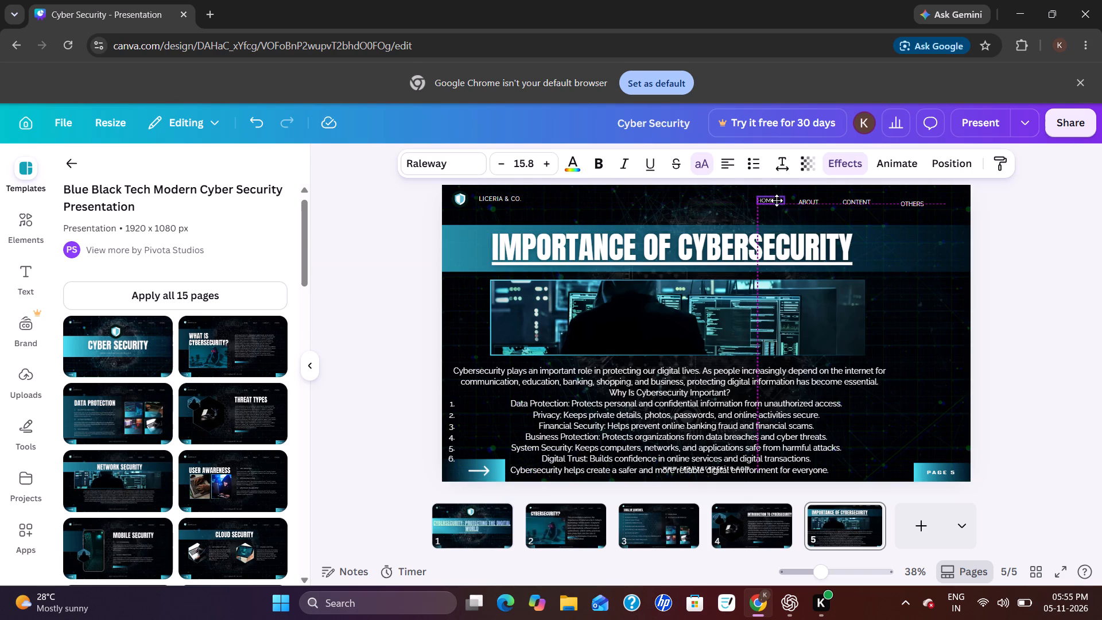
{"action": "left_click_drag", "start_coordinate": [808, 202], "coordinate": [807, 197]}
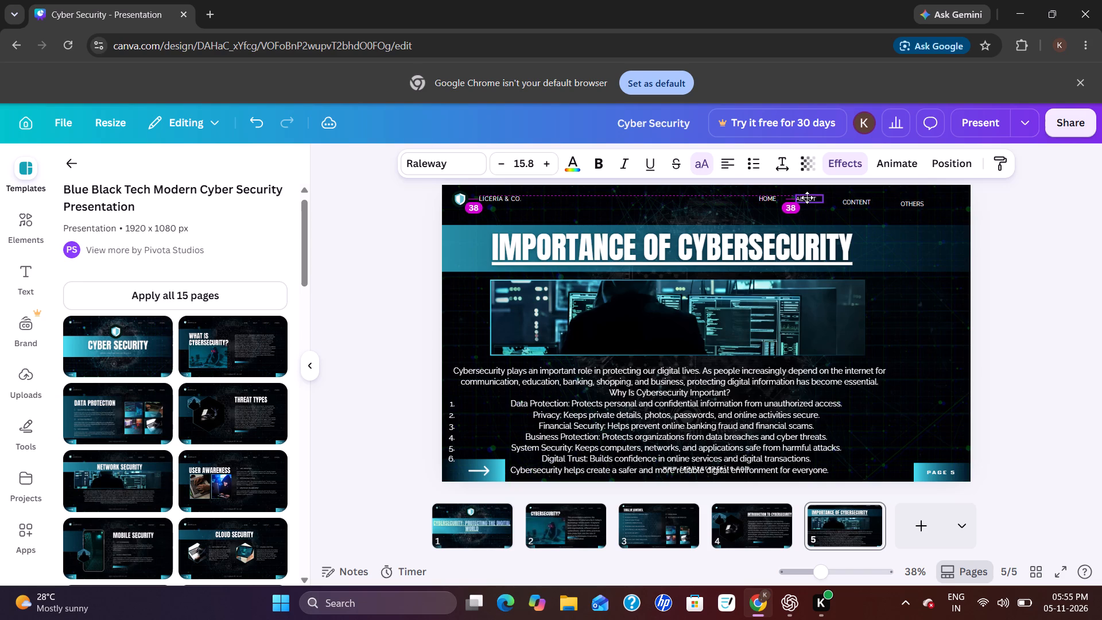
{"action": "left_click_drag", "start_coordinate": [807, 197], "coordinate": [807, 197]}
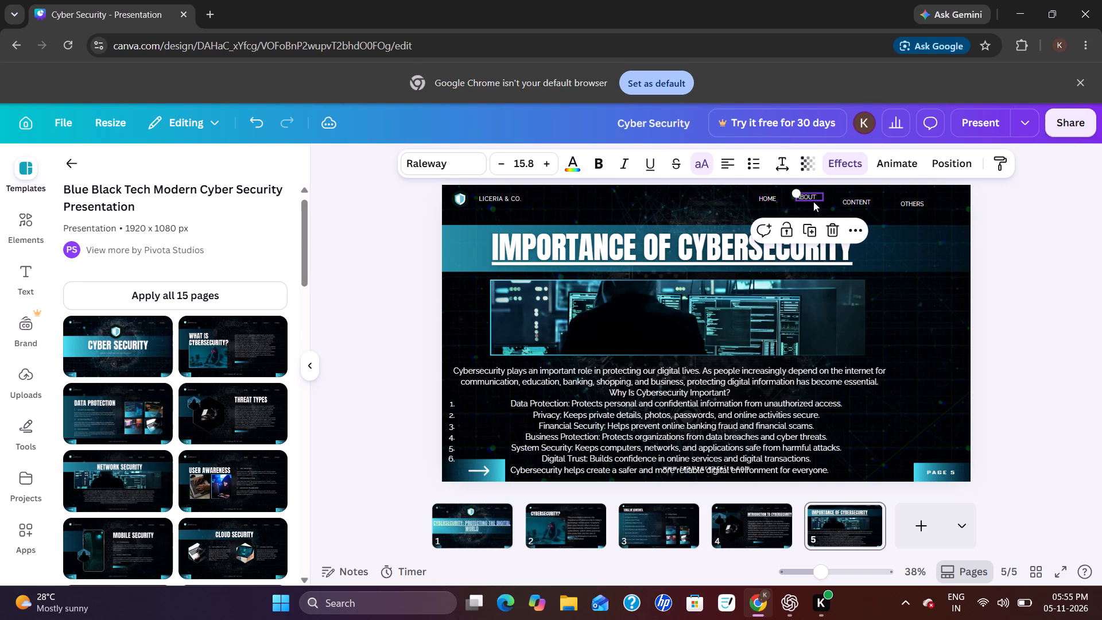
{"action": "left_click", "coordinate": [813, 199]}
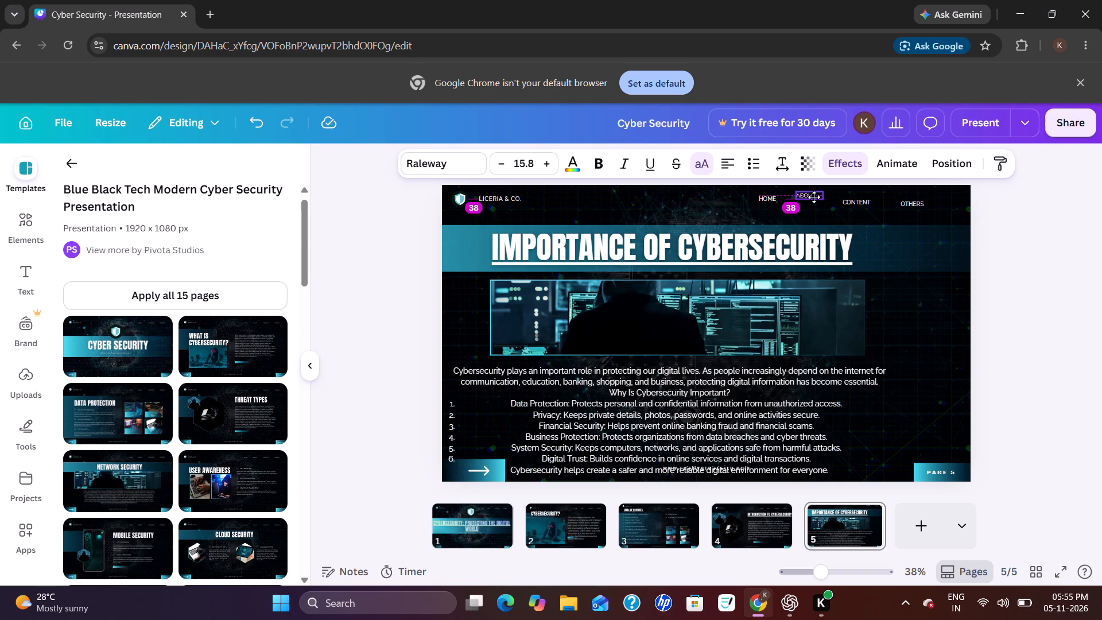
{"action": "left_click", "coordinate": [1080, 212]}
{"action": "left_click", "coordinate": [868, 204]}
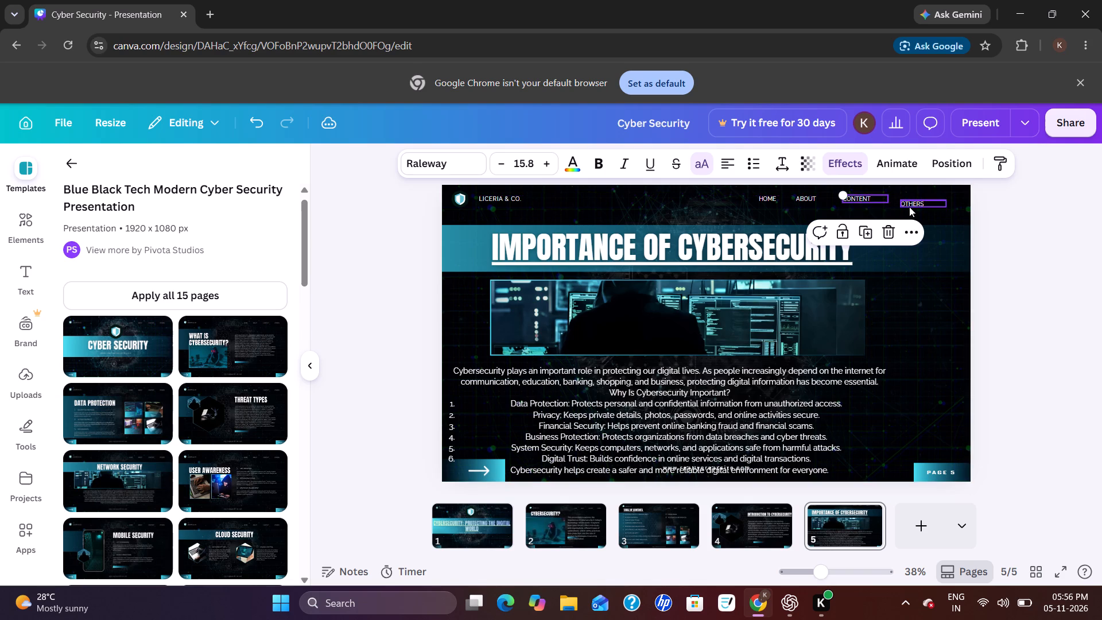
{"action": "left_click_drag", "start_coordinate": [909, 207], "coordinate": [909, 203]}
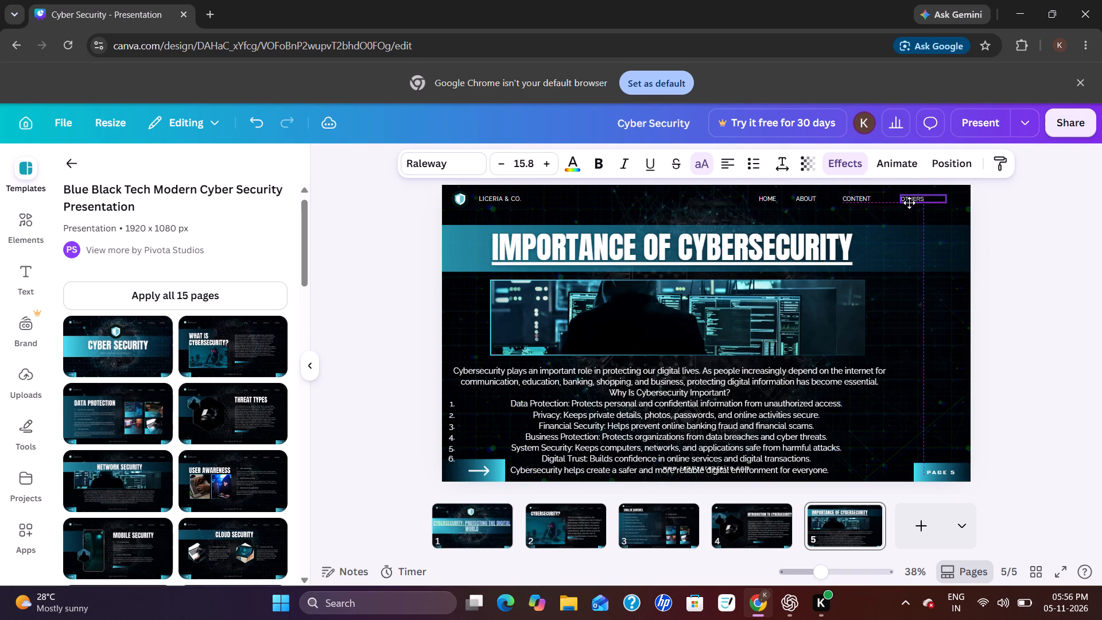
{"action": "left_click_drag", "start_coordinate": [909, 203], "coordinate": [909, 201]}
{"action": "left_click", "coordinate": [991, 223]}
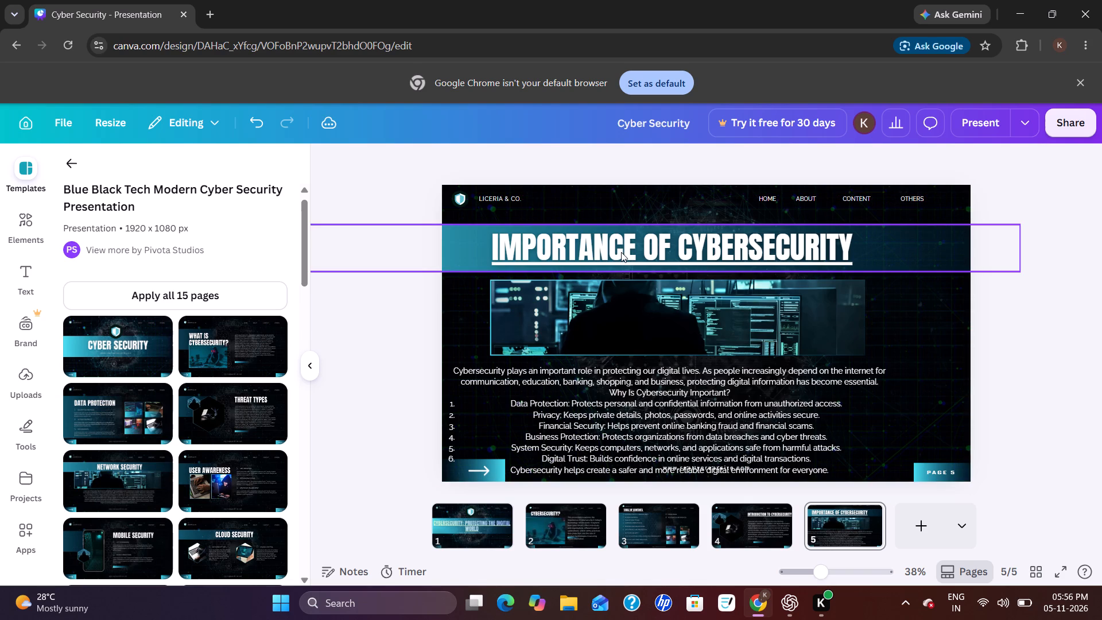
Move the teal band up directly beneath the header row and place the "IMPORTANCE OF CYBERSECURITY" title back on it.
{"action": "left_click_drag", "start_coordinate": [456, 253], "coordinate": [456, 239]}
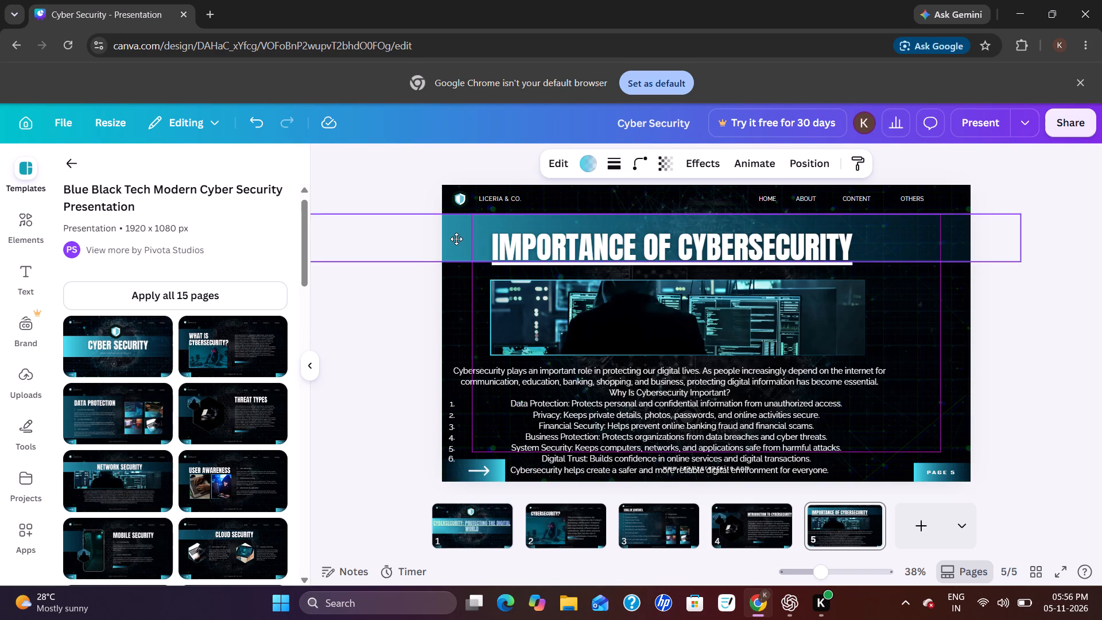
{"action": "left_click_drag", "start_coordinate": [456, 239], "coordinate": [455, 237]}
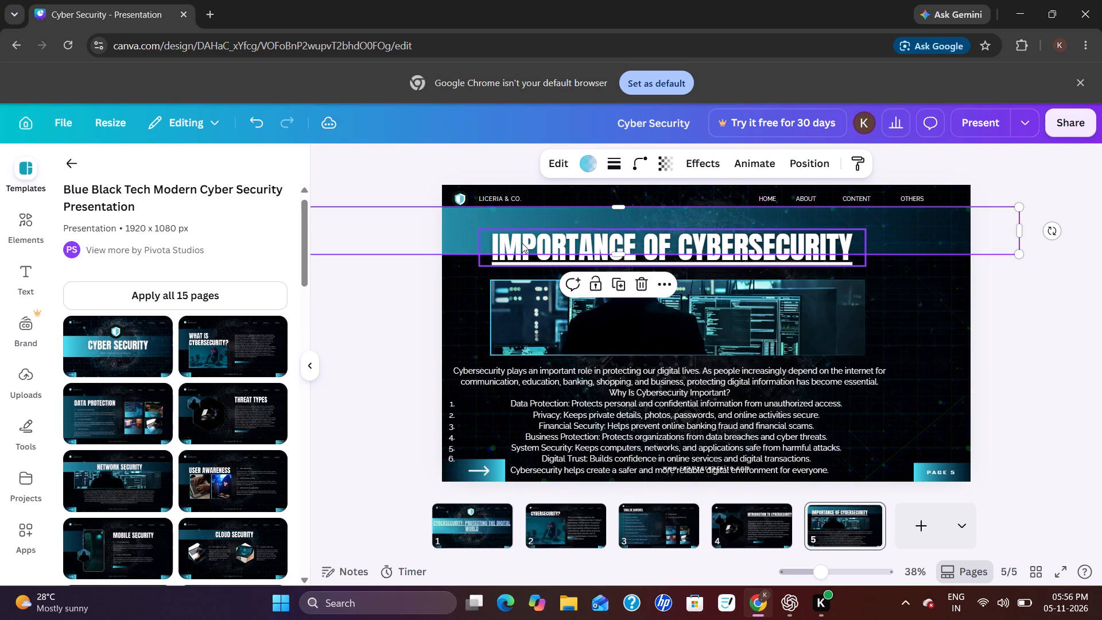
{"action": "left_click", "coordinate": [526, 242]}
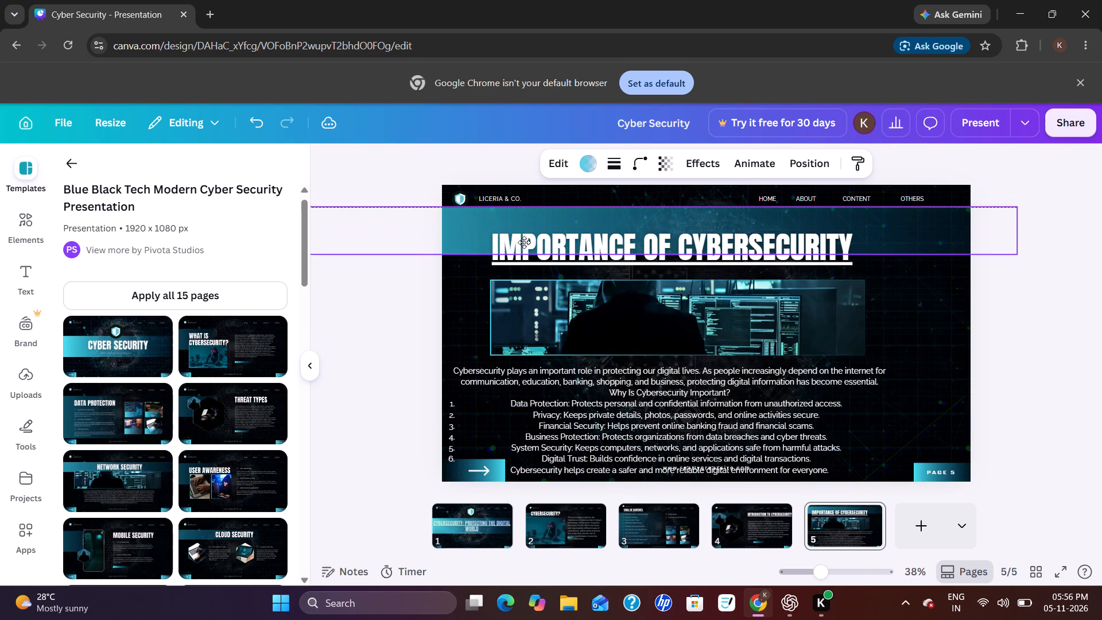
{"action": "left_click", "coordinate": [337, 308]}
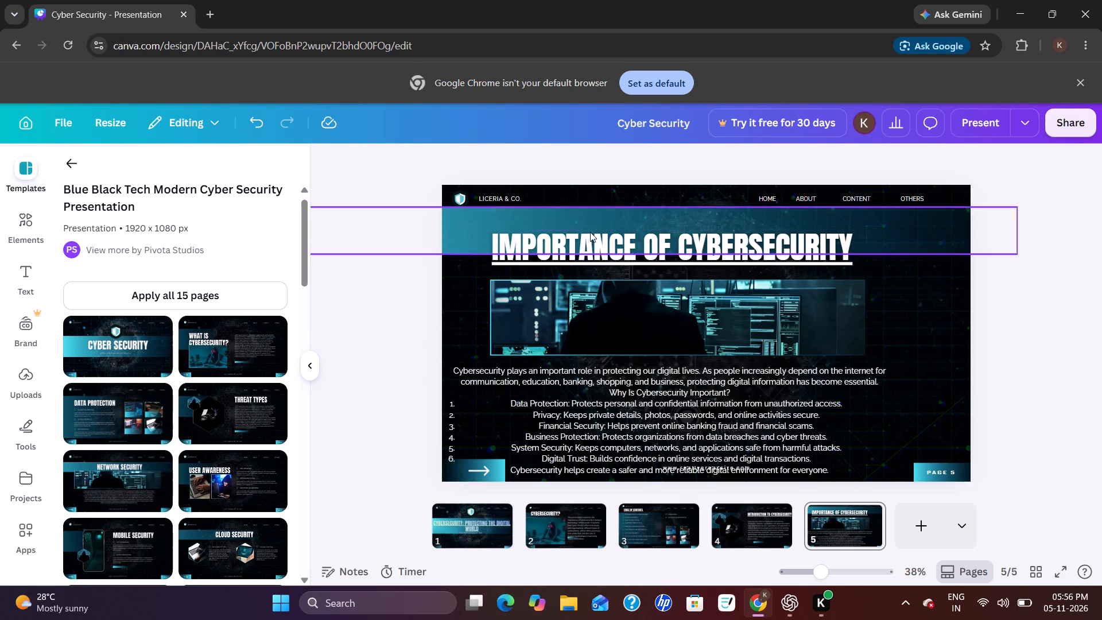
{"action": "left_click_drag", "start_coordinate": [586, 237], "coordinate": [581, 215]}
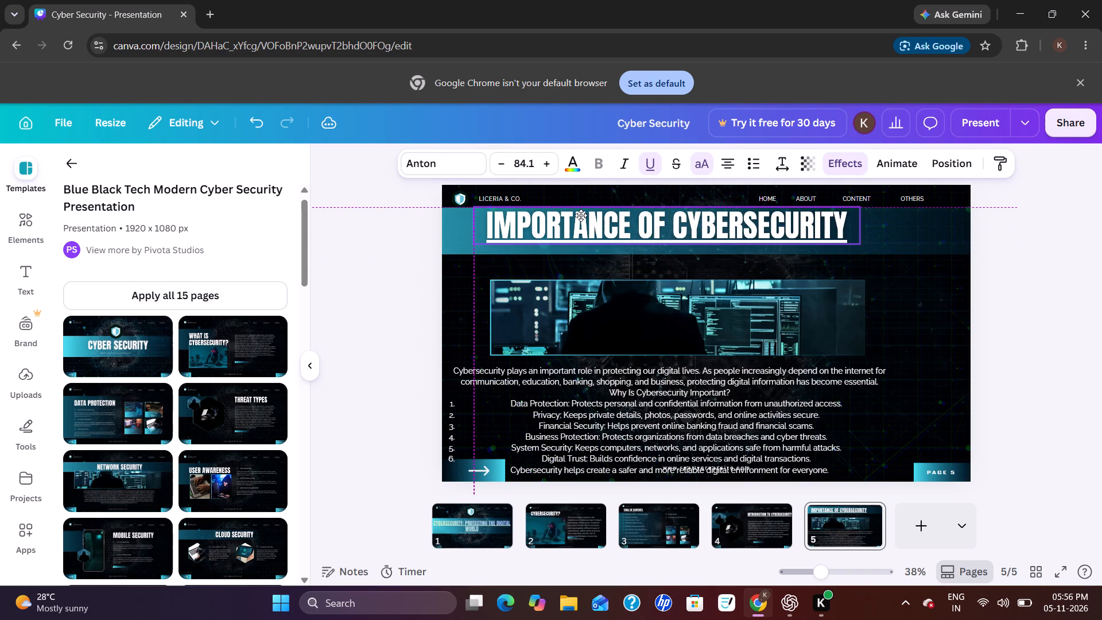
{"action": "left_click_drag", "start_coordinate": [581, 215], "coordinate": [579, 217]}
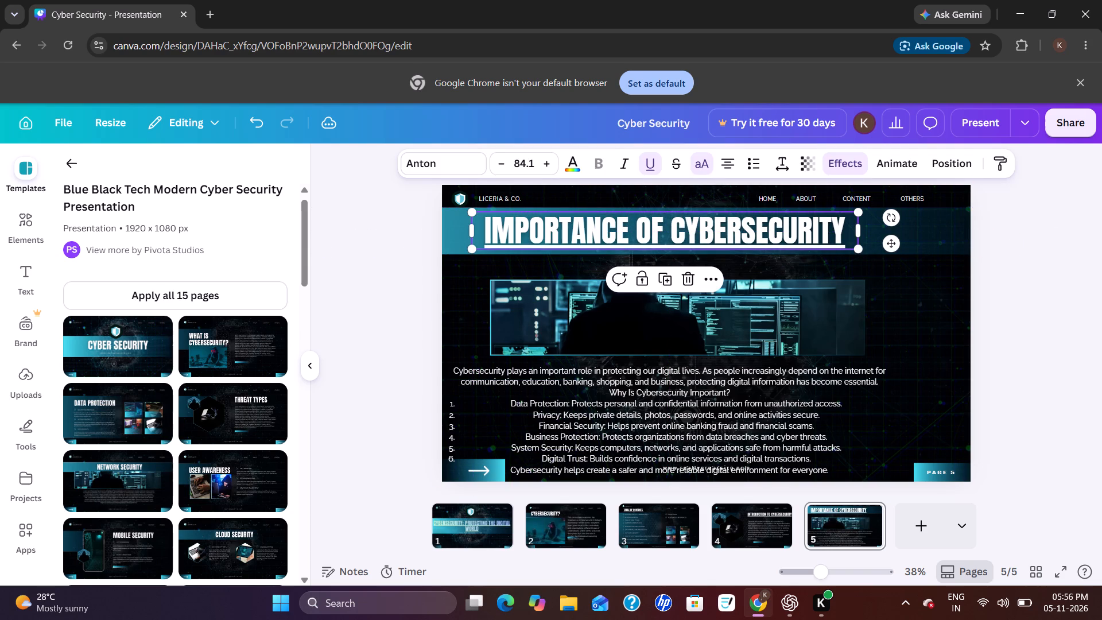
Reduce the title's font size to 77.2 and nudge it to sit vertically centred within the teal band.
{"action": "triple_click", "coordinate": [505, 166]}
{"action": "triple_click", "coordinate": [505, 166]}
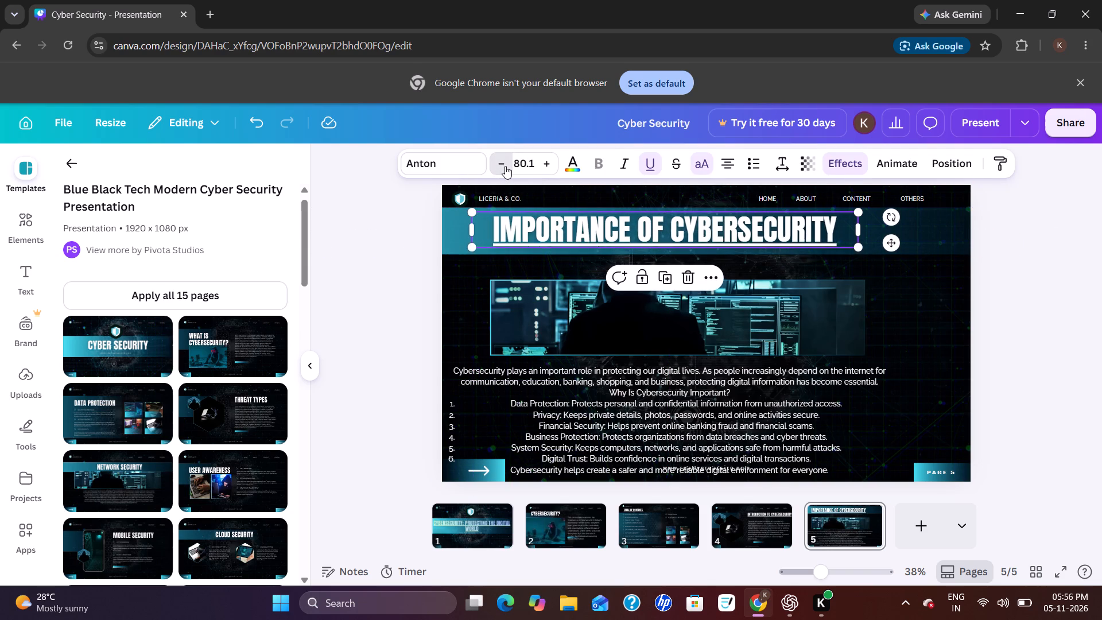
{"action": "left_click", "coordinate": [505, 166]}
{"action": "left_click_drag", "start_coordinate": [545, 241], "coordinate": [540, 244]}
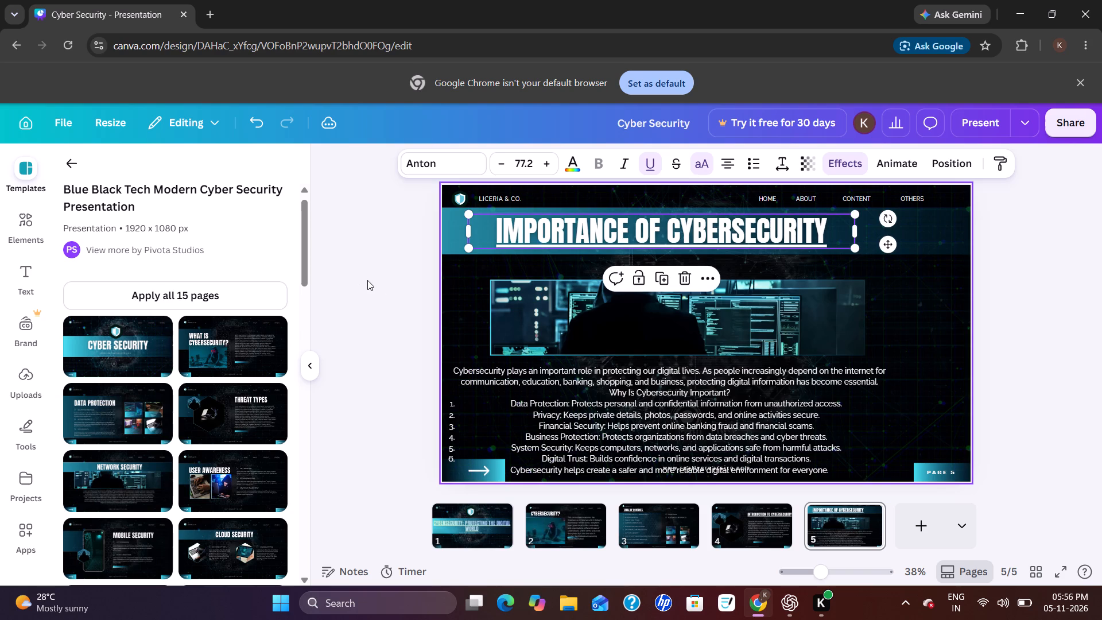
{"action": "left_click", "coordinate": [368, 280]}
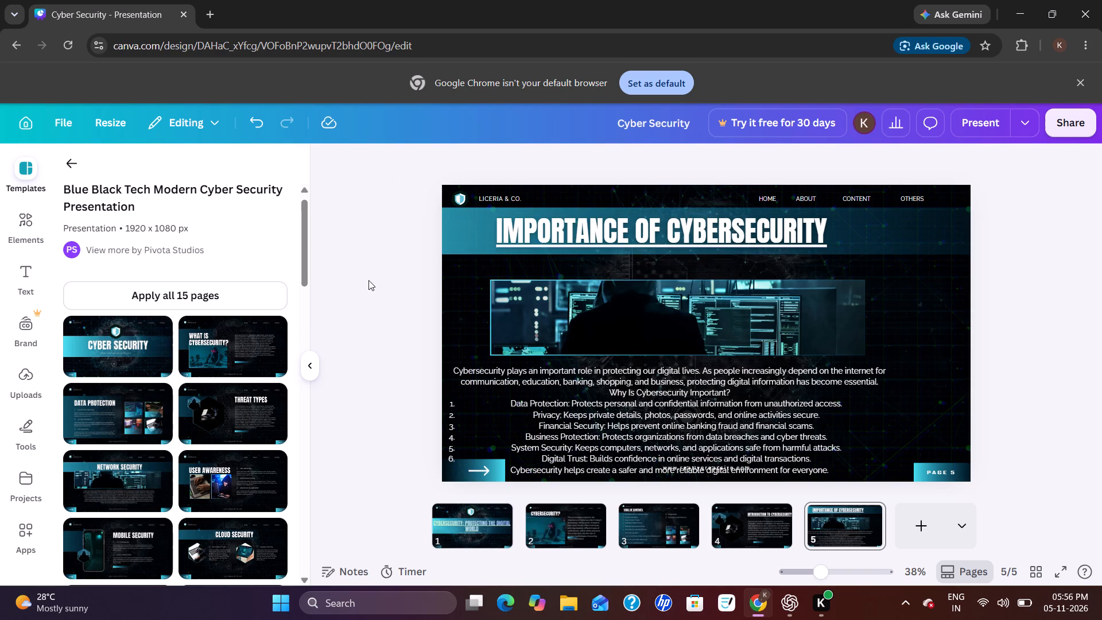
Move the hacker picture up to just below the teal title band.
{"action": "left_click_drag", "start_coordinate": [675, 322], "coordinate": [670, 304]}
{"action": "left_click", "coordinate": [397, 390]}
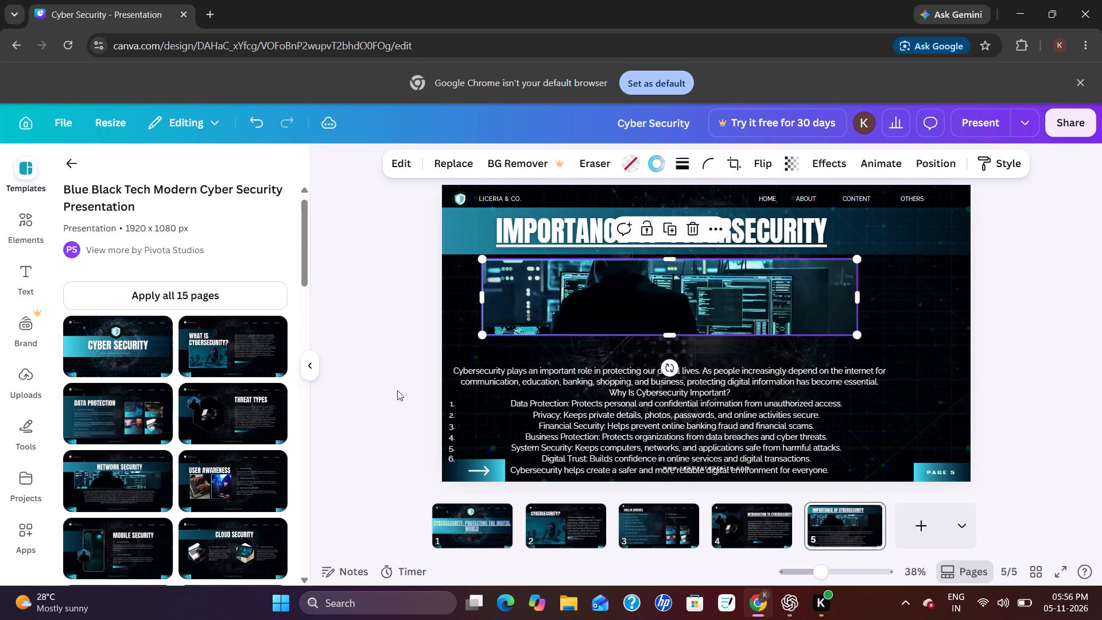
Move the body text block on page 5 up to just below the hacker picture, clear of the footer.
{"action": "left_click_drag", "start_coordinate": [554, 394], "coordinate": [553, 378]}
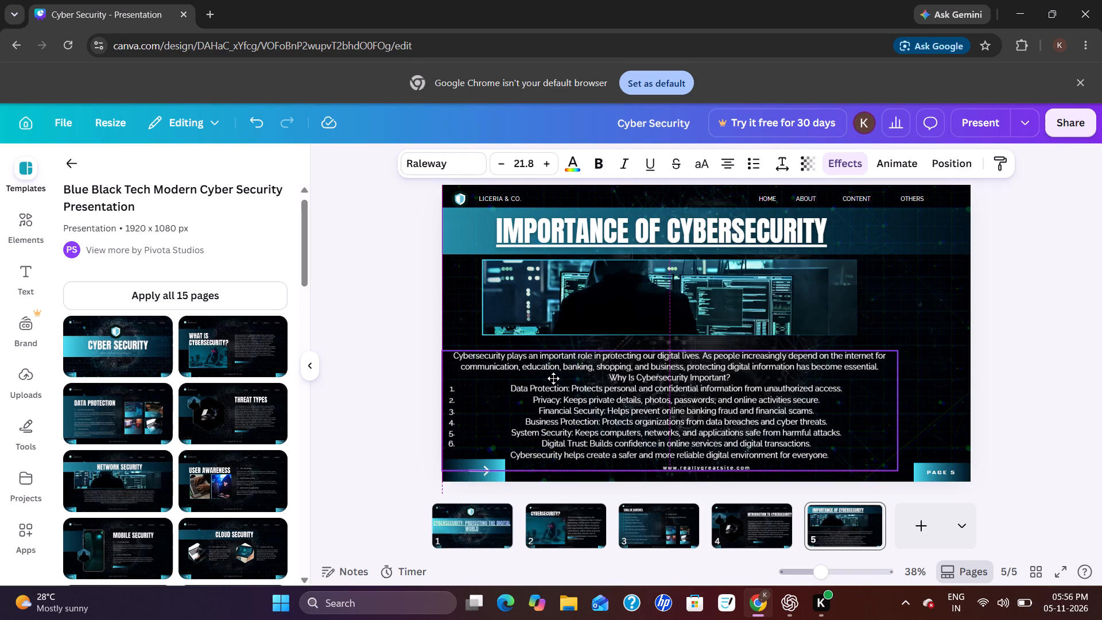
{"action": "left_click_drag", "start_coordinate": [553, 378], "coordinate": [553, 373]}
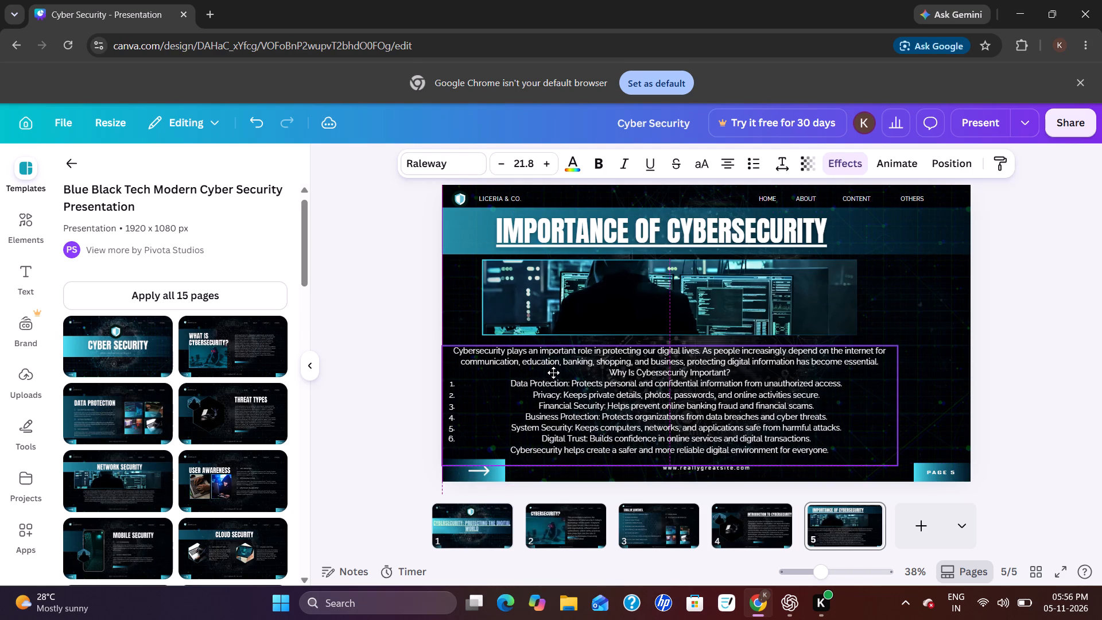
{"action": "left_click_drag", "start_coordinate": [553, 373], "coordinate": [553, 371]}
Resize the teal footer blocks behind the arrow and the PAGE 5 label to roughly match, and nudge the arrow block into the page corner.
{"action": "left_click", "coordinate": [489, 475]}
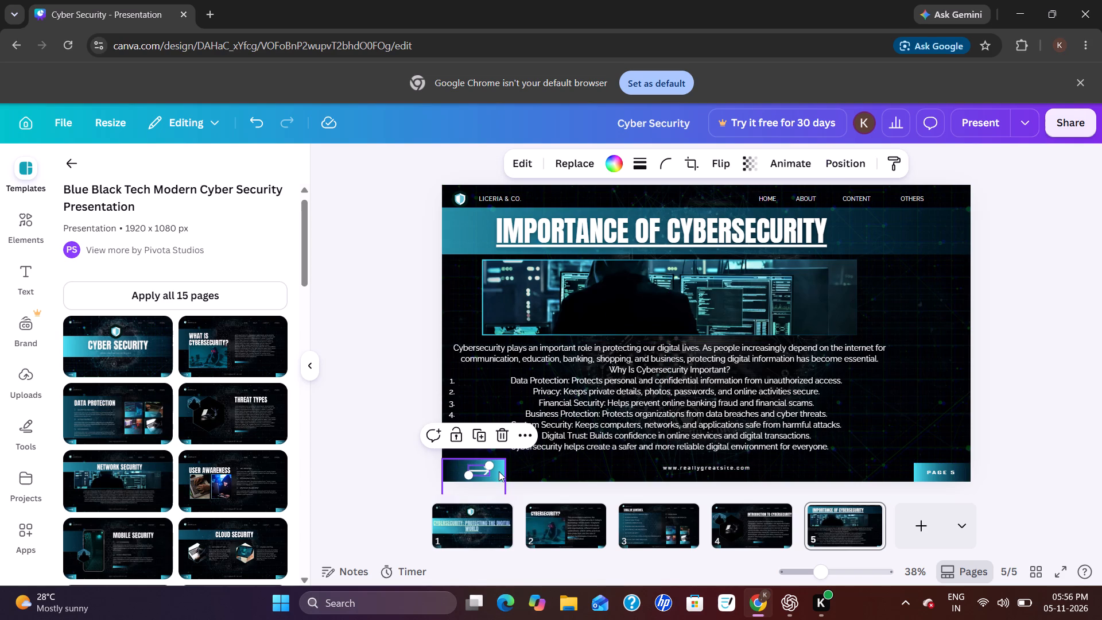
{"action": "left_click", "coordinate": [503, 468]}
{"action": "left_click_drag", "start_coordinate": [503, 460], "coordinate": [489, 460]}
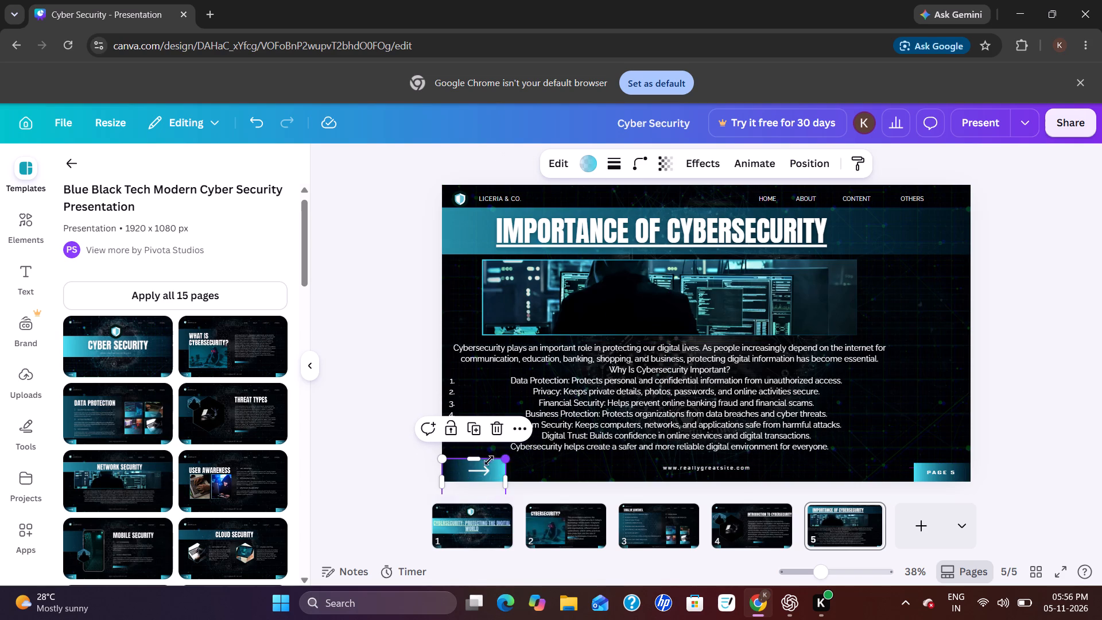
{"action": "left_click_drag", "start_coordinate": [489, 460], "coordinate": [509, 464]}
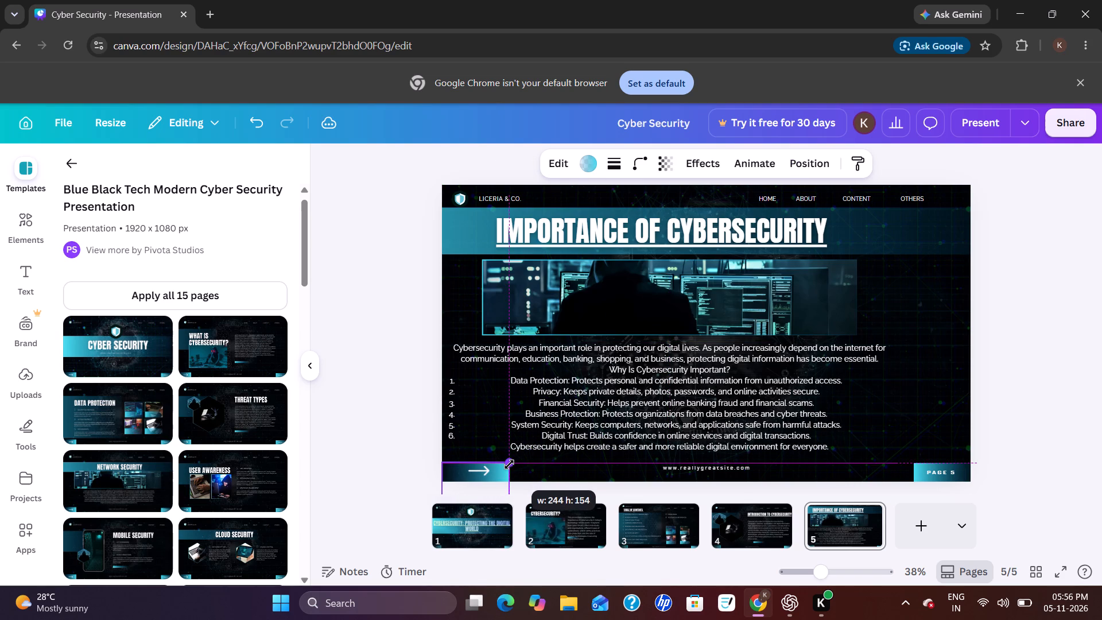
{"action": "left_click_drag", "start_coordinate": [509, 464], "coordinate": [510, 461]}
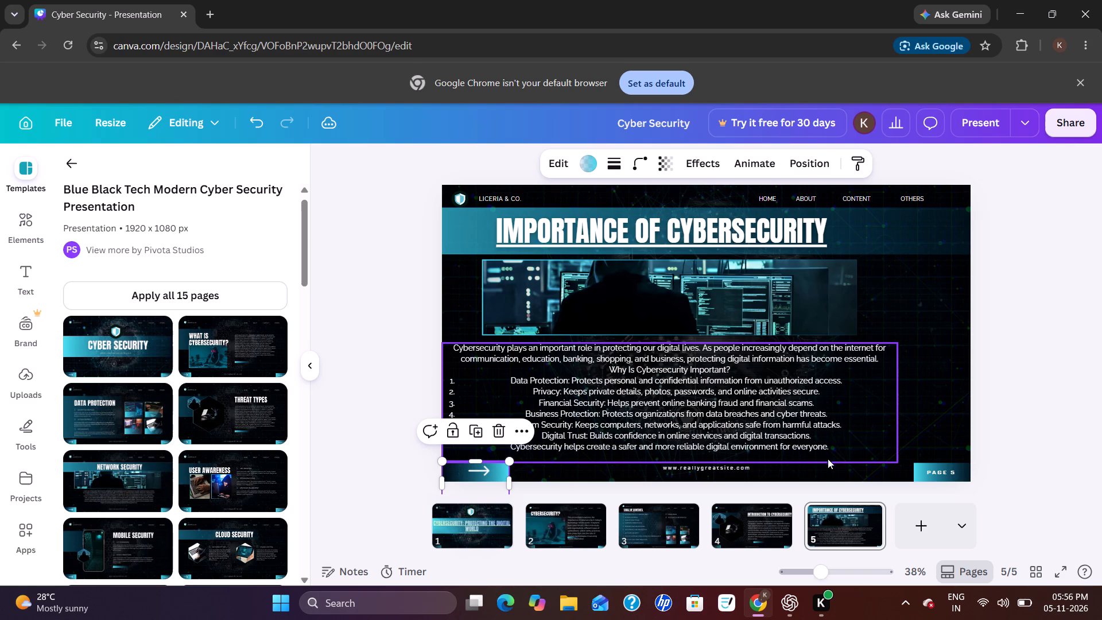
{"action": "left_click", "coordinate": [930, 464]}
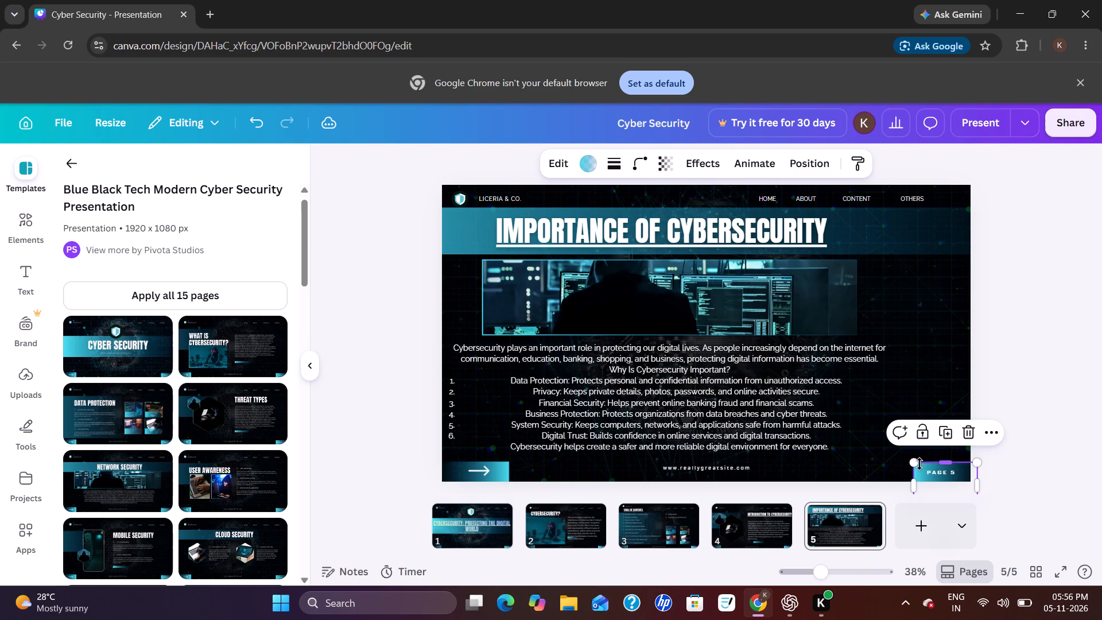
{"action": "left_click_drag", "start_coordinate": [916, 463], "coordinate": [917, 462]}
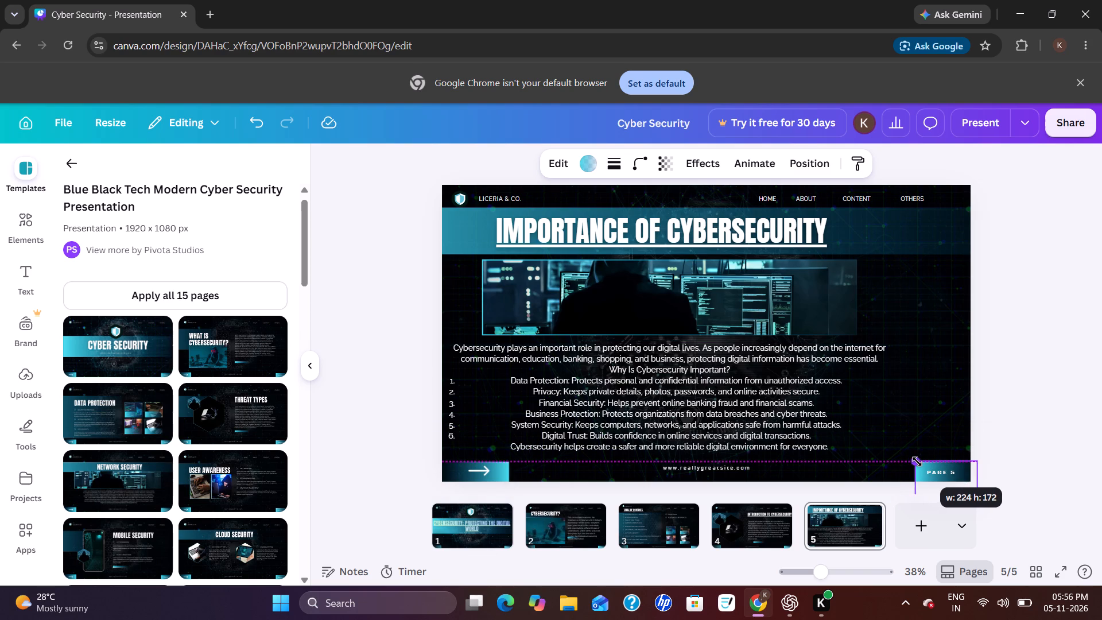
{"action": "left_click_drag", "start_coordinate": [917, 462], "coordinate": [922, 462]}
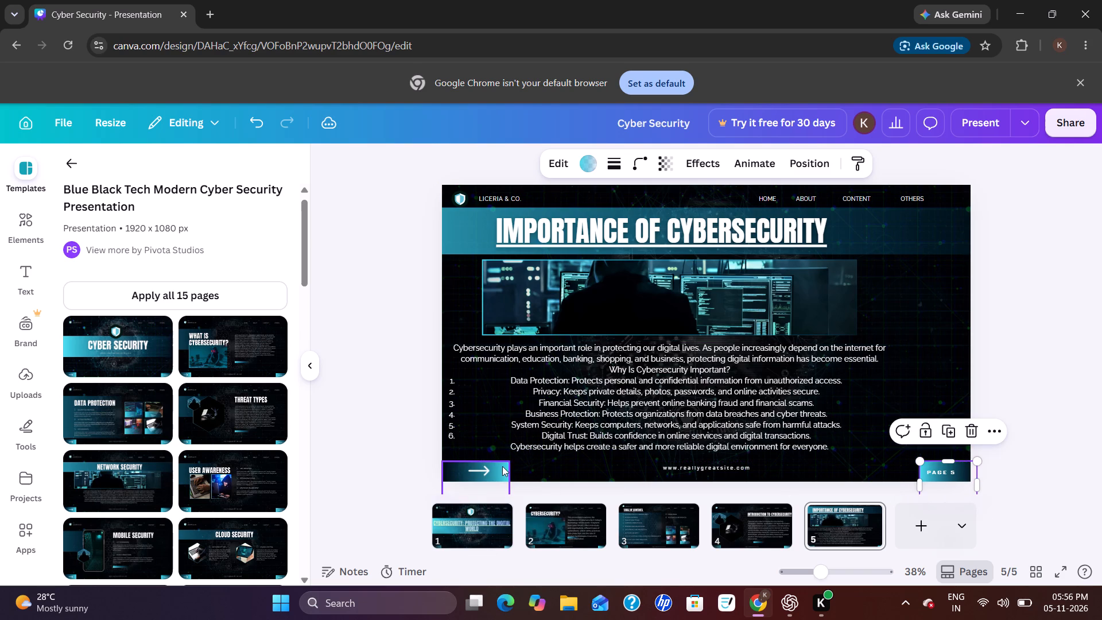
{"action": "left_click", "coordinate": [502, 466]}
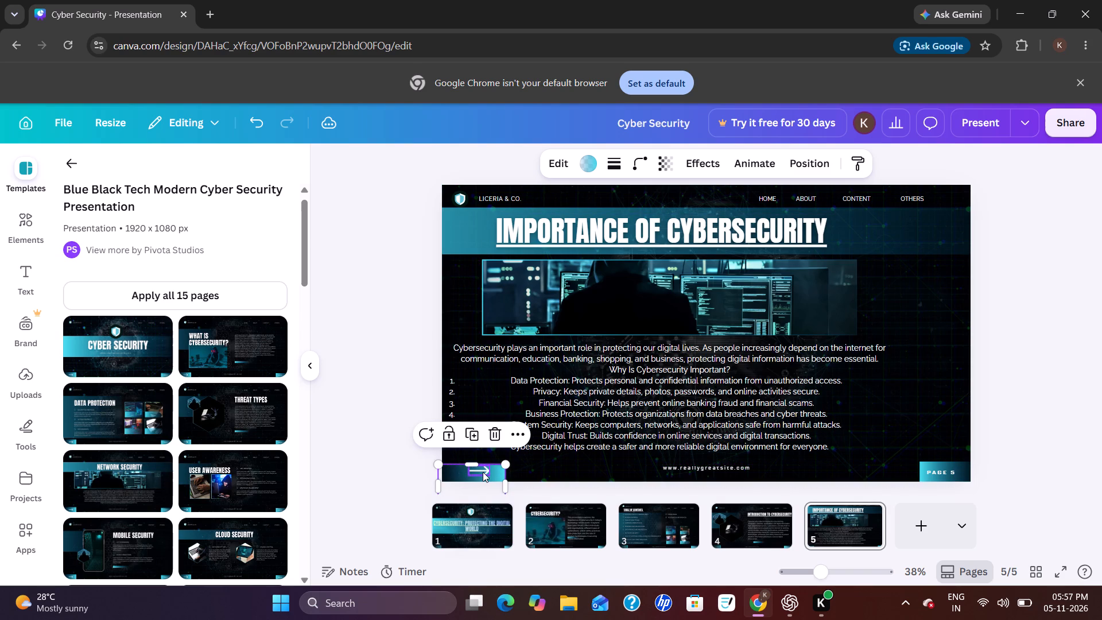
{"action": "left_click", "coordinate": [483, 472]}
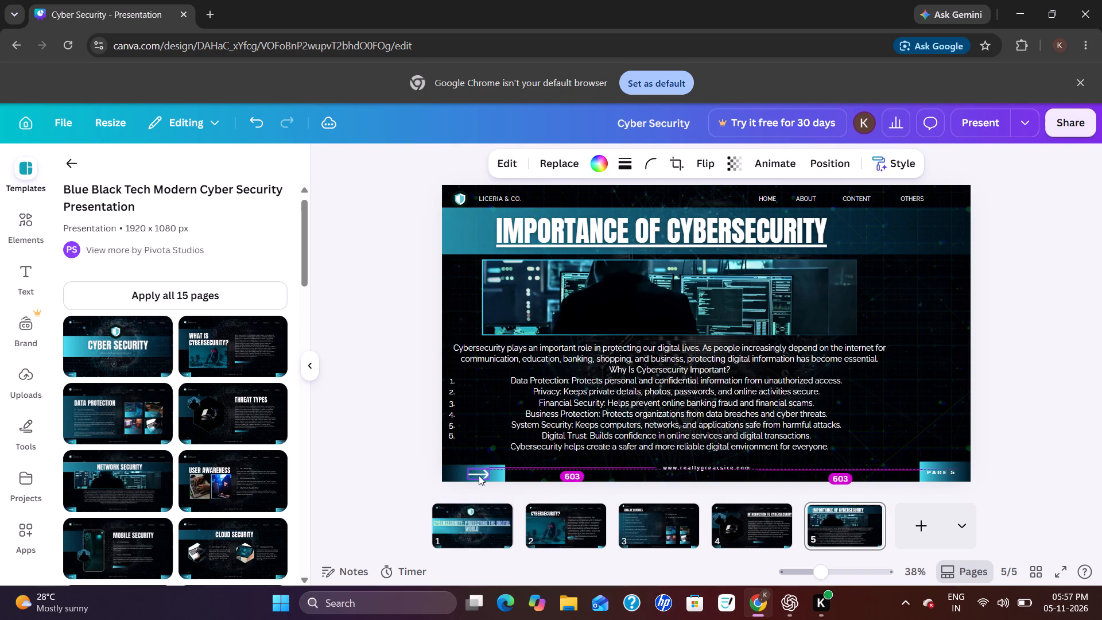
{"action": "left_click", "coordinate": [386, 488]}
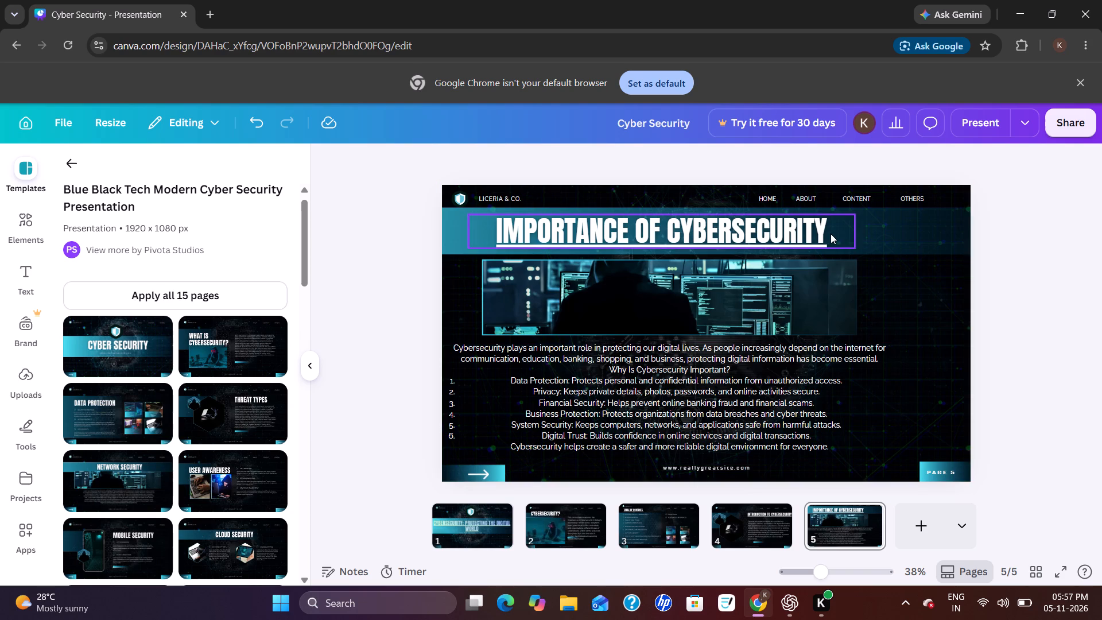
Shift the body text and the hacker picture to the right so both sit closer to the page's centre.
{"action": "left_click_drag", "start_coordinate": [758, 379], "coordinate": [774, 375]}
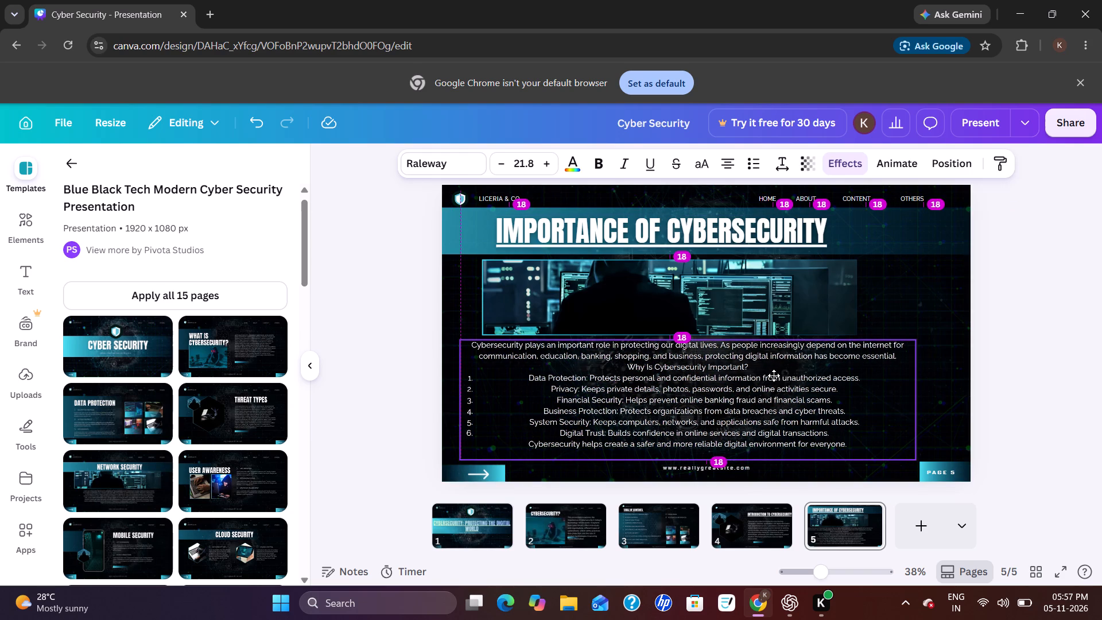
{"action": "left_click_drag", "start_coordinate": [774, 375], "coordinate": [773, 377]}
{"action": "left_click", "coordinate": [1033, 247]}
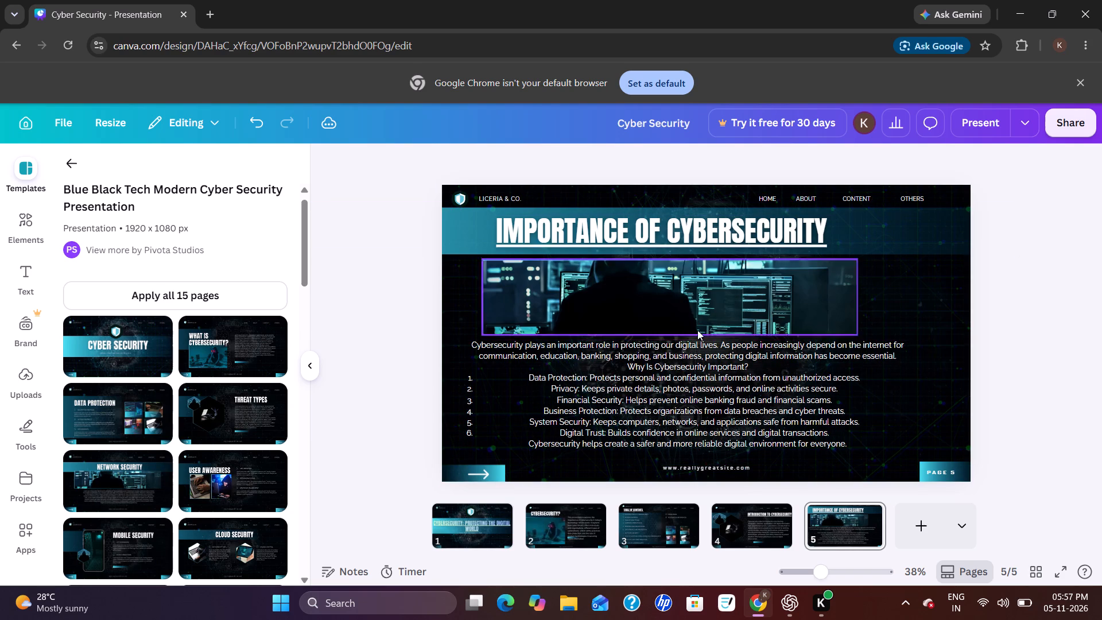
{"action": "left_click_drag", "start_coordinate": [719, 309], "coordinate": [742, 308]}
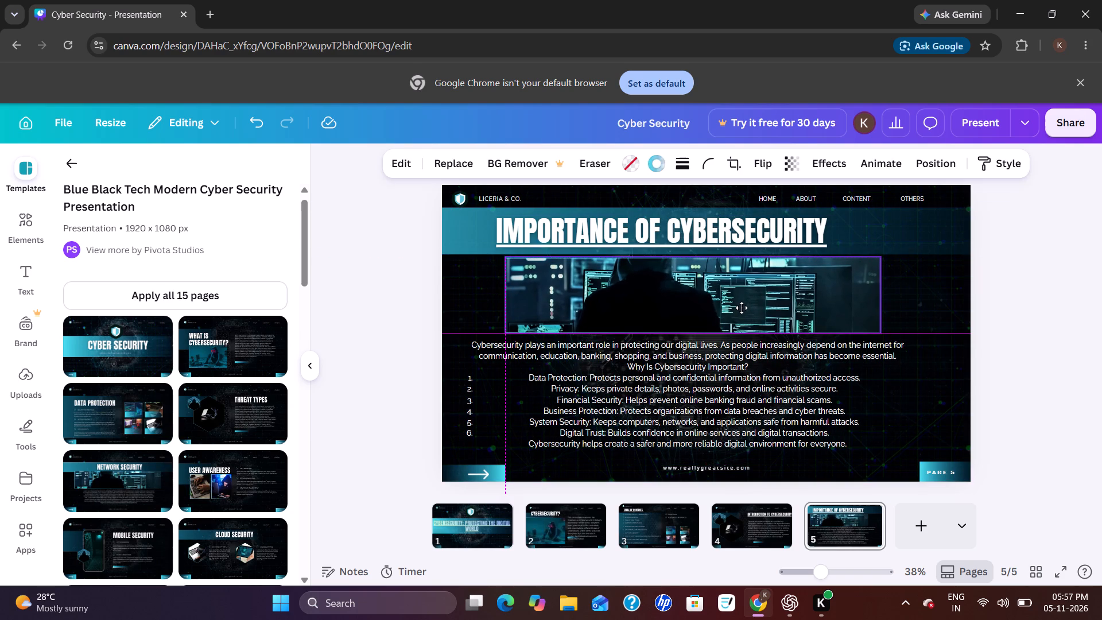
{"action": "left_click_drag", "start_coordinate": [742, 308], "coordinate": [741, 308]}
{"action": "left_click", "coordinate": [992, 279]}
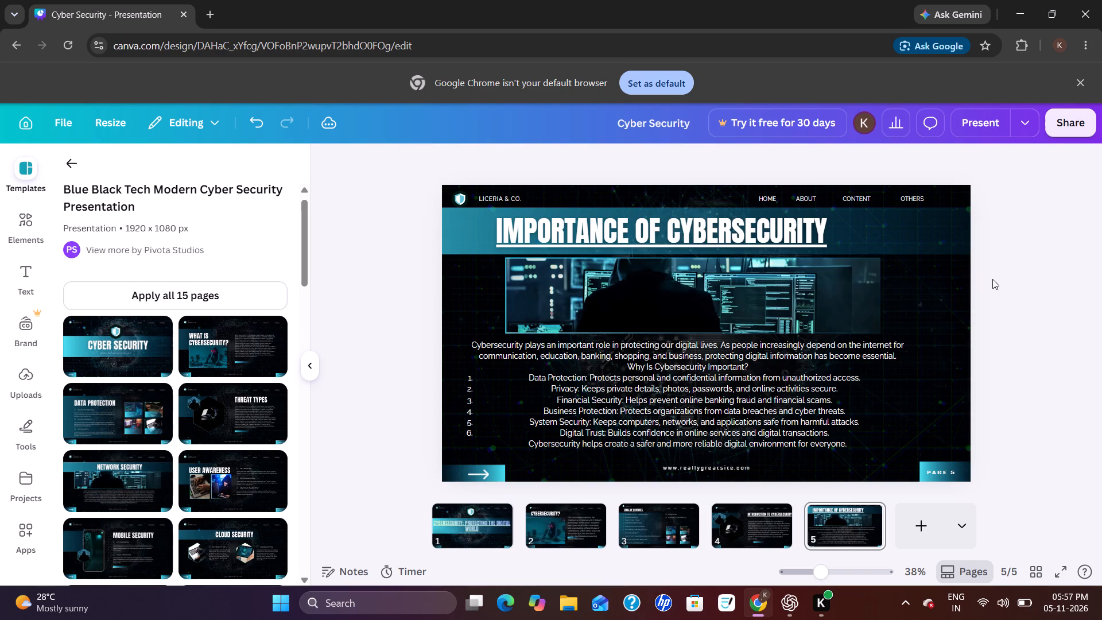
Reduce the font size of the "IMPORTANCE OF CYBERSECURITY" title by a few points.
{"action": "left_click", "coordinate": [725, 226]}
{"action": "triple_click", "coordinate": [503, 165]}
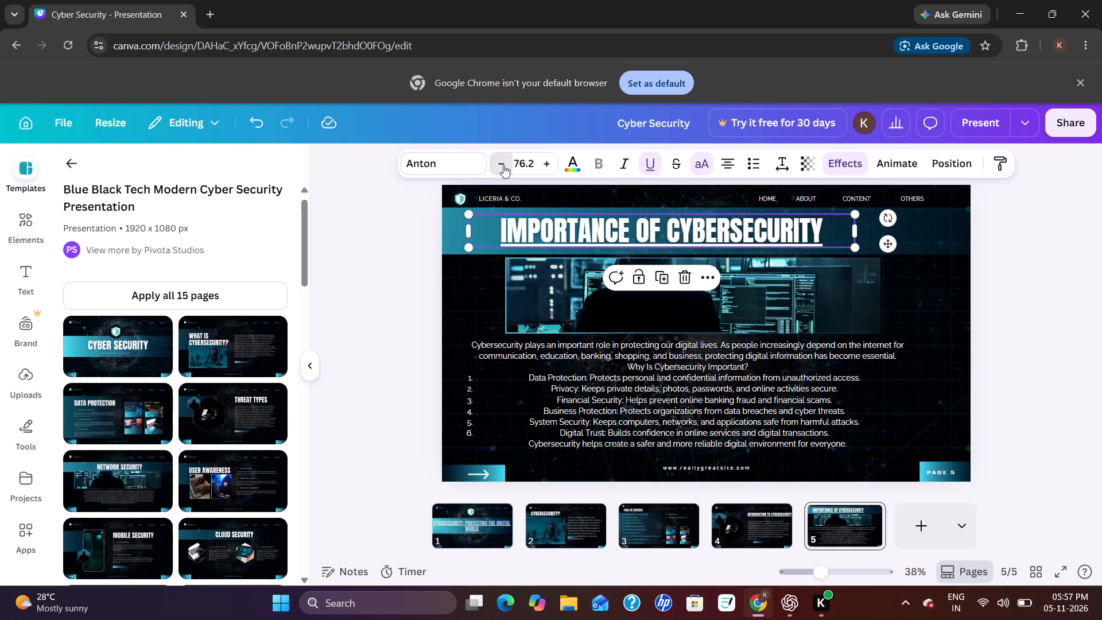
{"action": "triple_click", "coordinate": [503, 165]}
Trim the hacker picture's height from its top and bottom edges to leave gaps below the title band and above the text.
{"action": "left_click", "coordinate": [576, 289]}
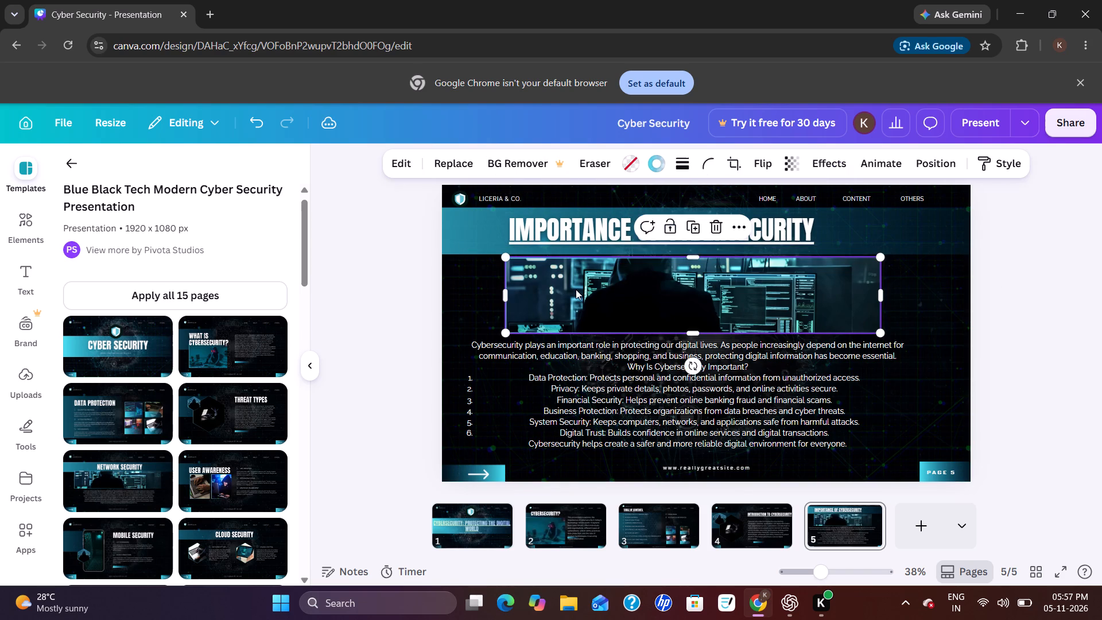
{"action": "left_click", "coordinate": [506, 257]}
{"action": "left_click_drag", "start_coordinate": [690, 254], "coordinate": [688, 261]}
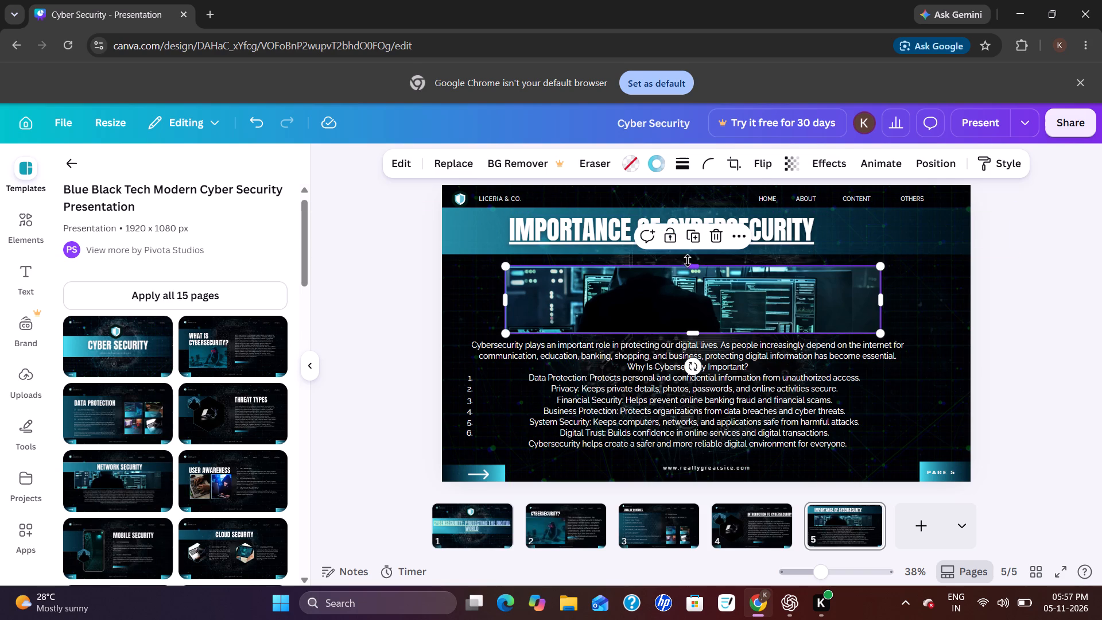
{"action": "left_click_drag", "start_coordinate": [692, 332], "coordinate": [692, 330]}
{"action": "left_click_drag", "start_coordinate": [692, 330], "coordinate": [690, 326]}
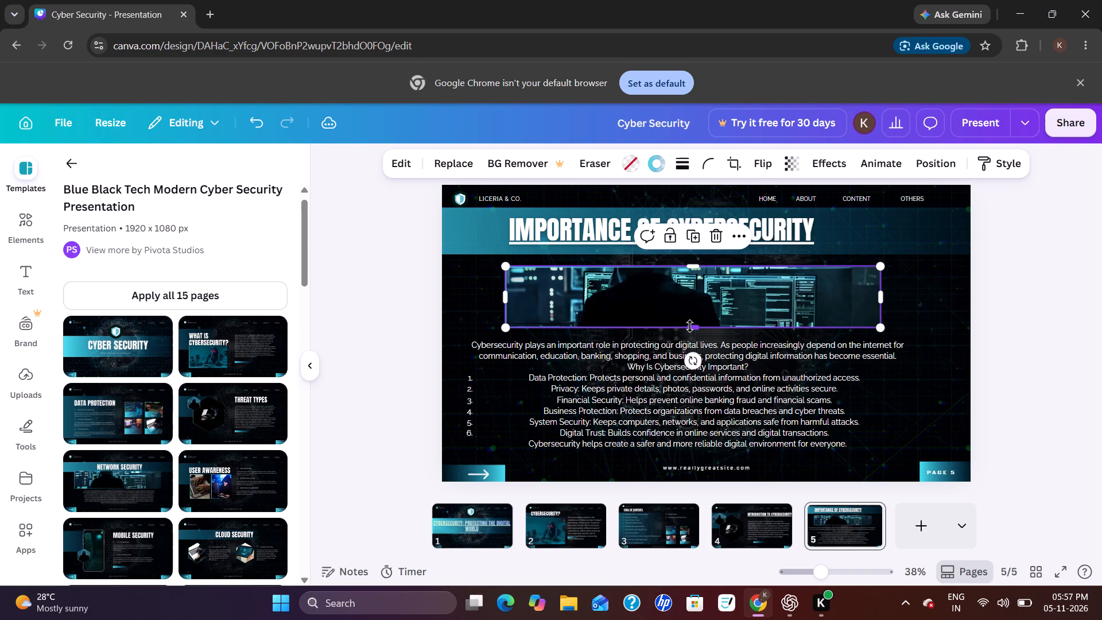
Increase the body text's font size to 22.8.
{"action": "left_click", "coordinate": [628, 402]}
{"action": "left_click", "coordinate": [546, 169]}
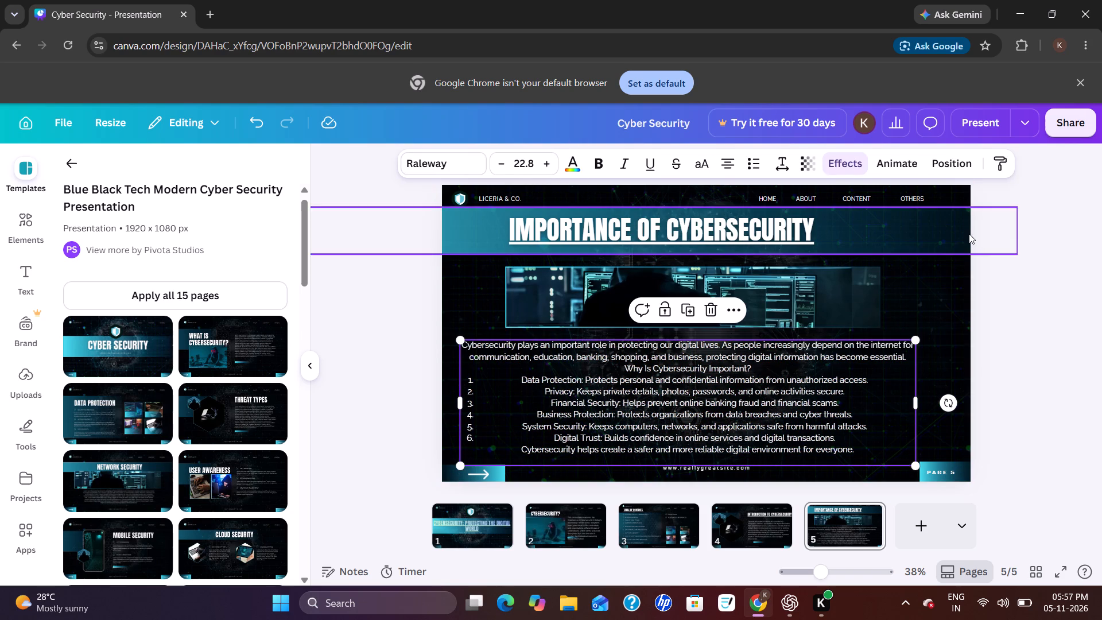
{"action": "left_click", "coordinate": [1050, 246]}
Shorten the teal title band from its right end to a width of about 2,720 and adjust its height to about 169.
{"action": "left_click", "coordinate": [918, 227]}
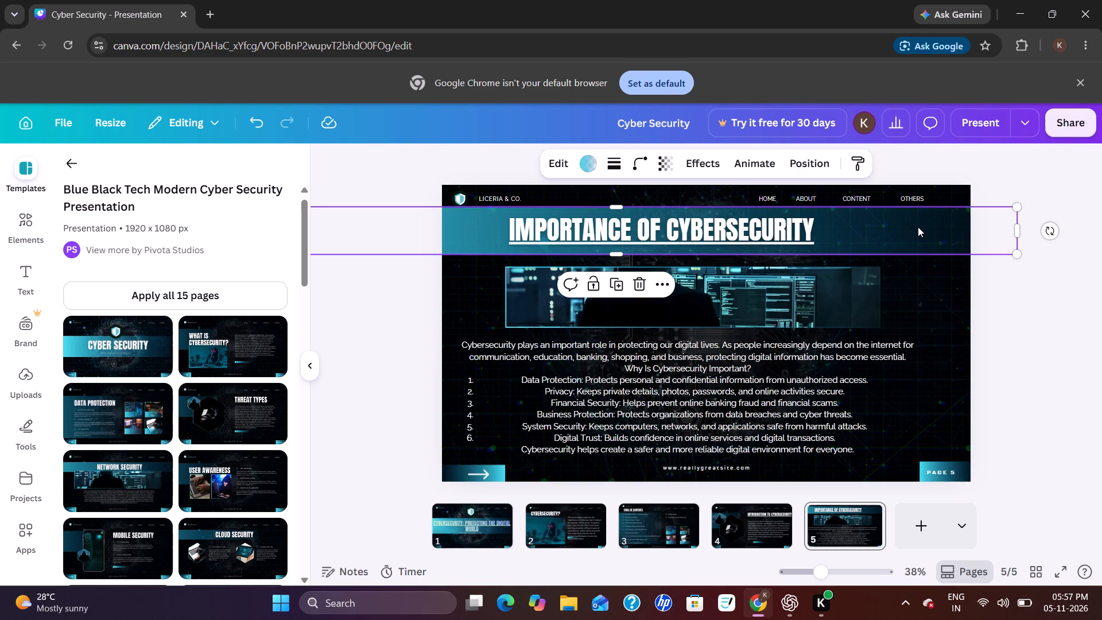
{"action": "left_click_drag", "start_coordinate": [1016, 228], "coordinate": [974, 237]}
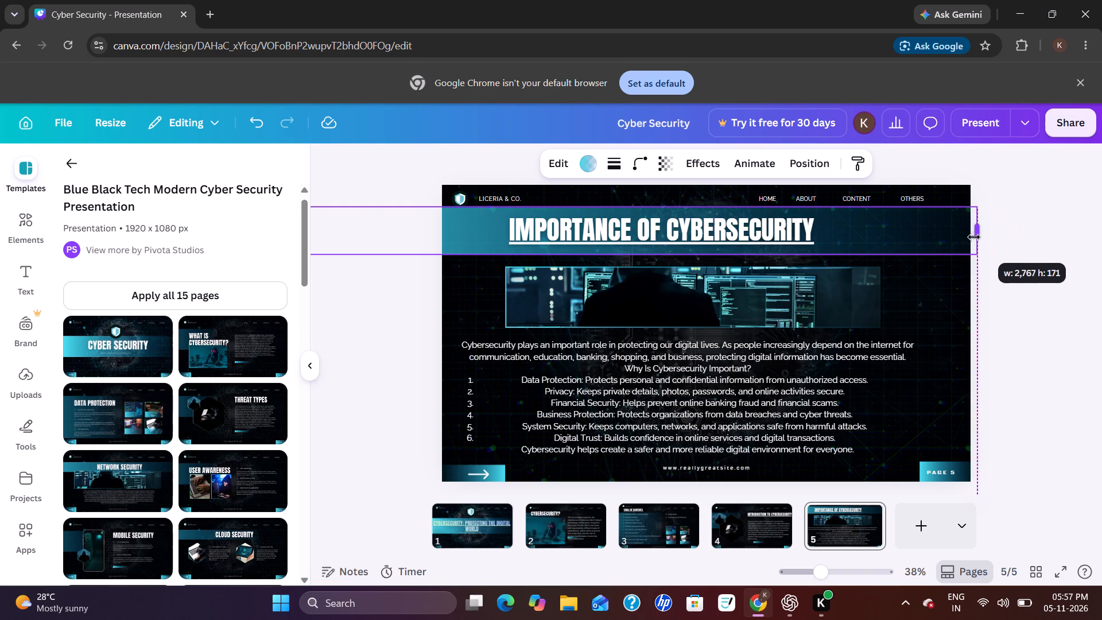
{"action": "left_click_drag", "start_coordinate": [974, 237], "coordinate": [963, 235]}
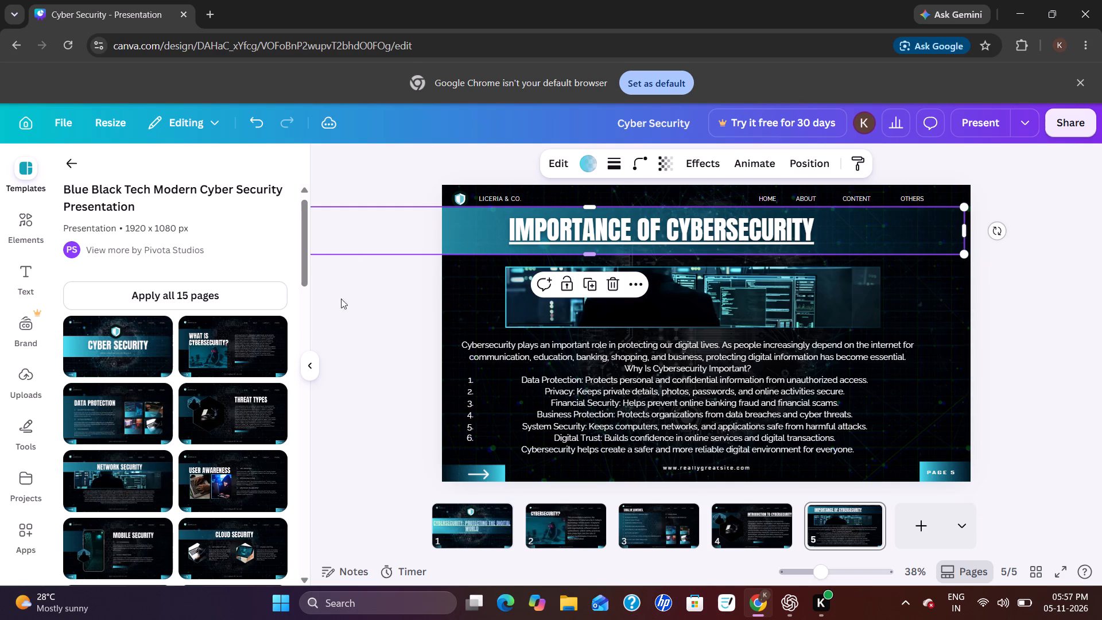
{"action": "left_click", "coordinate": [345, 307]}
{"action": "left_click", "coordinate": [349, 276]}
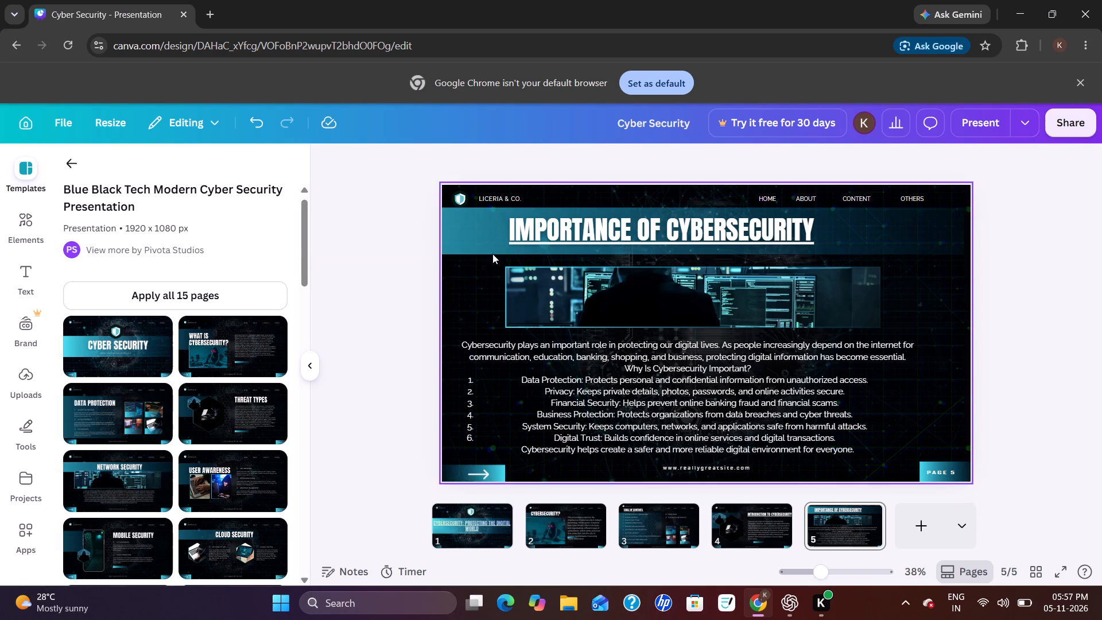
{"action": "left_click", "coordinate": [510, 254]}
{"action": "left_click_drag", "start_coordinate": [510, 254], "coordinate": [536, 257]}
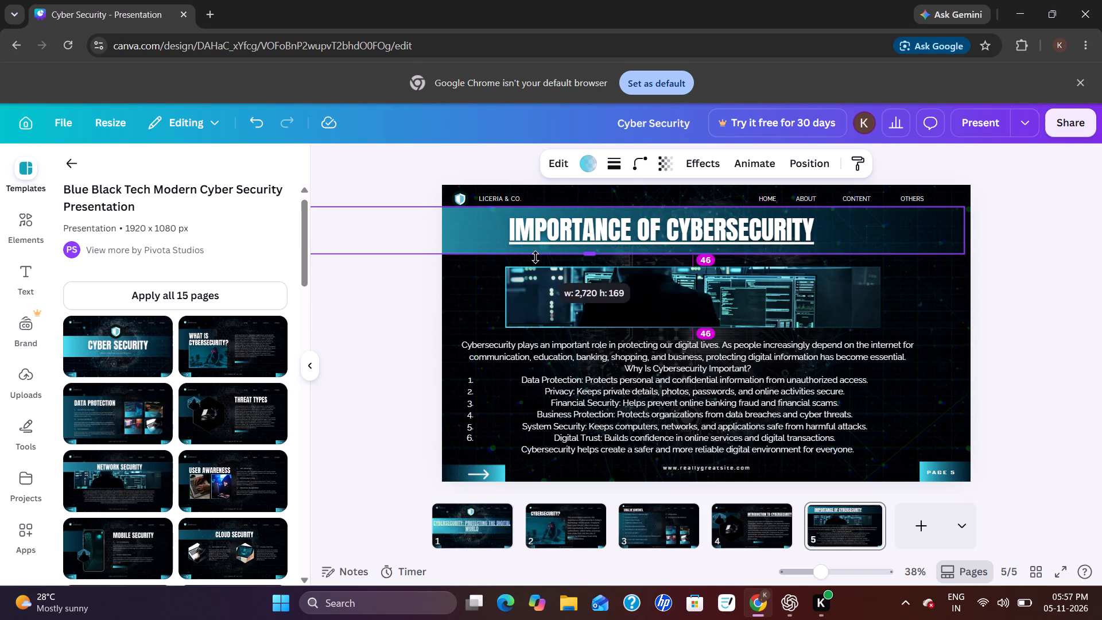
{"action": "left_click_drag", "start_coordinate": [536, 257], "coordinate": [535, 254]}
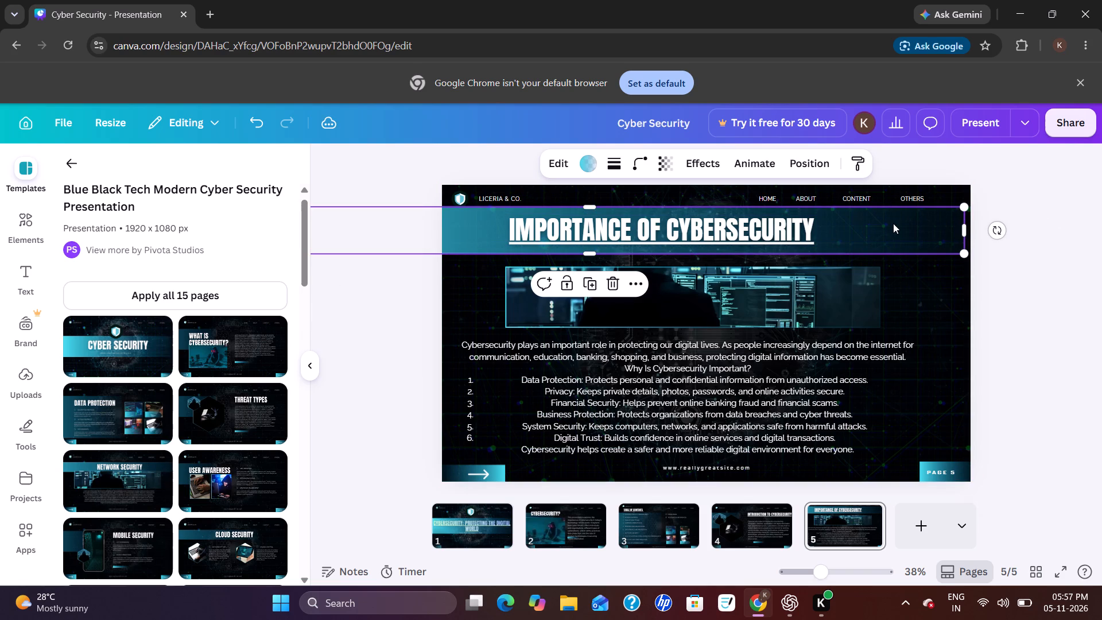
Shorten the teal title band from its left end and reposition it beneath the header row so it spans the slide evenly.
{"action": "left_click_drag", "start_coordinate": [893, 223], "coordinate": [1072, 217]}
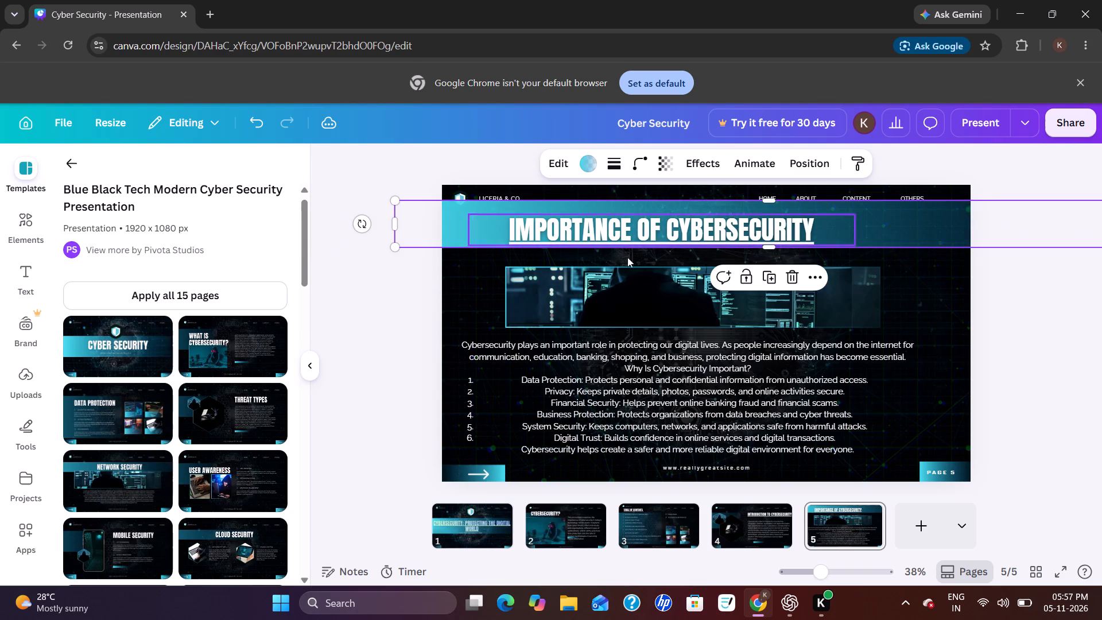
{"action": "left_click_drag", "start_coordinate": [397, 226], "coordinate": [464, 236]}
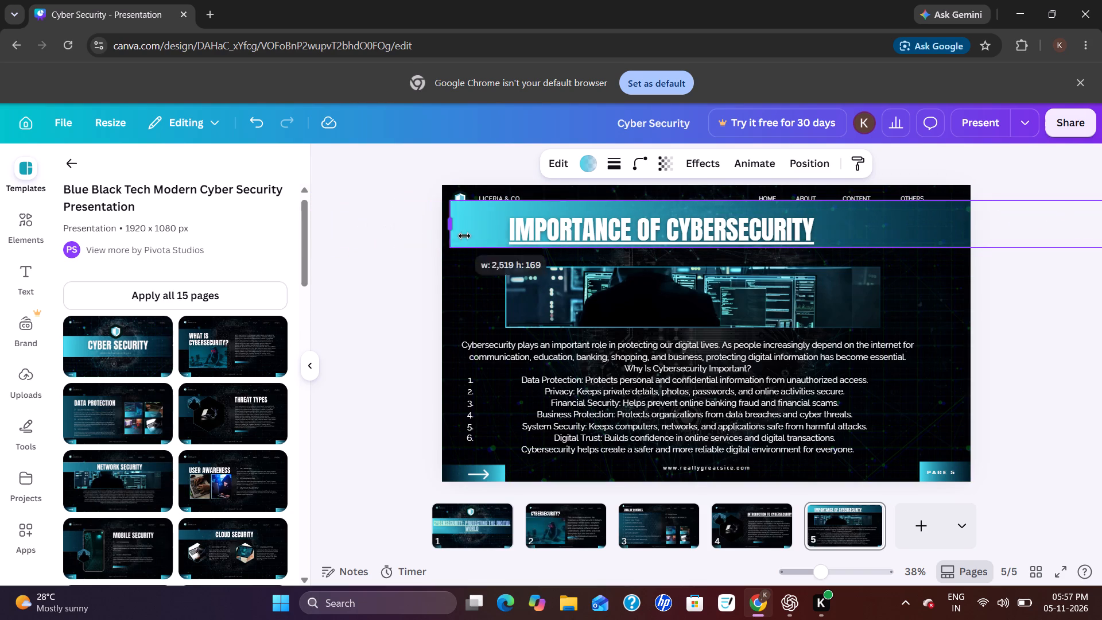
{"action": "left_click_drag", "start_coordinate": [464, 236], "coordinate": [495, 243]}
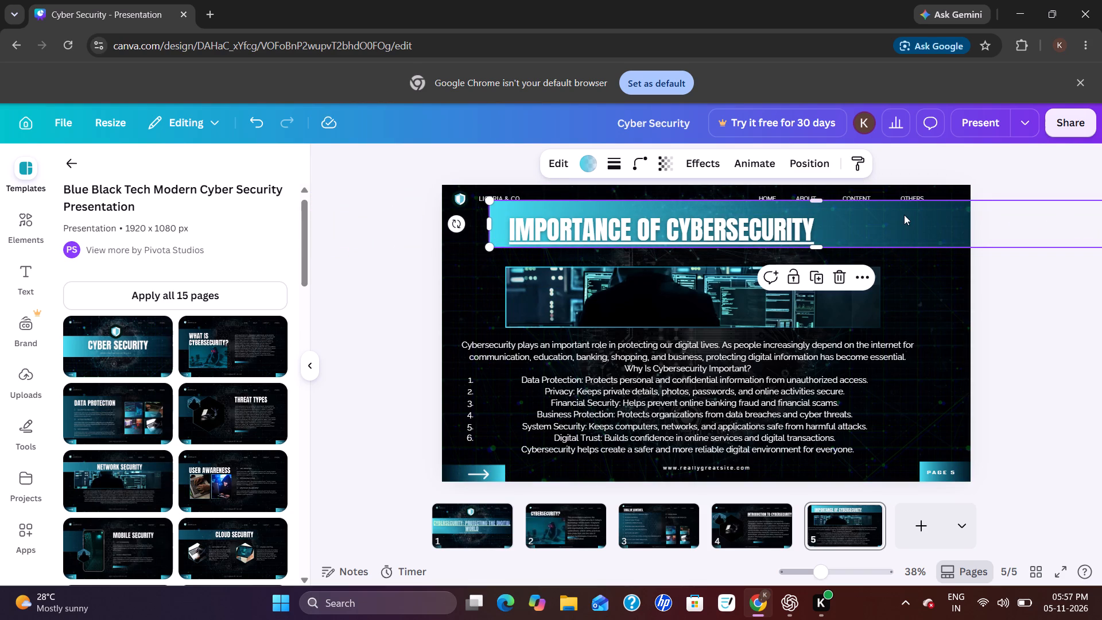
{"action": "left_click_drag", "start_coordinate": [904, 215], "coordinate": [824, 223]}
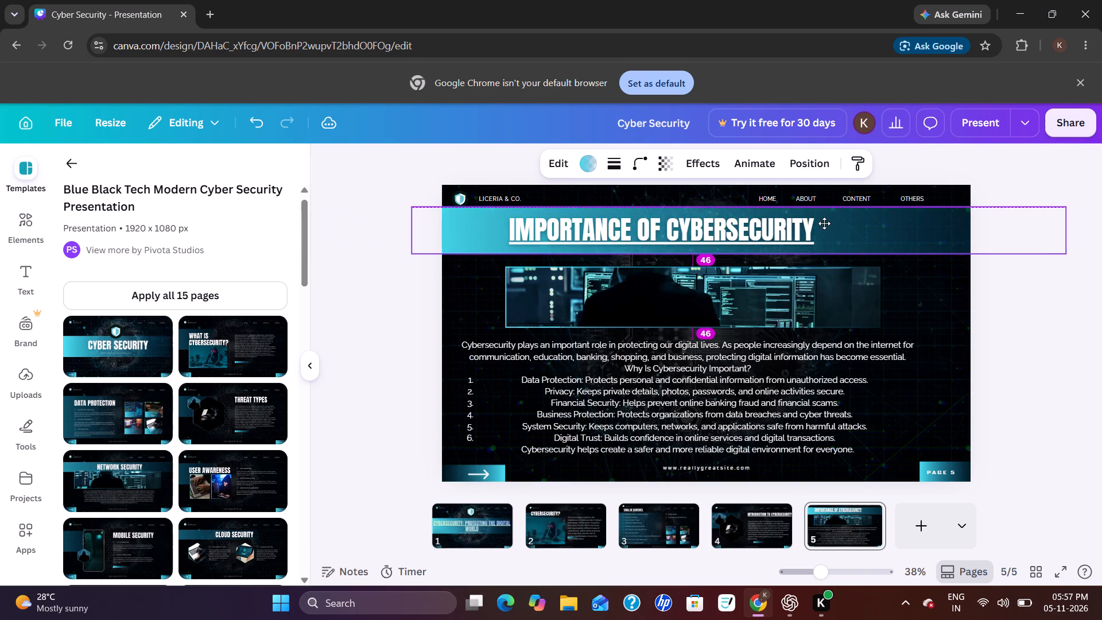
{"action": "left_click_drag", "start_coordinate": [824, 223], "coordinate": [774, 223]}
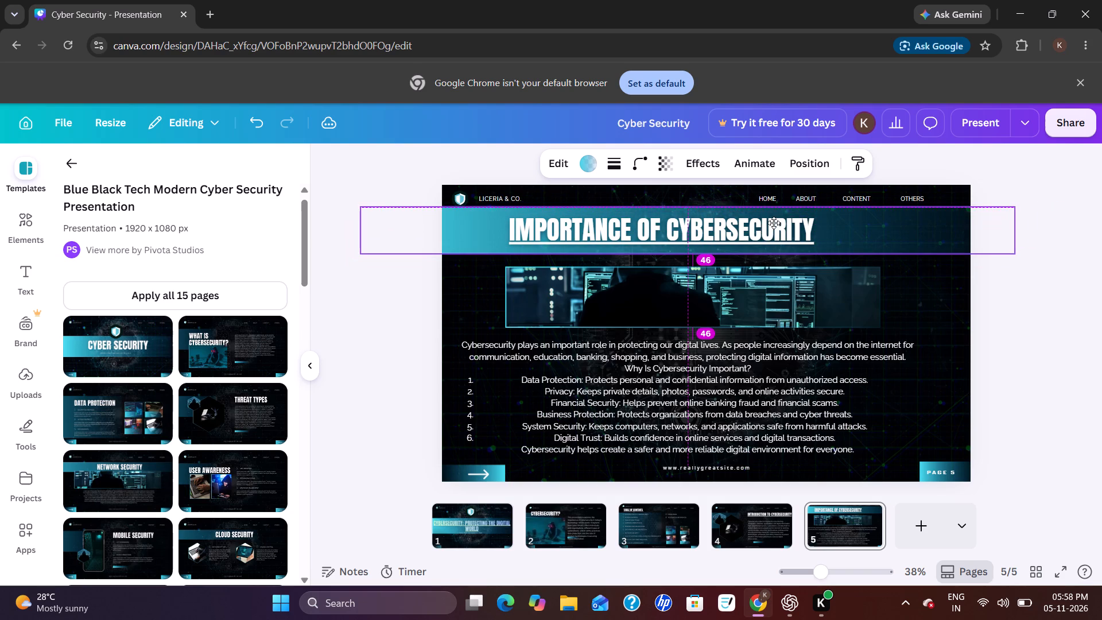
{"action": "left_click_drag", "start_coordinate": [774, 223], "coordinate": [775, 224]}
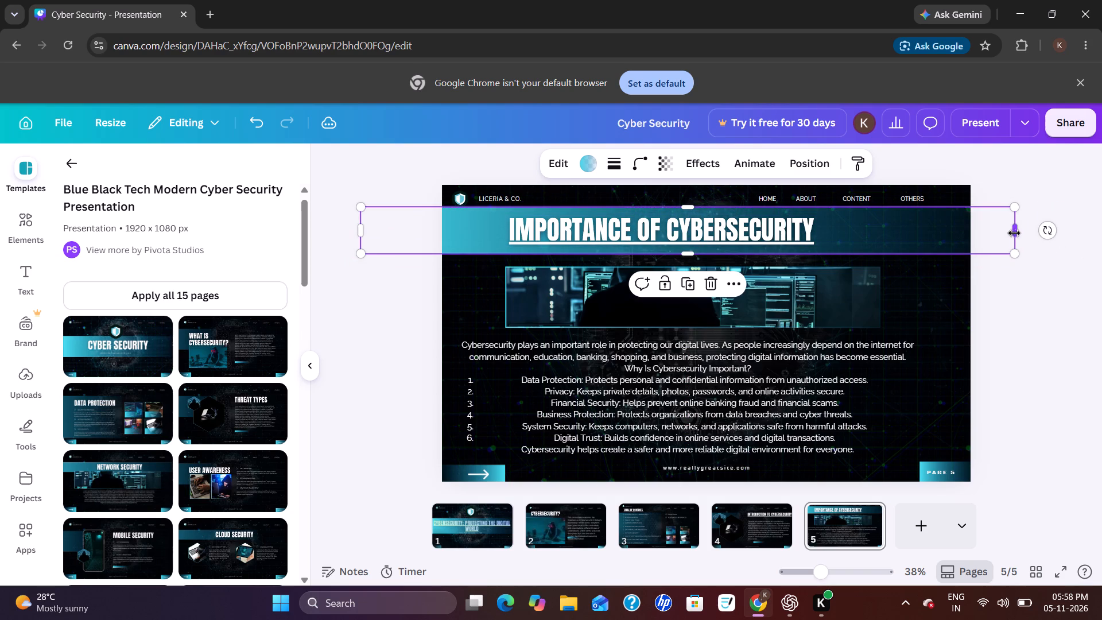
Shorten the teal title band from both ends so it matches the slide's width, about 1,934 wide.
{"action": "left_click_drag", "start_coordinate": [1015, 233], "coordinate": [970, 250]}
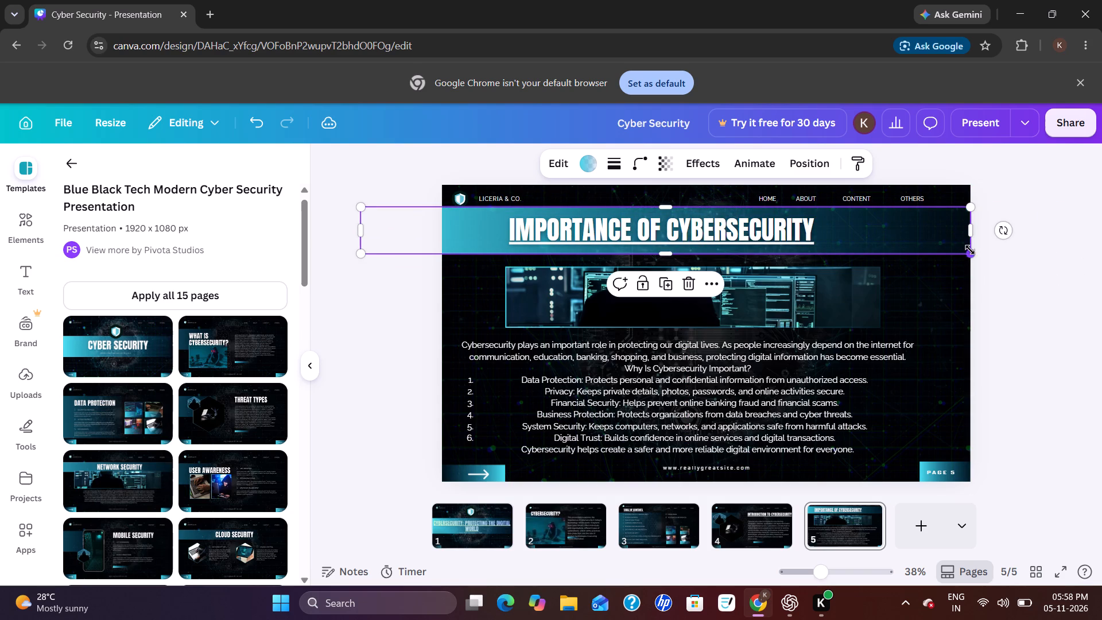
{"action": "left_click_drag", "start_coordinate": [355, 228], "coordinate": [430, 242]}
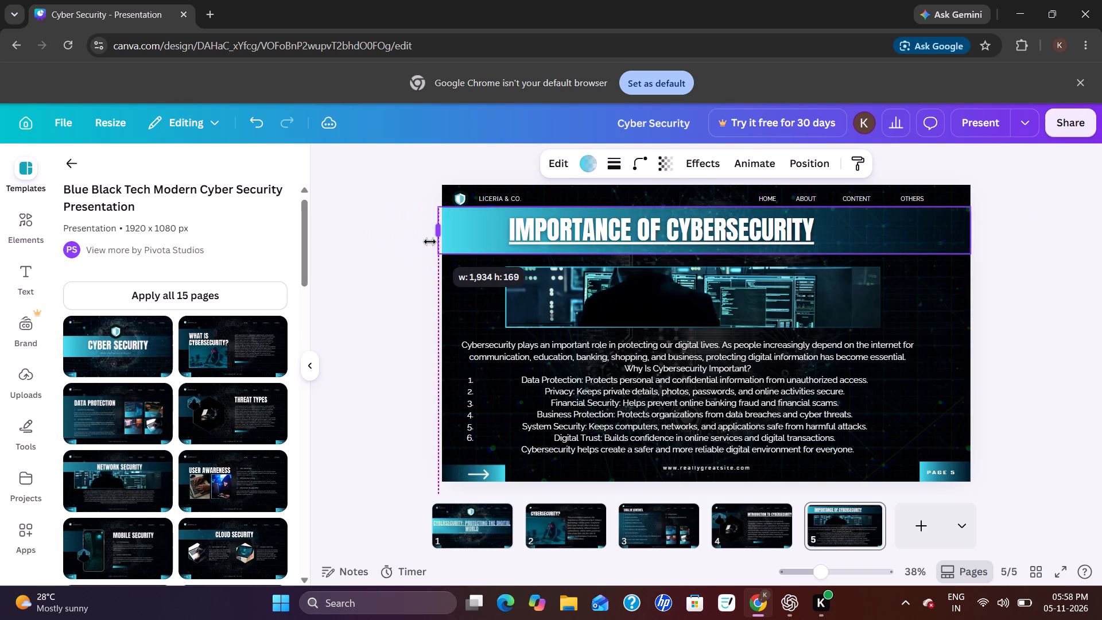
{"action": "left_click_drag", "start_coordinate": [430, 242], "coordinate": [436, 243]}
{"action": "left_click", "coordinate": [382, 312]}
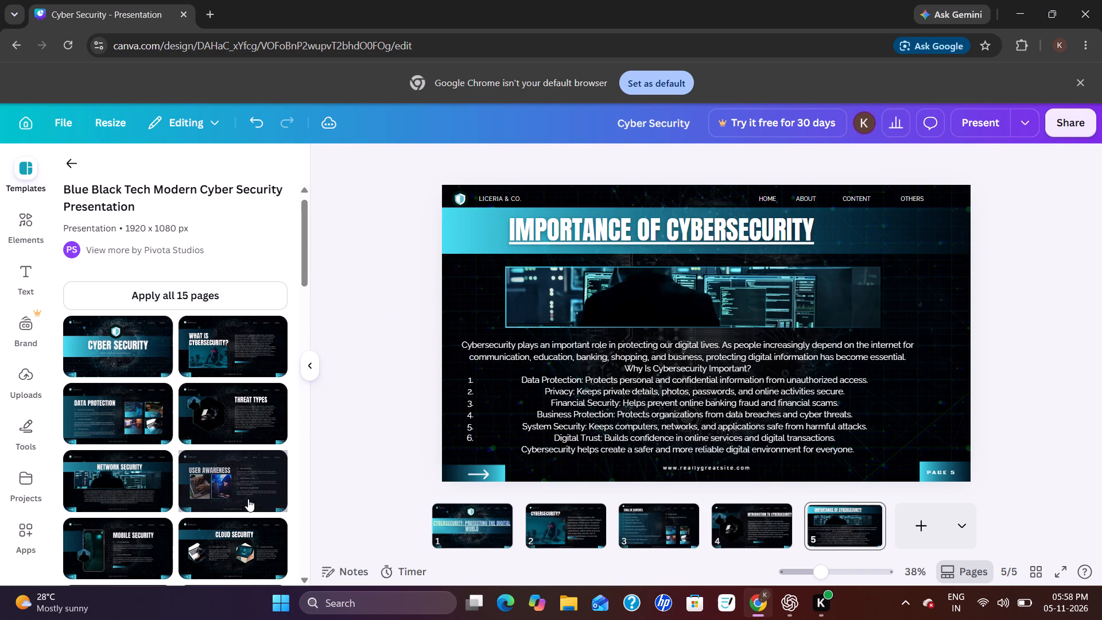
Widen the body text box on both sides to about 1,839 and increase its font size to 23.8.
{"action": "scroll", "coordinate": [248, 499], "scroll_direction": "down", "scroll_amount": 1}
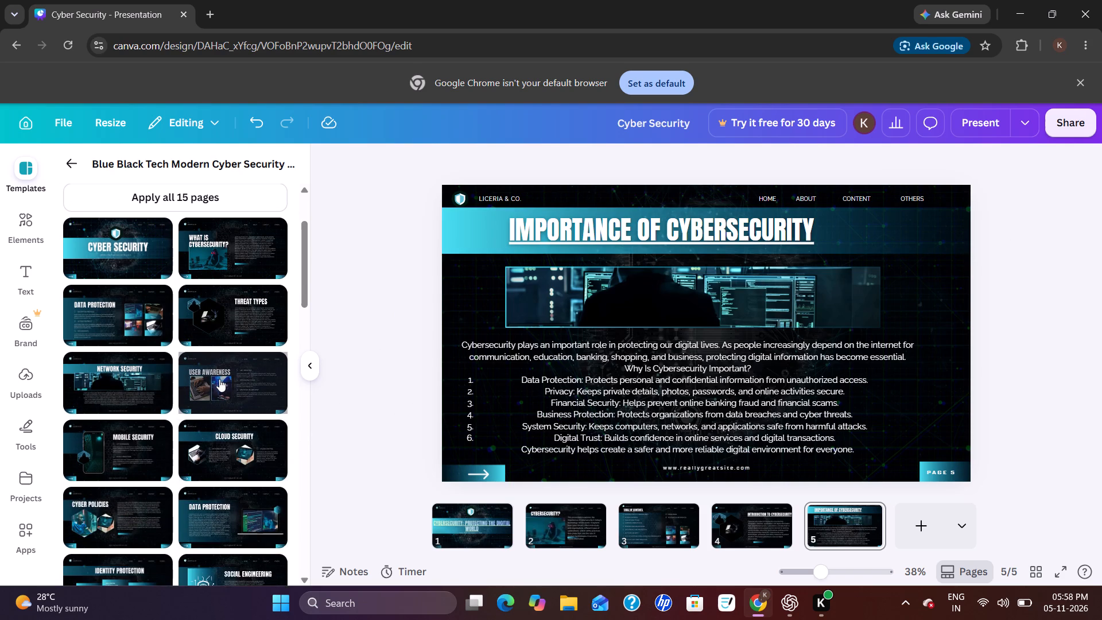
{"action": "left_click", "coordinate": [522, 351]}
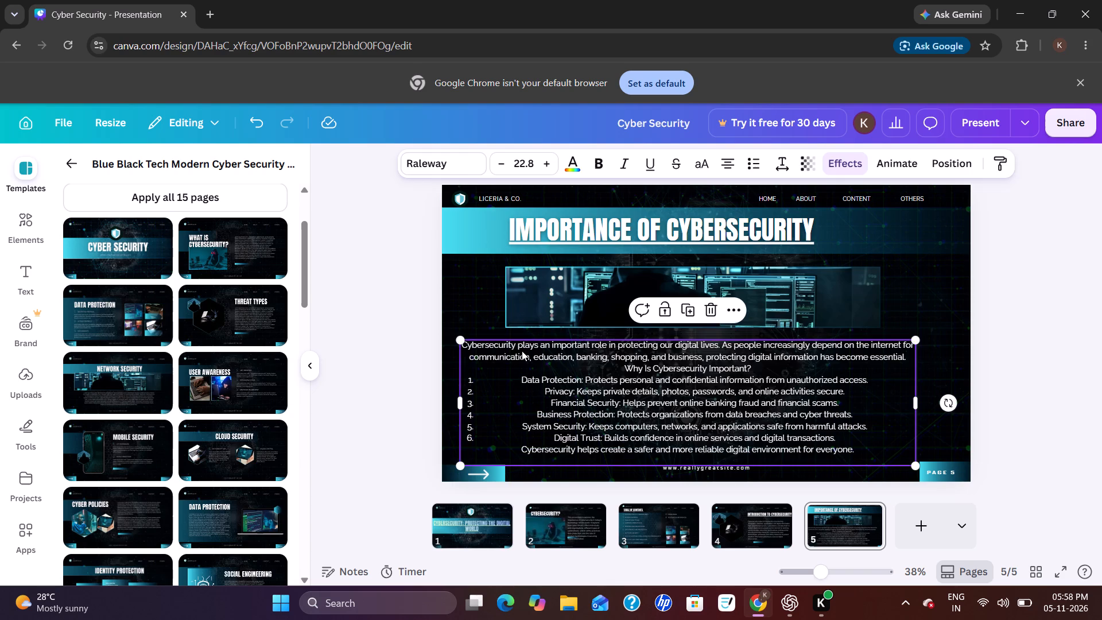
{"action": "left_click_drag", "start_coordinate": [916, 404], "coordinate": [952, 412]}
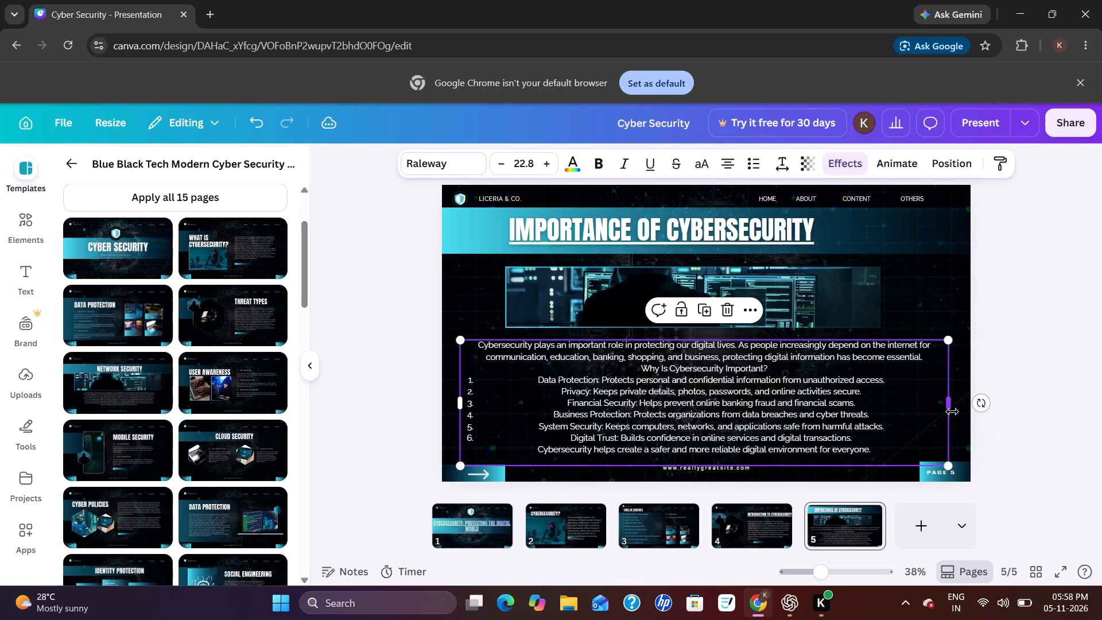
{"action": "left_click", "coordinate": [547, 161]}
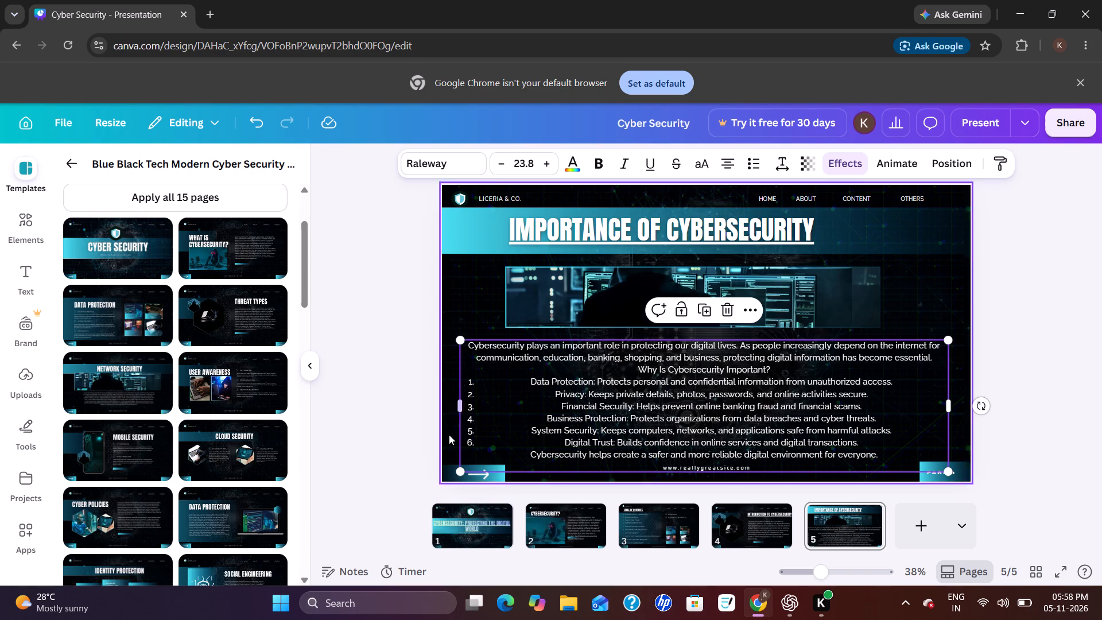
{"action": "left_click_drag", "start_coordinate": [459, 403], "coordinate": [445, 403]}
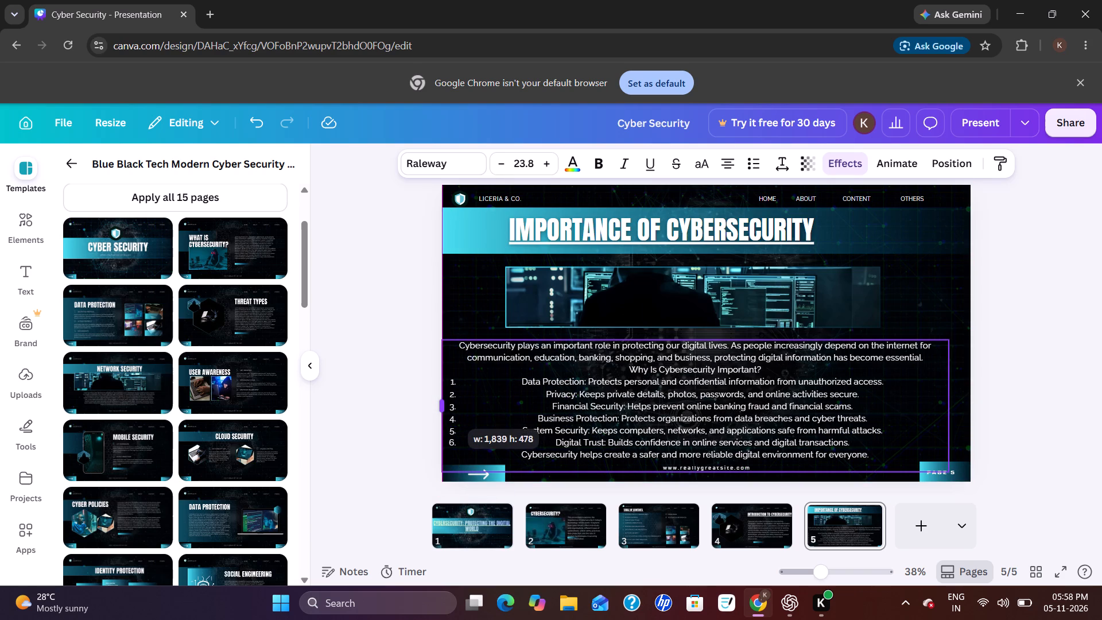
{"action": "left_click_drag", "start_coordinate": [445, 403], "coordinate": [445, 401]}
{"action": "left_click", "coordinate": [398, 405]}
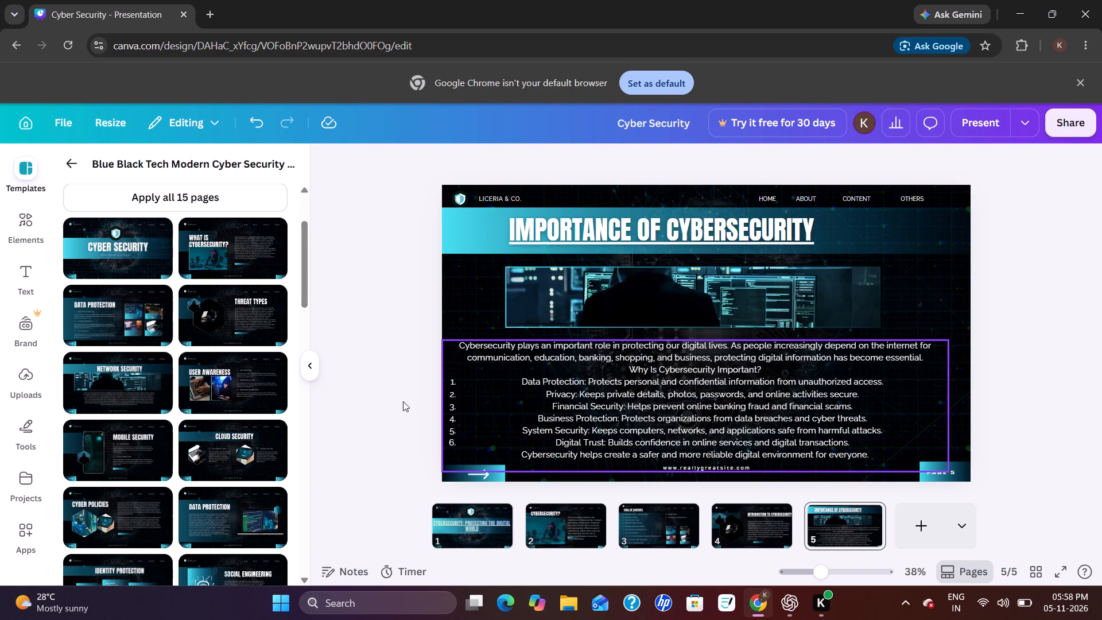
{"action": "left_click", "coordinate": [383, 400]}
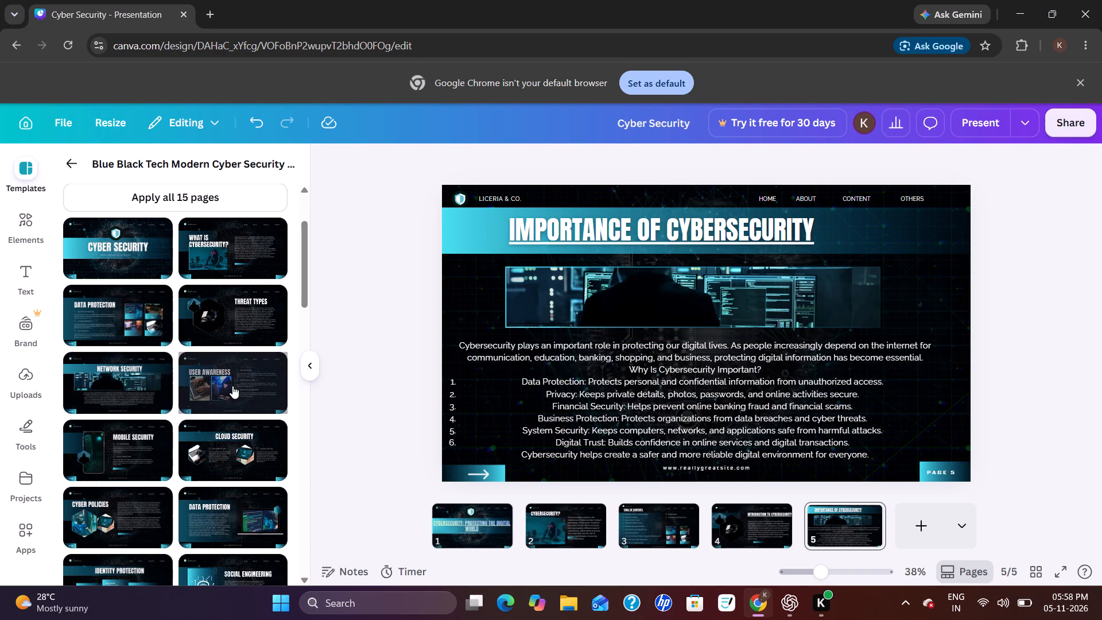
Add the "User Awareness" template slide as a new page after page 5.
{"action": "left_click", "coordinate": [232, 386]}
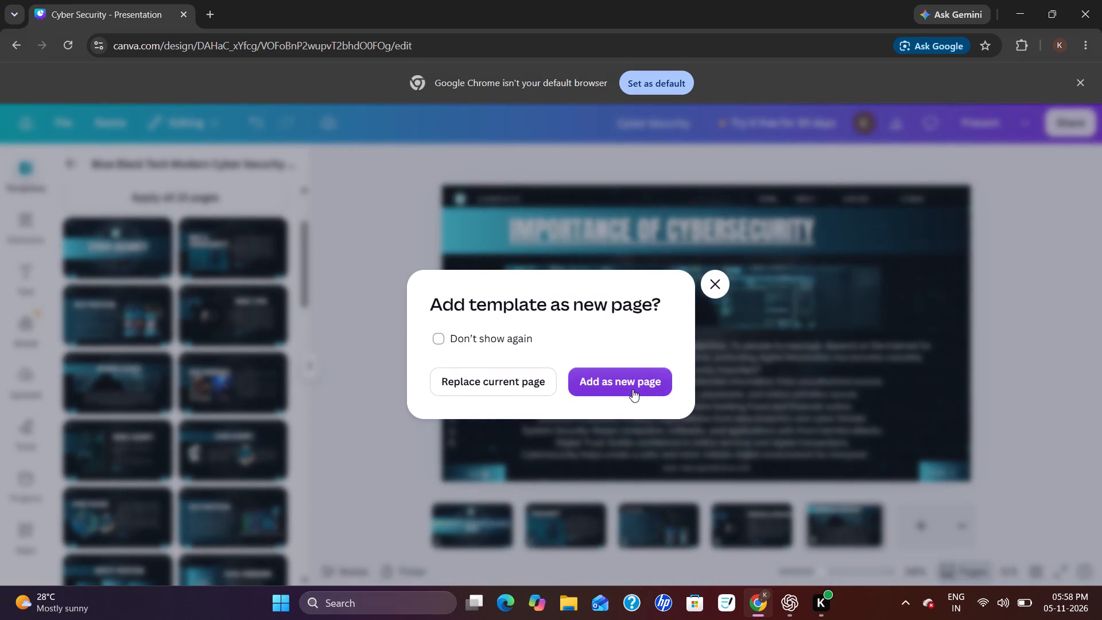
{"action": "left_click", "coordinate": [633, 389]}
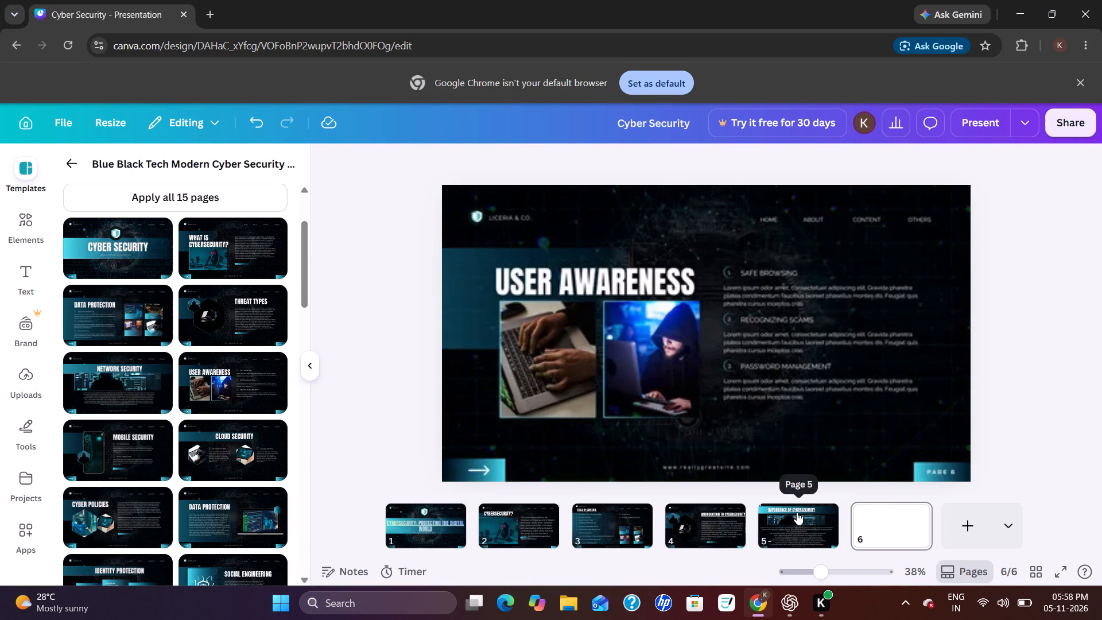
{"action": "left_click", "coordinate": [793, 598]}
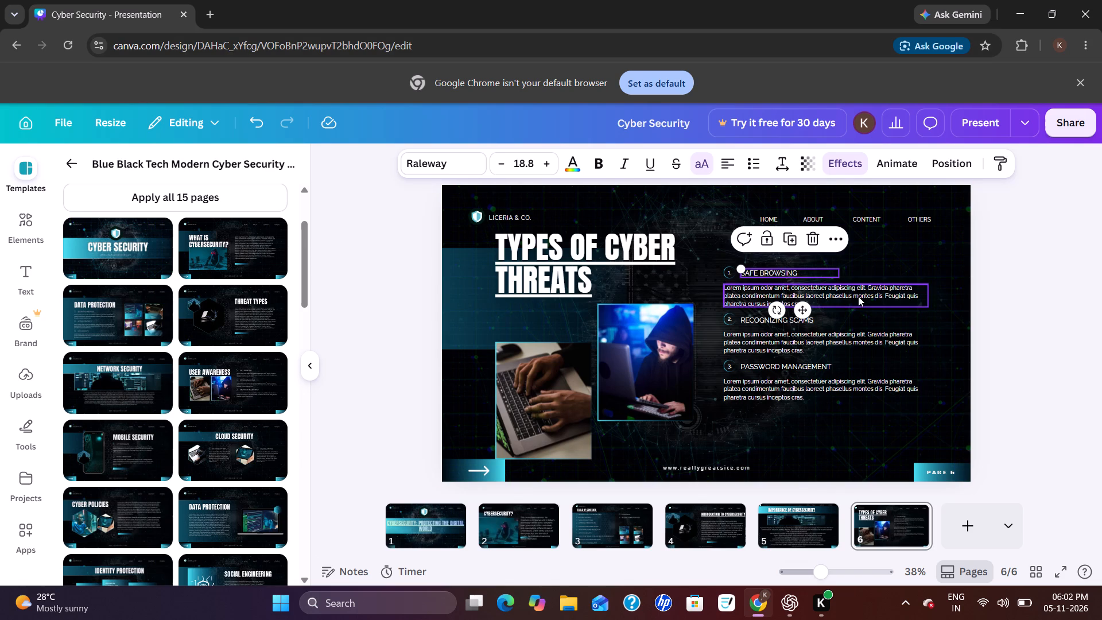
Duplicate the placeholder paragraph under Safe Browsing and place the copy above that heading, just below the navigation links.
{"action": "left_click", "coordinate": [1002, 278]}
{"action": "left_click", "coordinate": [900, 290]}
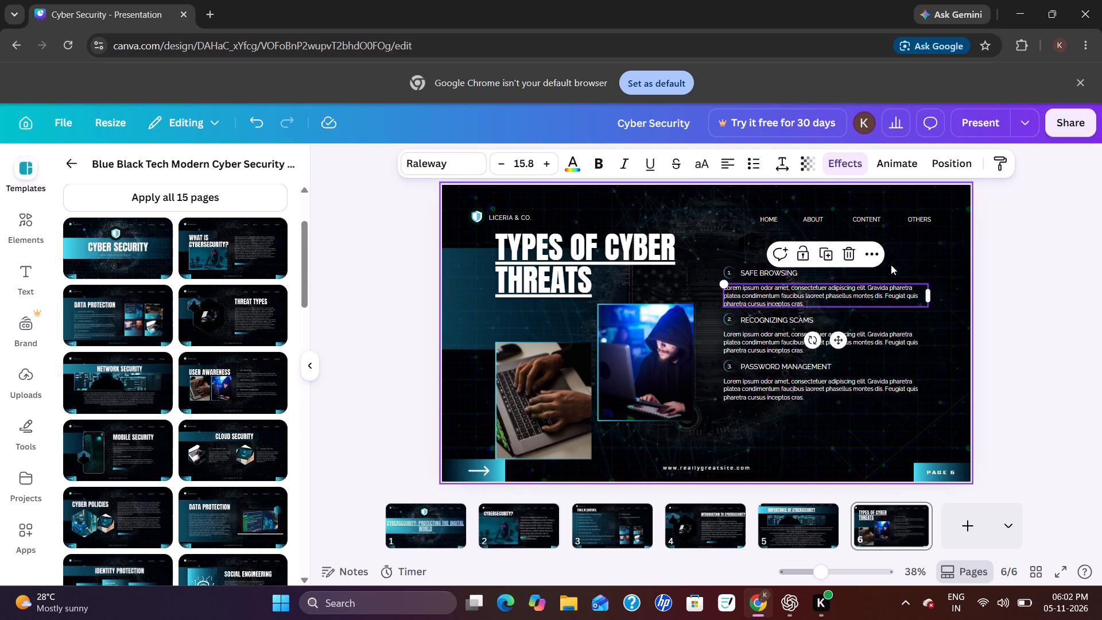
{"action": "left_click", "coordinate": [873, 259]}
{"action": "left_click", "coordinate": [899, 367]}
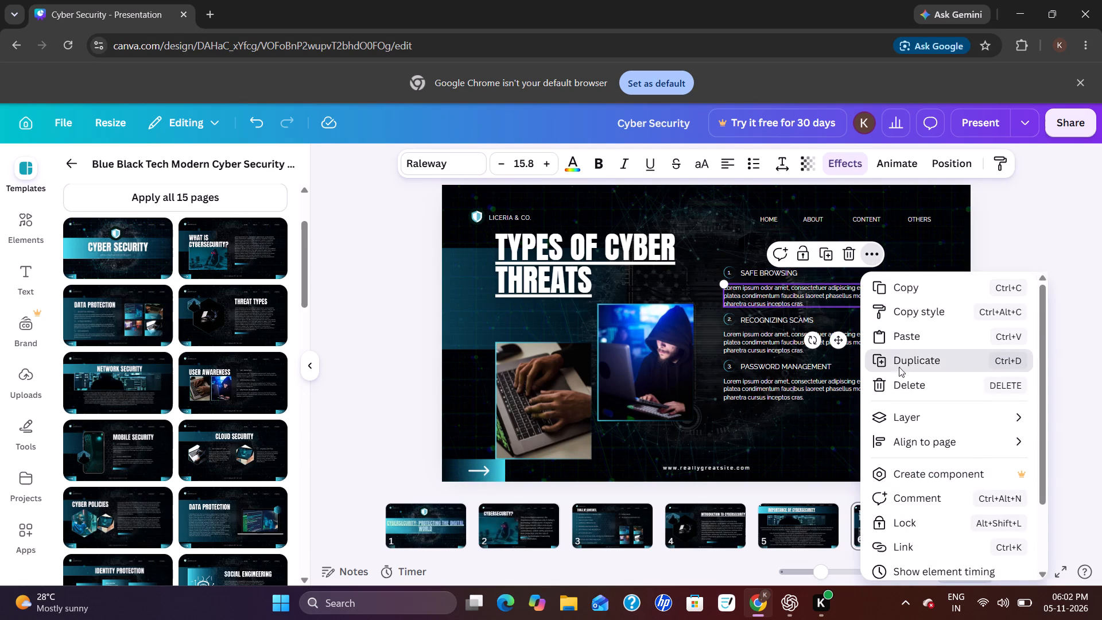
{"action": "left_click_drag", "start_coordinate": [846, 297], "coordinate": [817, 248]}
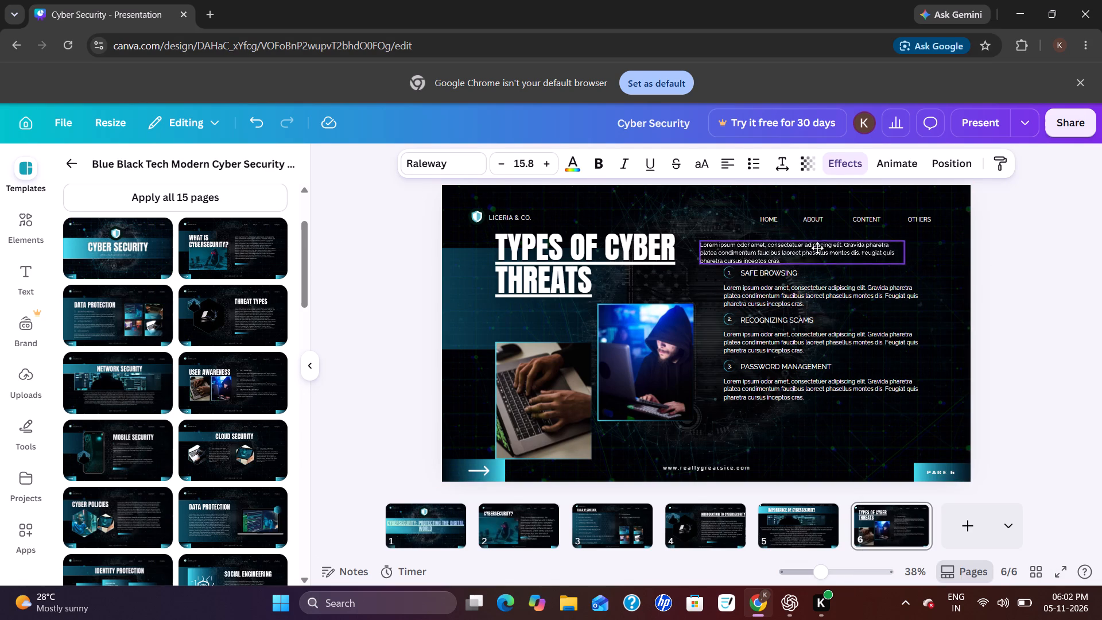
{"action": "left_click_drag", "start_coordinate": [817, 248], "coordinate": [833, 239]}
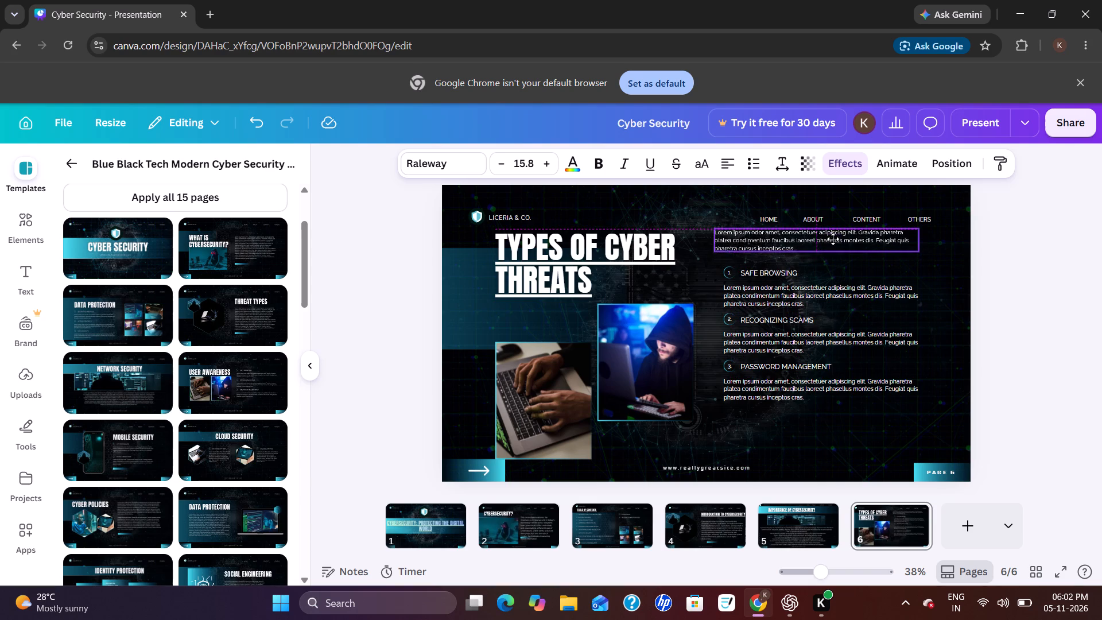
Replace the duplicated placeholder text with the copied cyber threats introduction and set its font size to 19.8.
{"action": "double_click", "coordinate": [828, 238]}
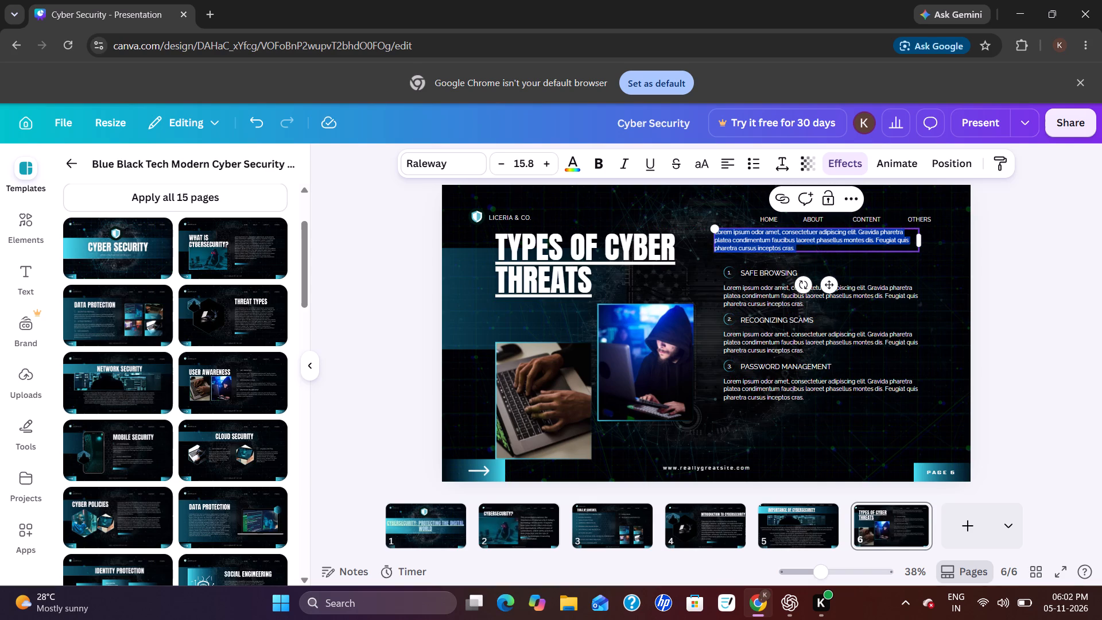
{"action": "key", "text": "BackSpace"}
{"action": "key", "text": "ctrl+v"}
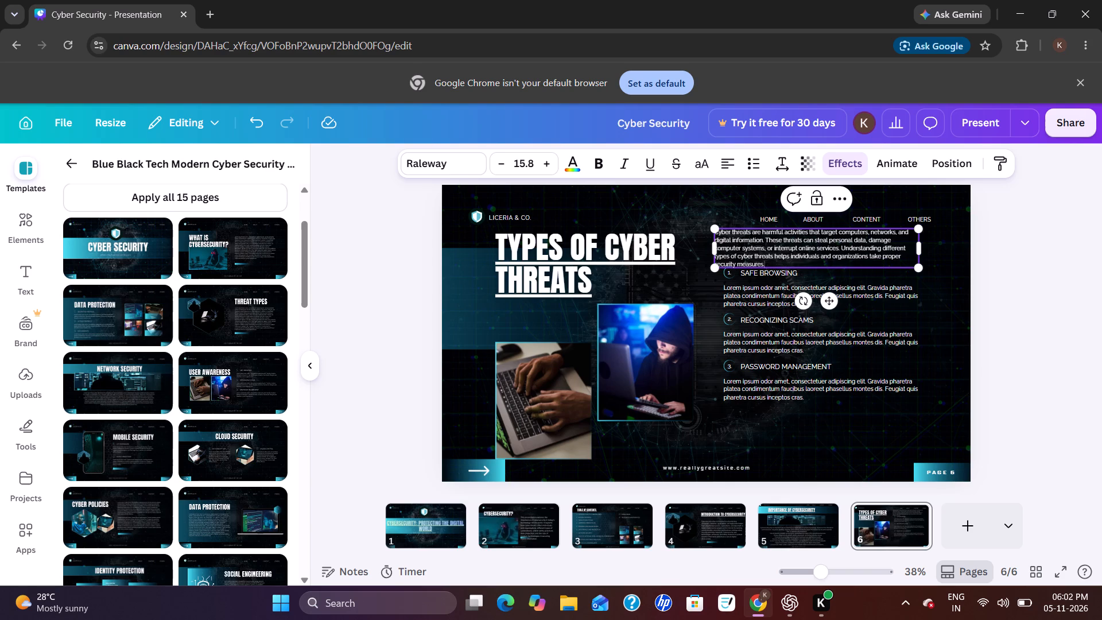
{"action": "triple_click", "coordinate": [551, 166]}
{"action": "left_click", "coordinate": [551, 166]}
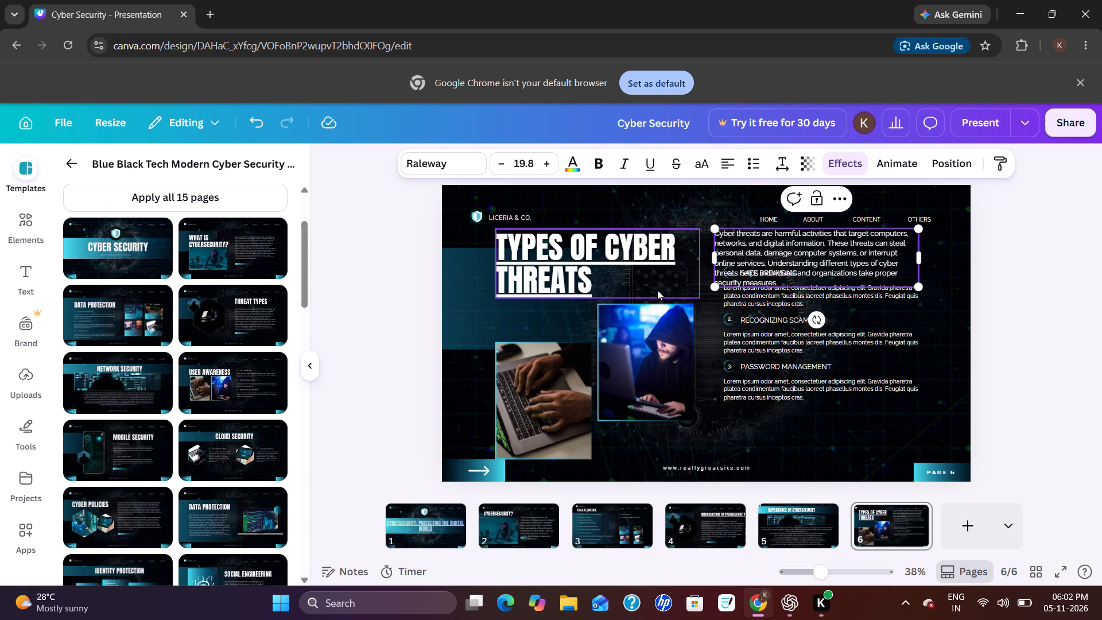
Reduce the font size of the "Types of Cyber Threats" title to 80.1.
{"action": "left_click", "coordinate": [628, 264]}
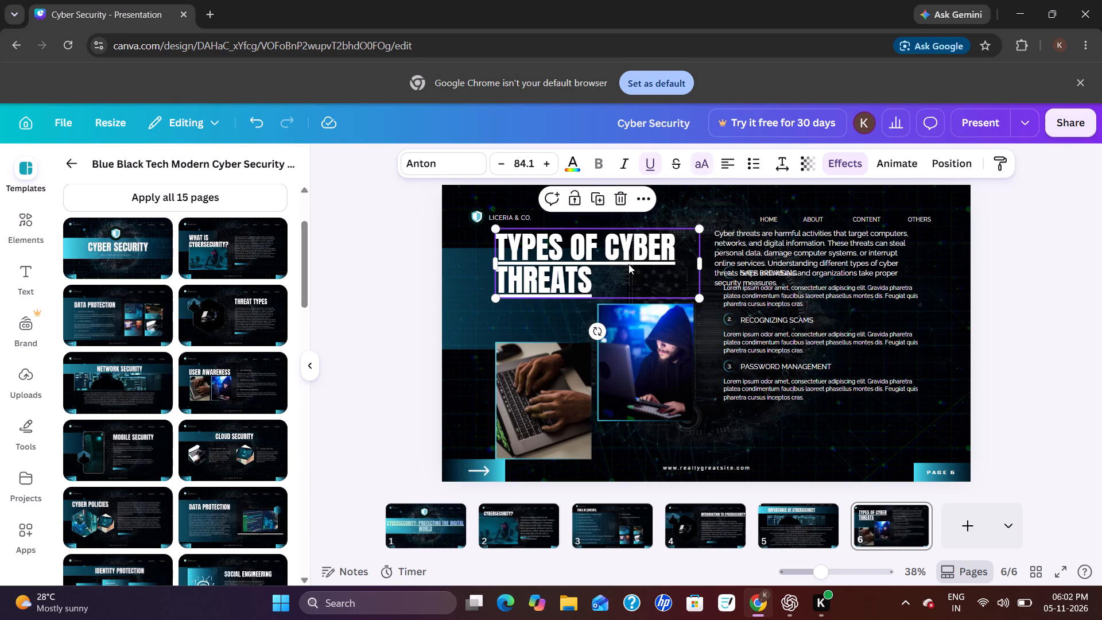
{"action": "triple_click", "coordinate": [502, 162]}
{"action": "left_click", "coordinate": [502, 162]}
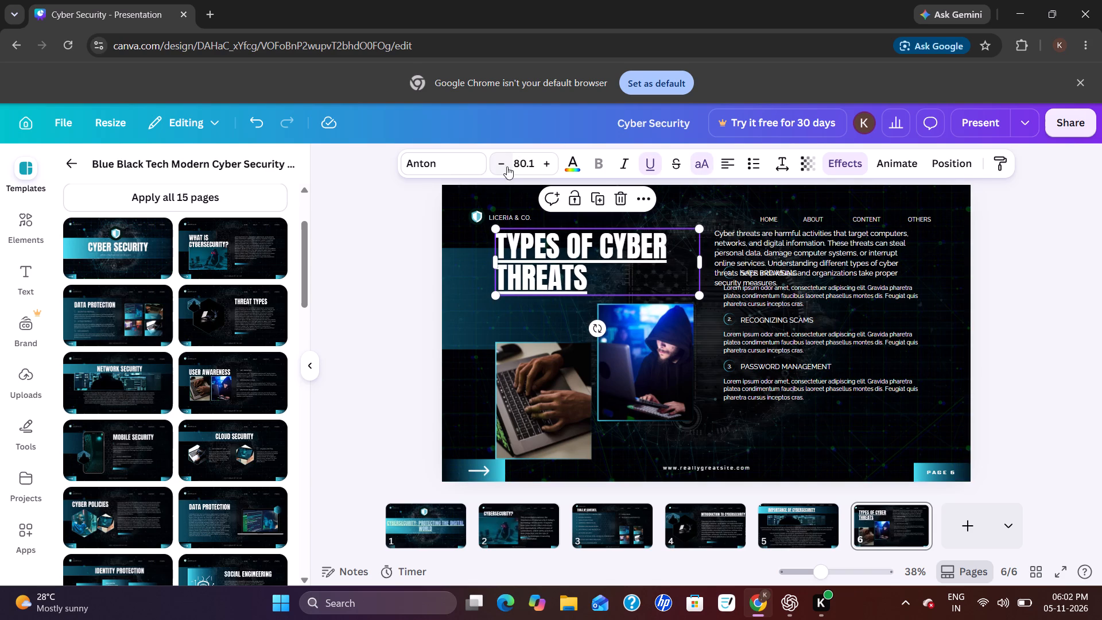
Move the hooded-figure photo up slightly so it sits closer to the title.
{"action": "left_click", "coordinate": [657, 350]}
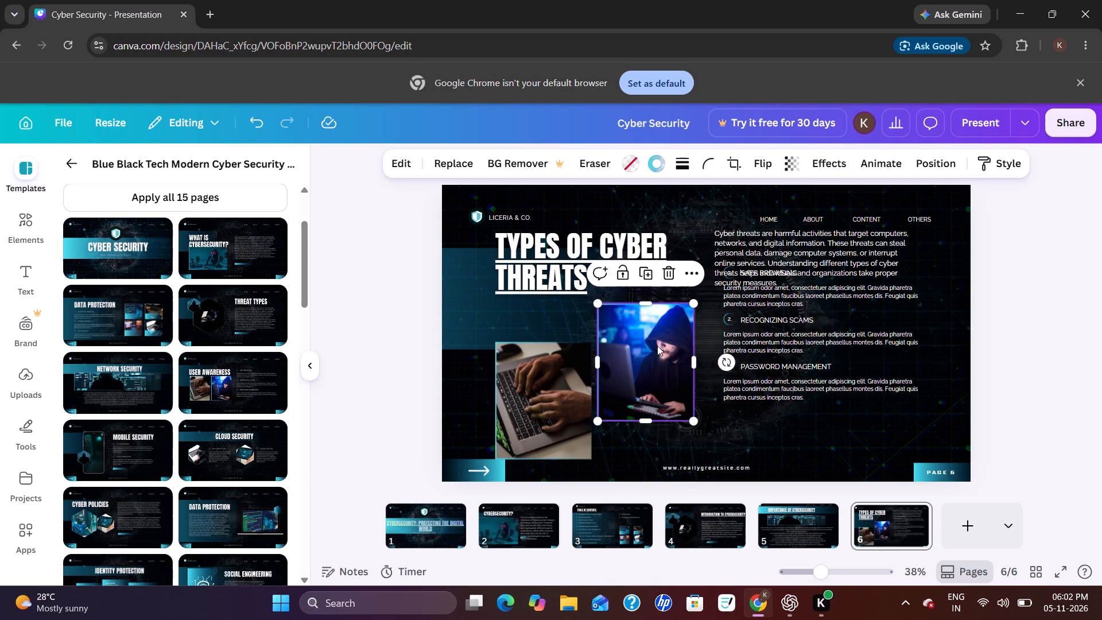
{"action": "left_click_drag", "start_coordinate": [657, 347], "coordinate": [657, 338]}
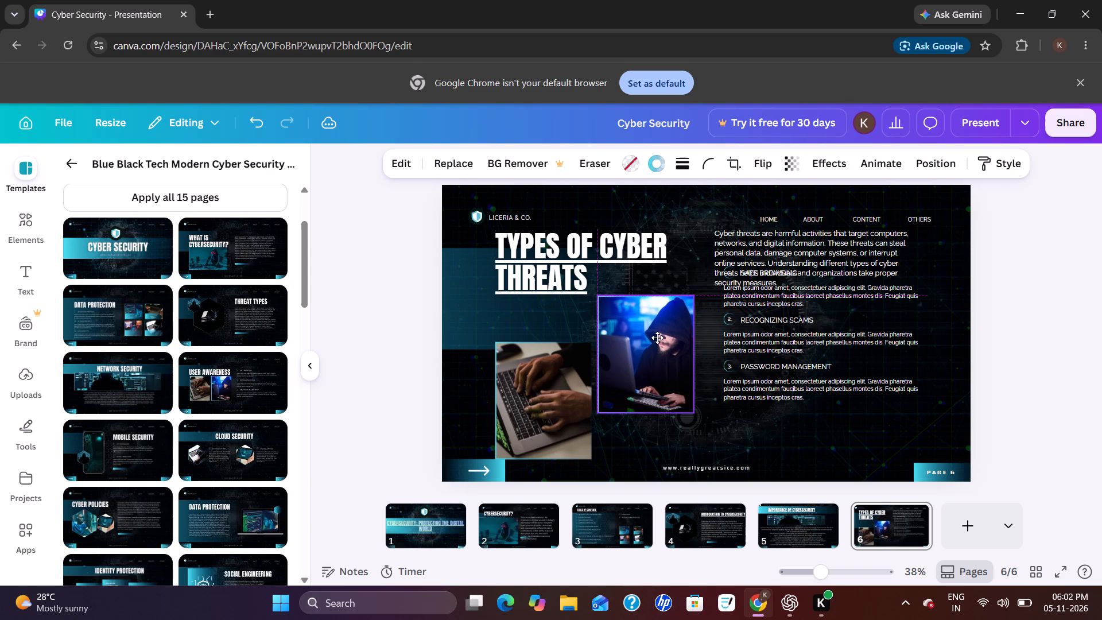
{"action": "left_click_drag", "start_coordinate": [657, 338], "coordinate": [657, 340]}
{"action": "left_click", "coordinate": [1050, 270]}
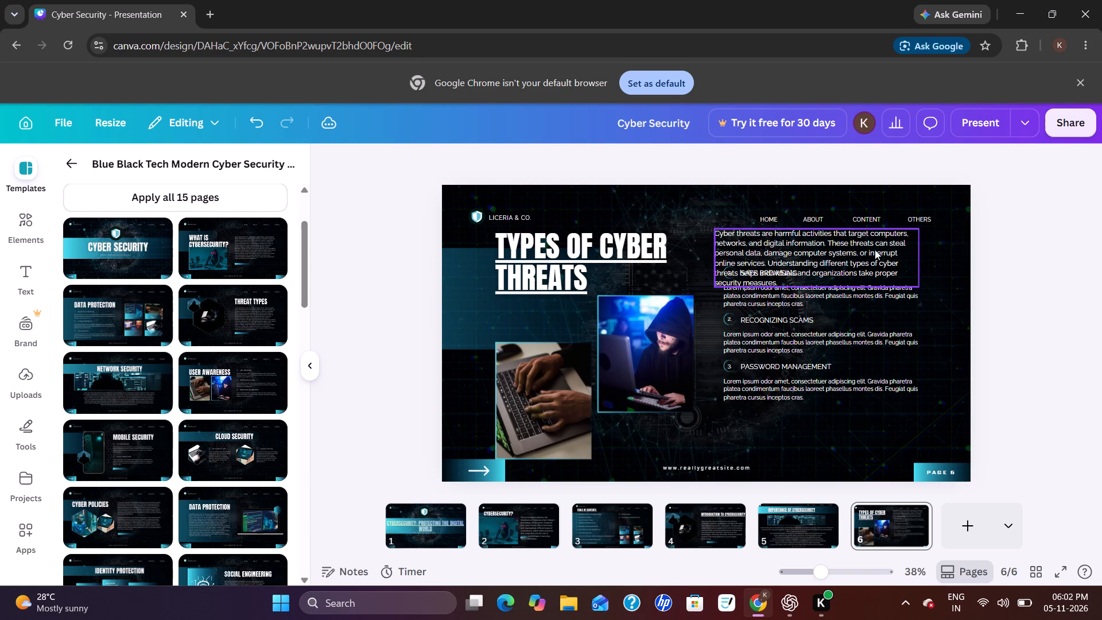
Move the Safe Browsing placeholder paragraph down and the introduction paragraph up, clearing the overlap around the first list item.
{"action": "left_click_drag", "start_coordinate": [821, 299], "coordinate": [822, 305]}
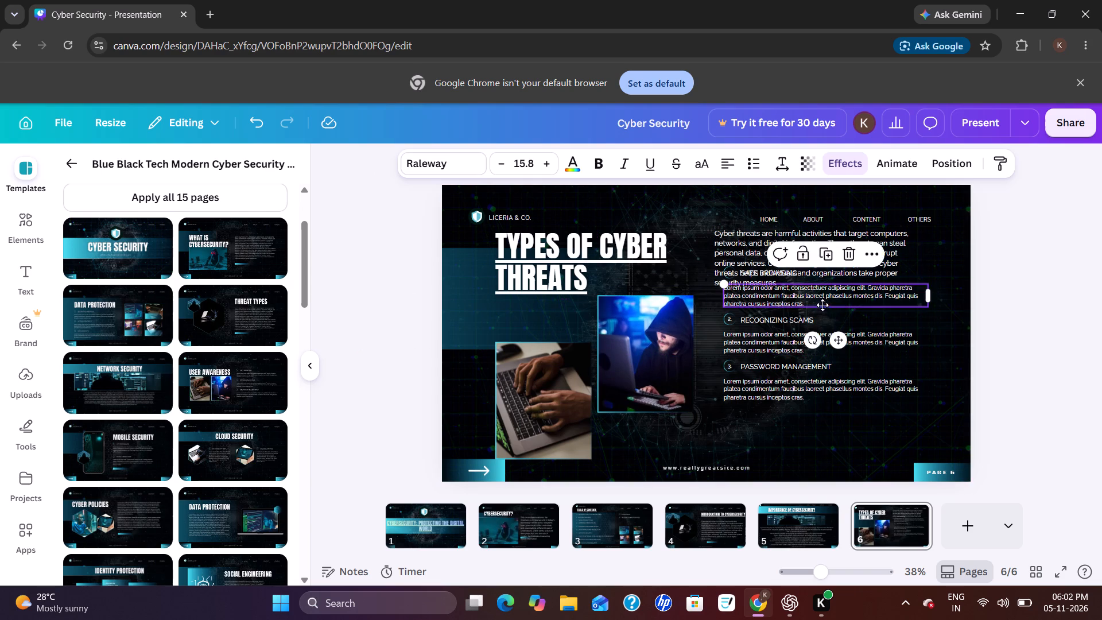
{"action": "left_click_drag", "start_coordinate": [822, 305], "coordinate": [828, 337]}
{"action": "left_click_drag", "start_coordinate": [759, 262], "coordinate": [761, 232]}
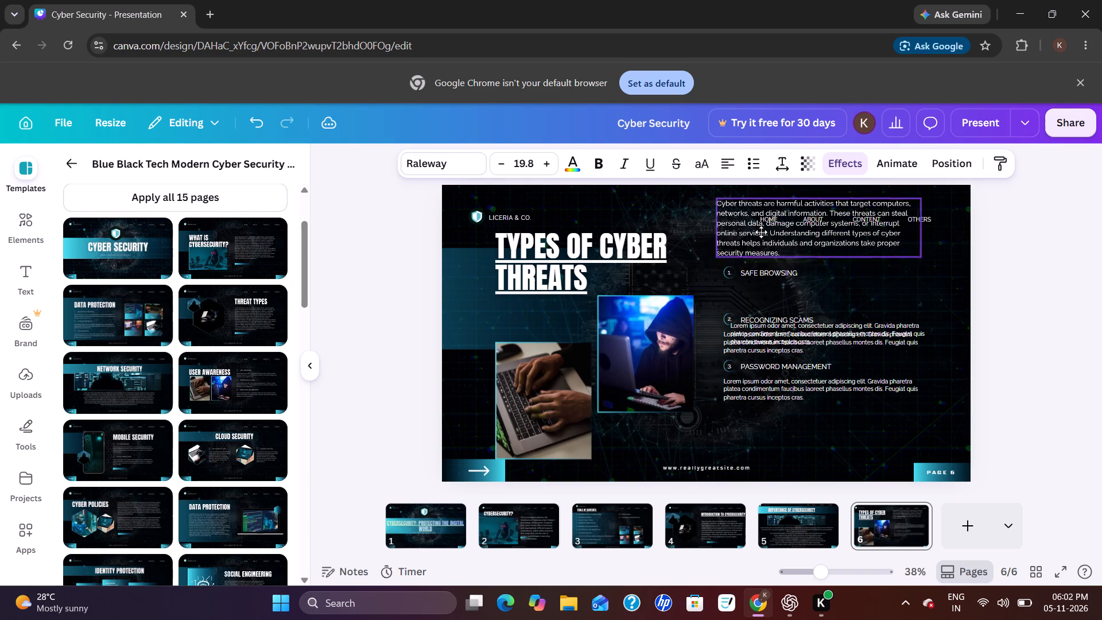
{"action": "left_click_drag", "start_coordinate": [761, 232], "coordinate": [759, 228]}
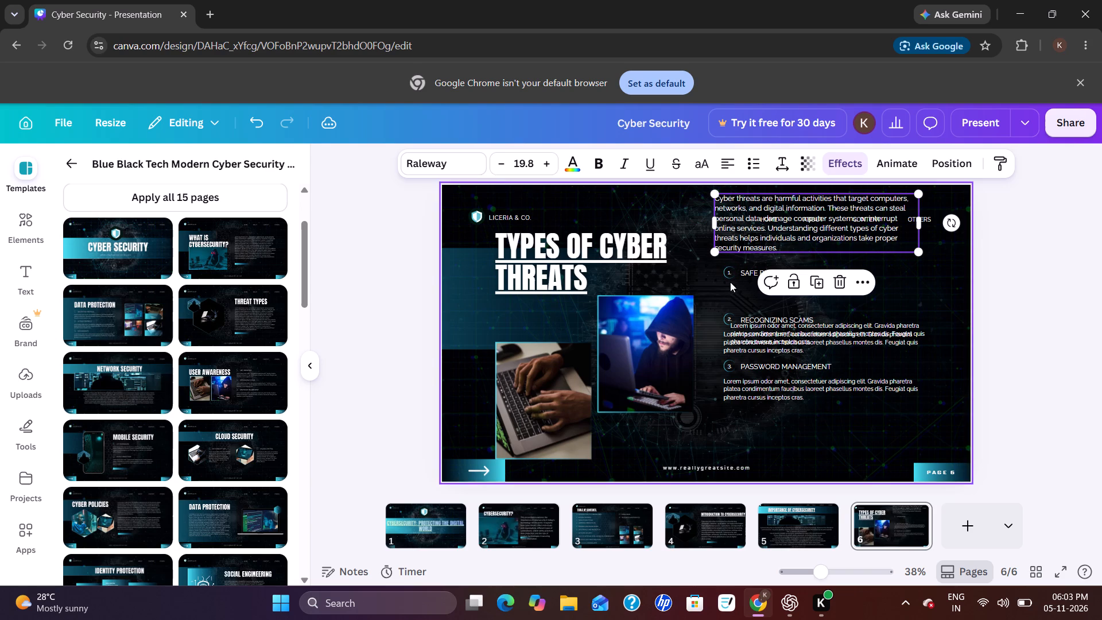
Move the first list item's circle and number 1 down beside the hooded-figure photo, and lower the Safe Browsing heading.
{"action": "left_click_drag", "start_coordinate": [726, 277], "coordinate": [728, 312]}
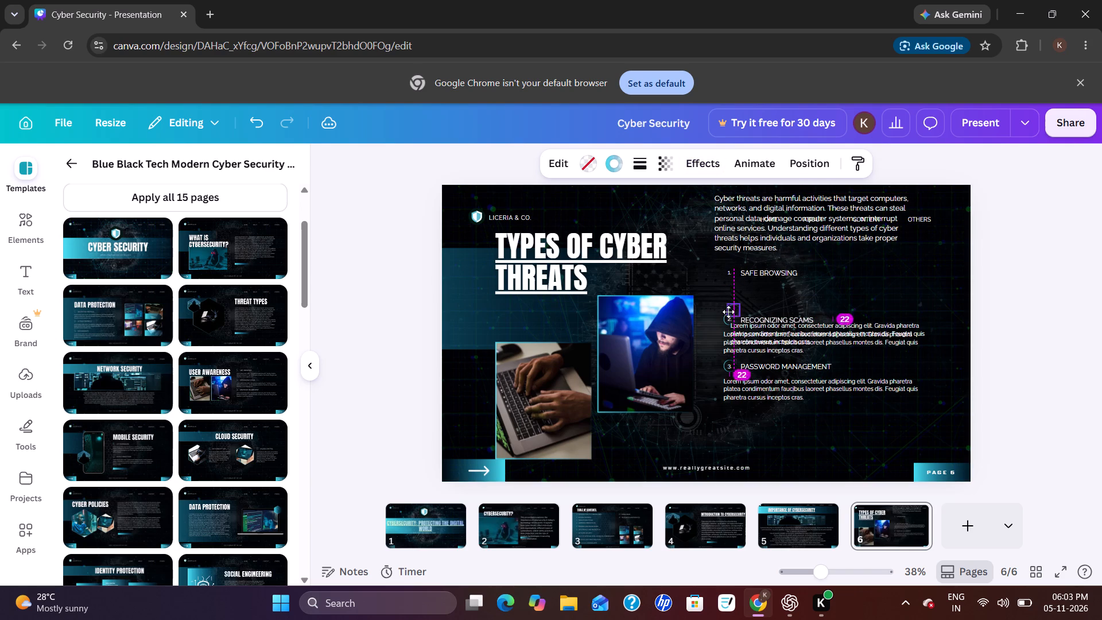
{"action": "left_click_drag", "start_coordinate": [728, 312], "coordinate": [711, 311]}
{"action": "left_click", "coordinate": [738, 297]}
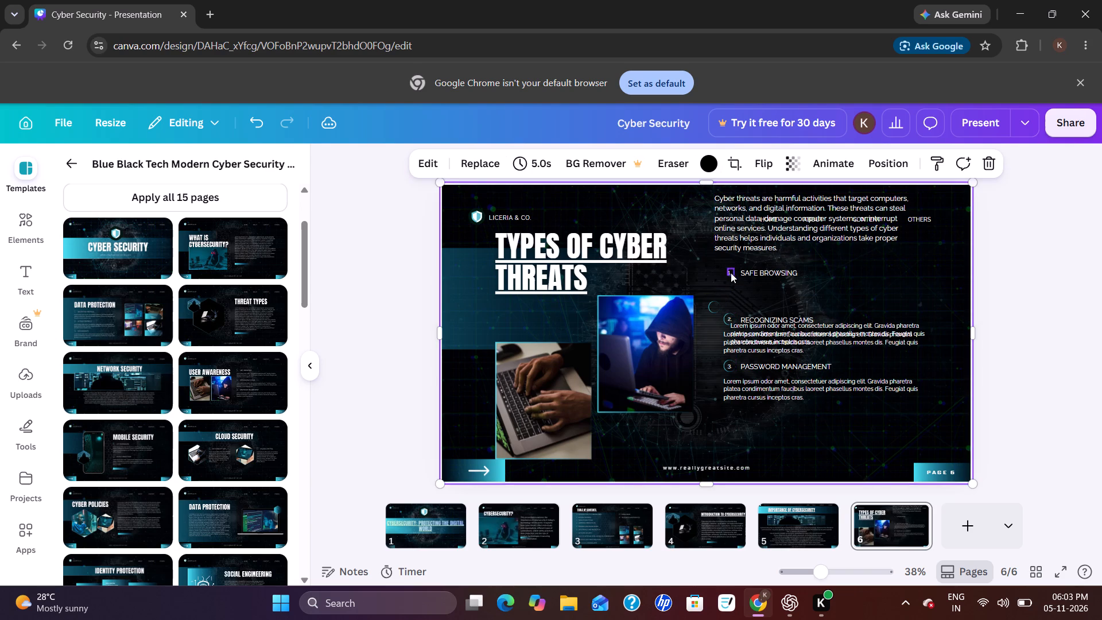
{"action": "right_click_drag", "start_coordinate": [729, 272], "coordinate": [712, 290]}
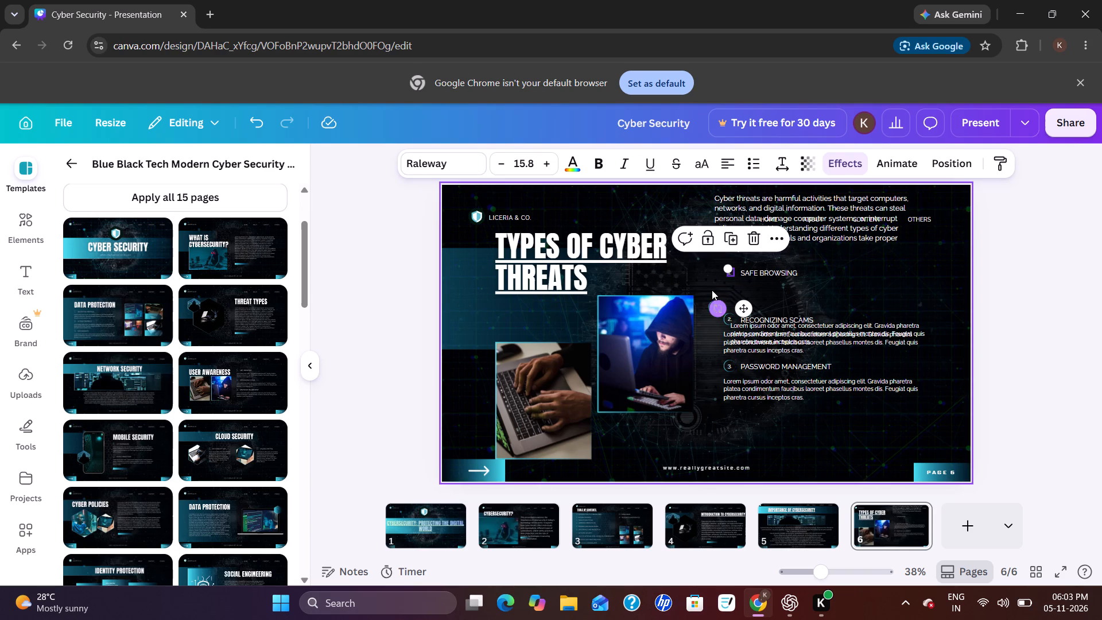
{"action": "left_click", "coordinate": [1042, 271]}
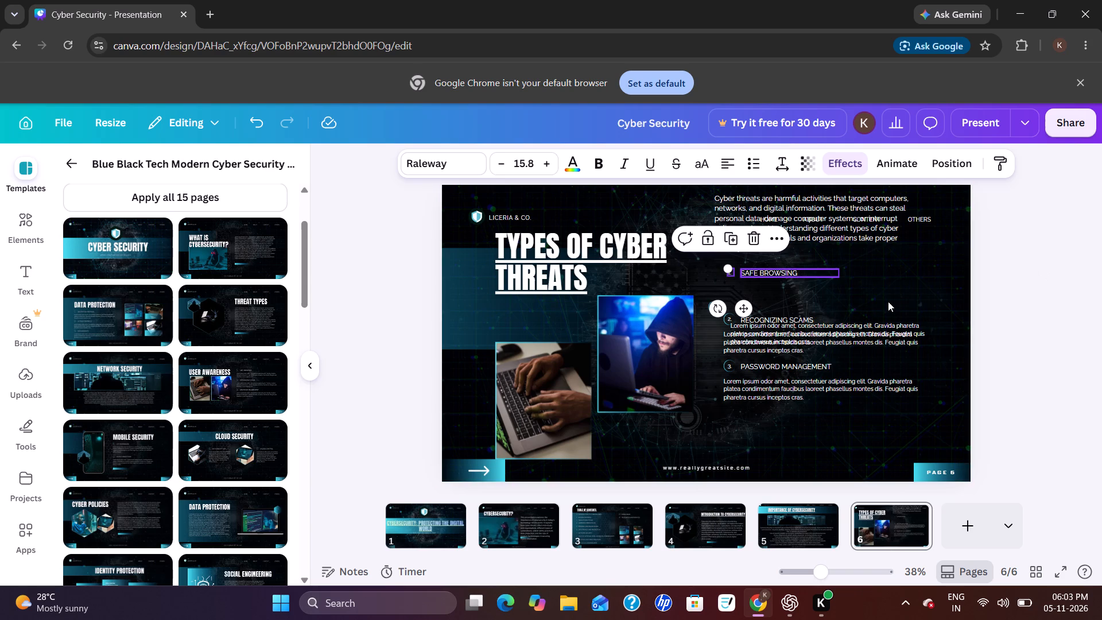
{"action": "left_click", "coordinate": [888, 301]}
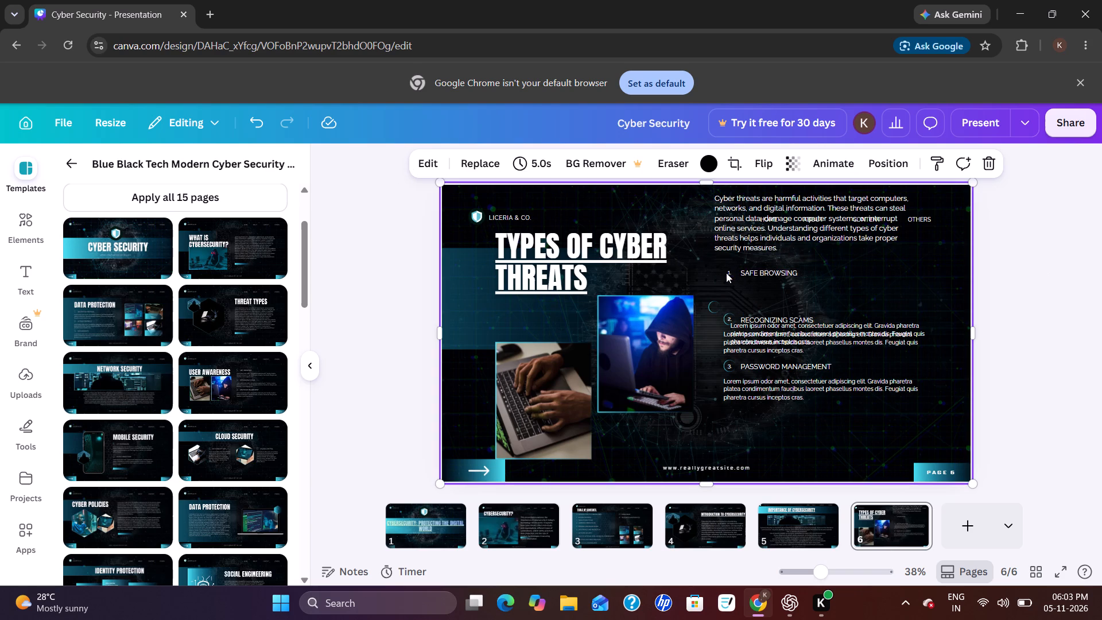
{"action": "left_click_drag", "start_coordinate": [728, 273], "coordinate": [713, 310]}
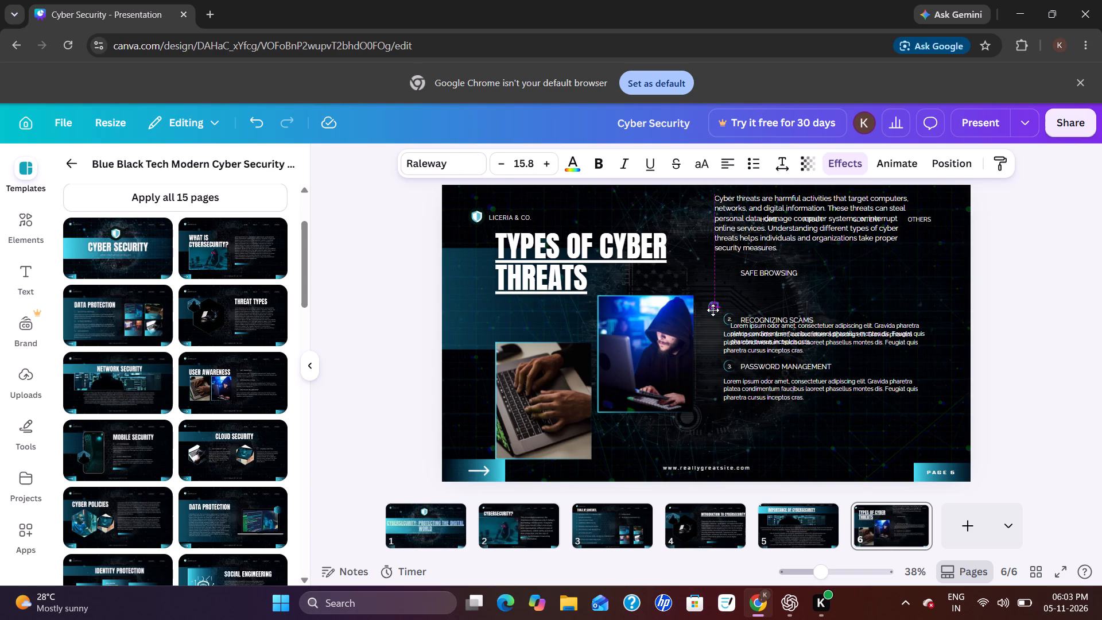
{"action": "left_click_drag", "start_coordinate": [713, 310], "coordinate": [713, 311]}
{"action": "left_click", "coordinate": [794, 274]}
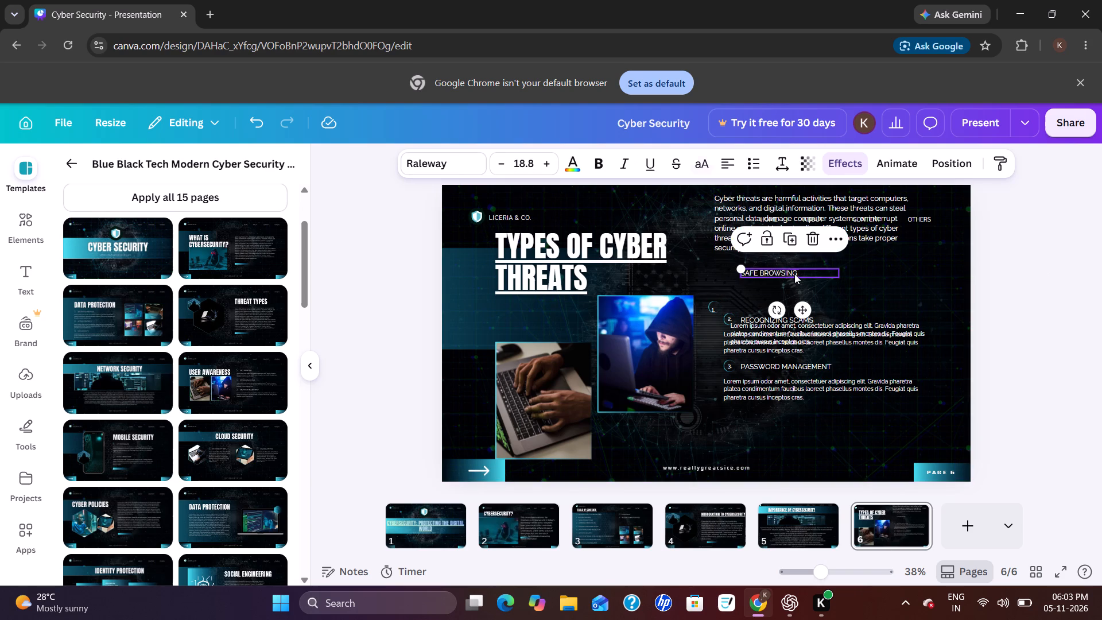
{"action": "left_click_drag", "start_coordinate": [794, 274], "coordinate": [796, 302]}
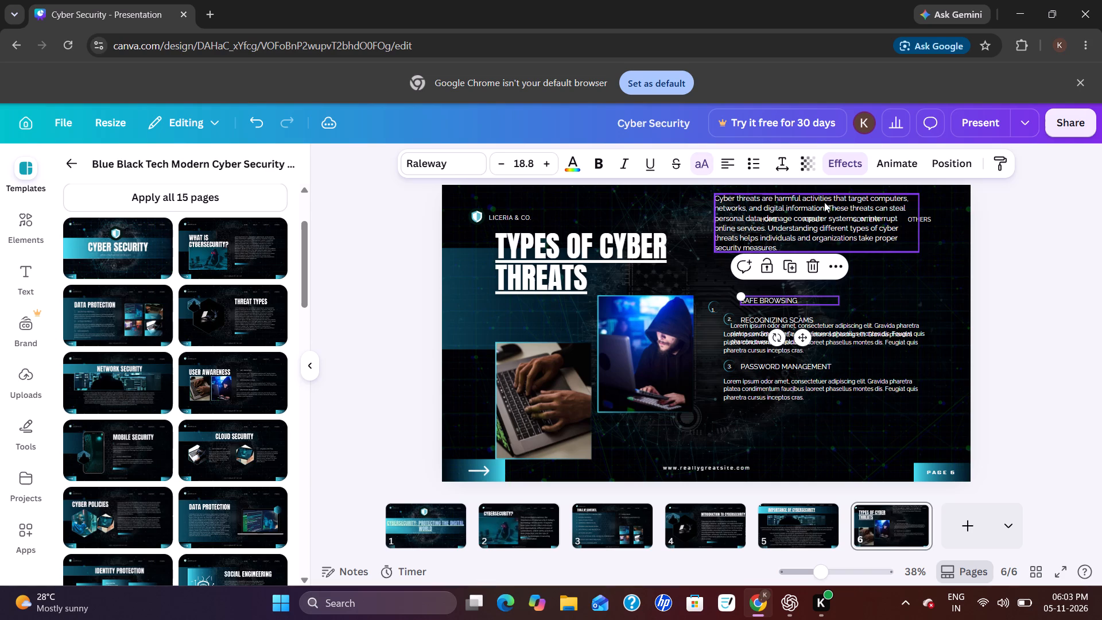
Move the introduction paragraph down between the navigation links and the Safe Browsing heading.
{"action": "left_click", "coordinate": [824, 202]}
{"action": "left_click_drag", "start_coordinate": [824, 202], "coordinate": [818, 234]}
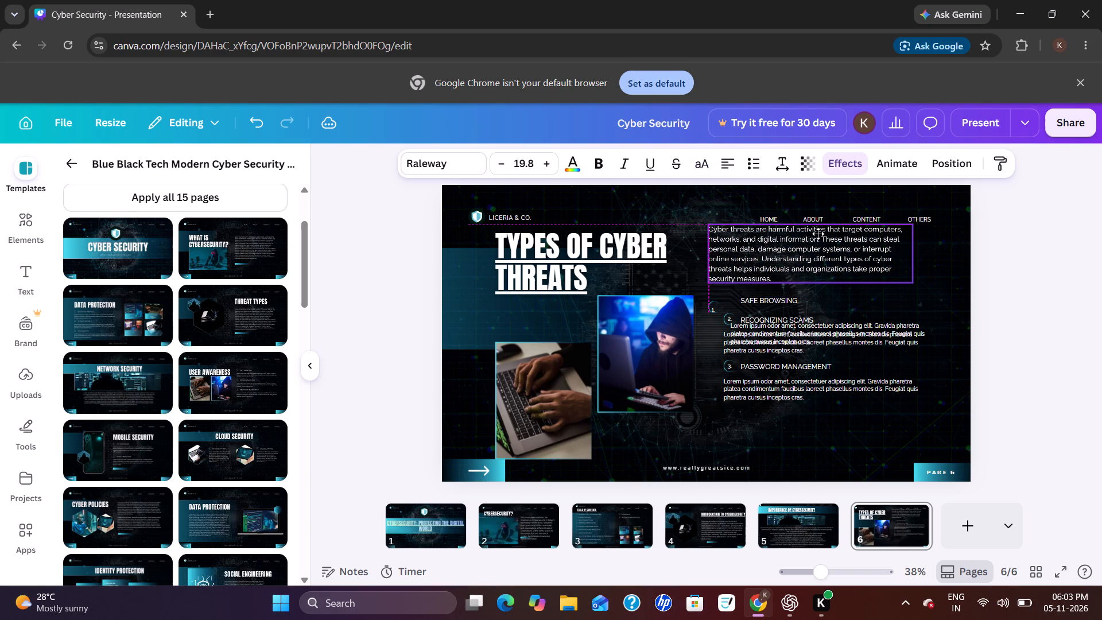
{"action": "left_click_drag", "start_coordinate": [818, 234], "coordinate": [818, 235]}
Move the HOME, ABOUT, CONTENT and OTHERS navigation links up into one row near the slide's top edge.
{"action": "left_click_drag", "start_coordinate": [767, 219], "coordinate": [769, 206]}
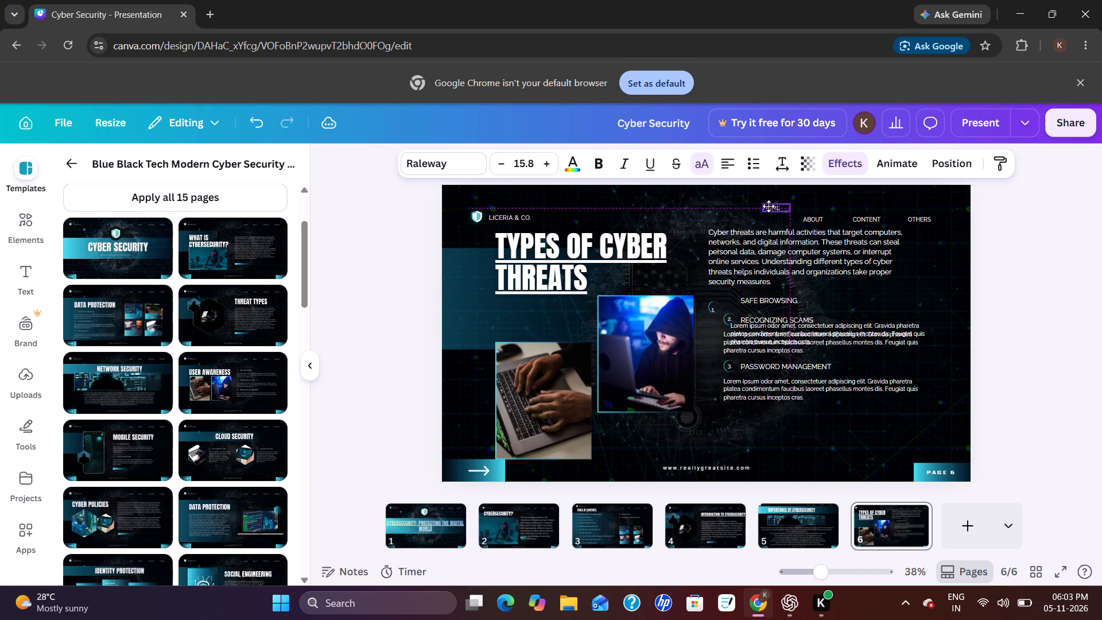
{"action": "left_click_drag", "start_coordinate": [769, 206], "coordinate": [766, 197]}
{"action": "left_click_drag", "start_coordinate": [821, 217], "coordinate": [819, 204]}
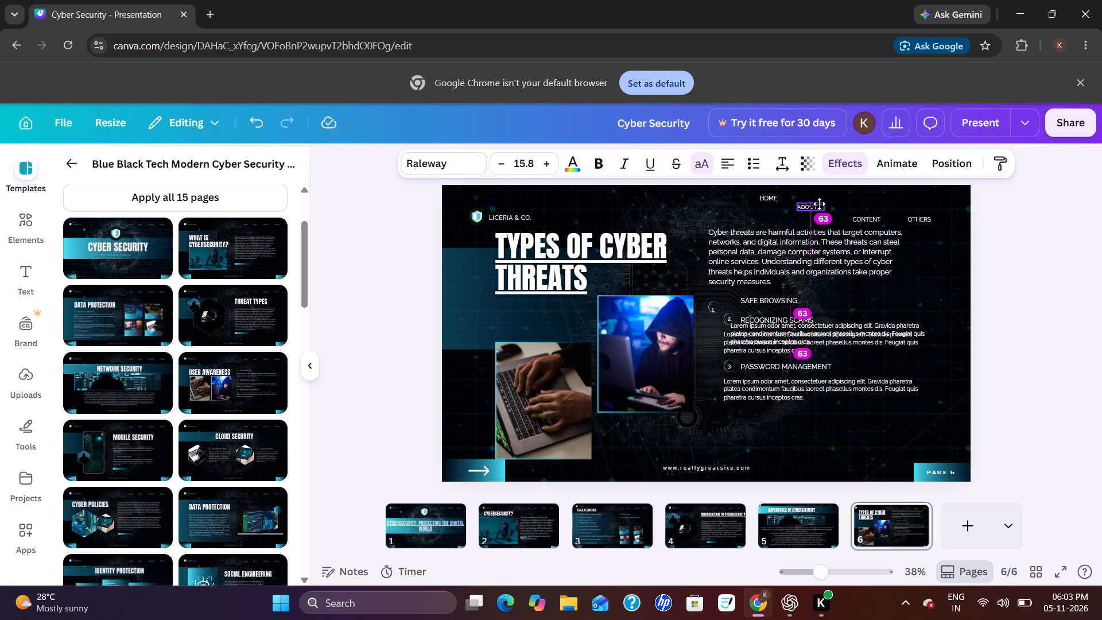
{"action": "left_click_drag", "start_coordinate": [819, 204], "coordinate": [817, 197]}
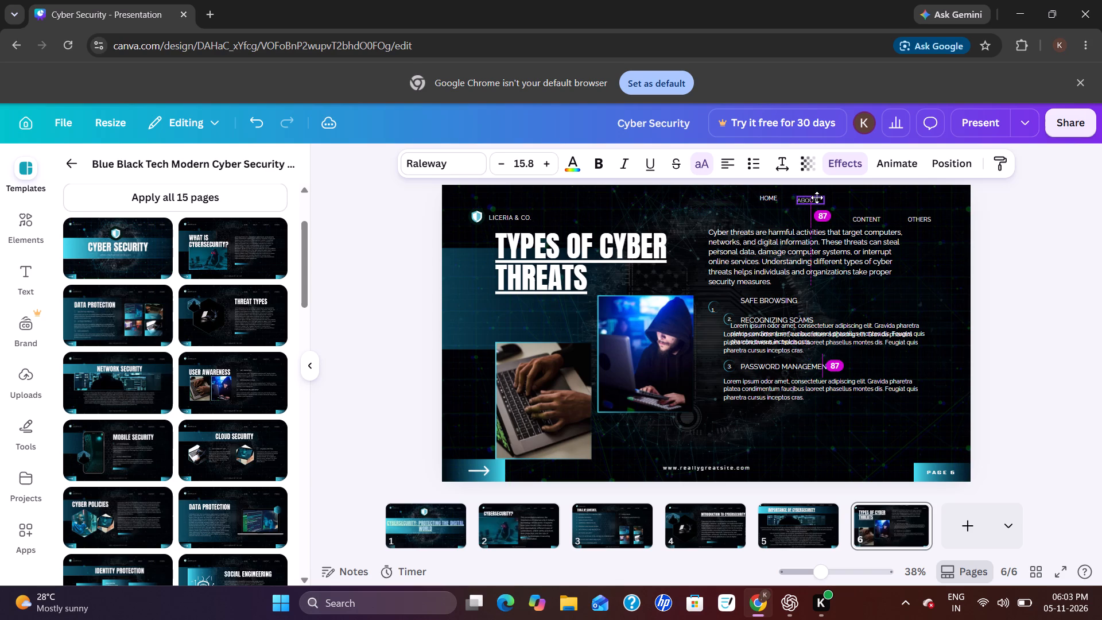
{"action": "left_click_drag", "start_coordinate": [817, 197], "coordinate": [816, 195]}
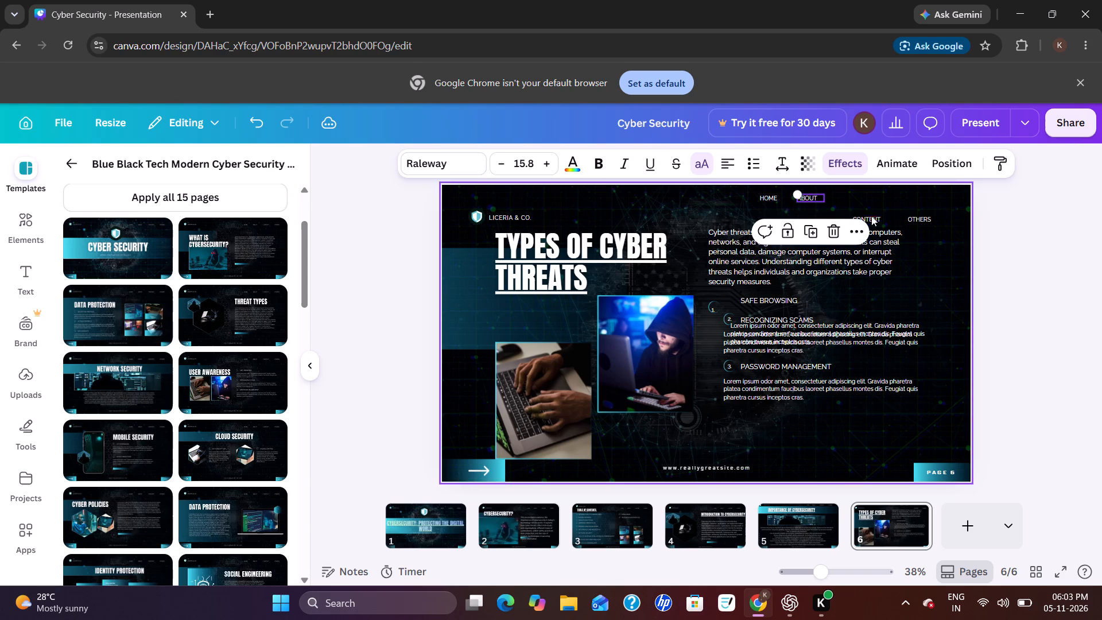
{"action": "left_click_drag", "start_coordinate": [874, 219], "coordinate": [870, 197]}
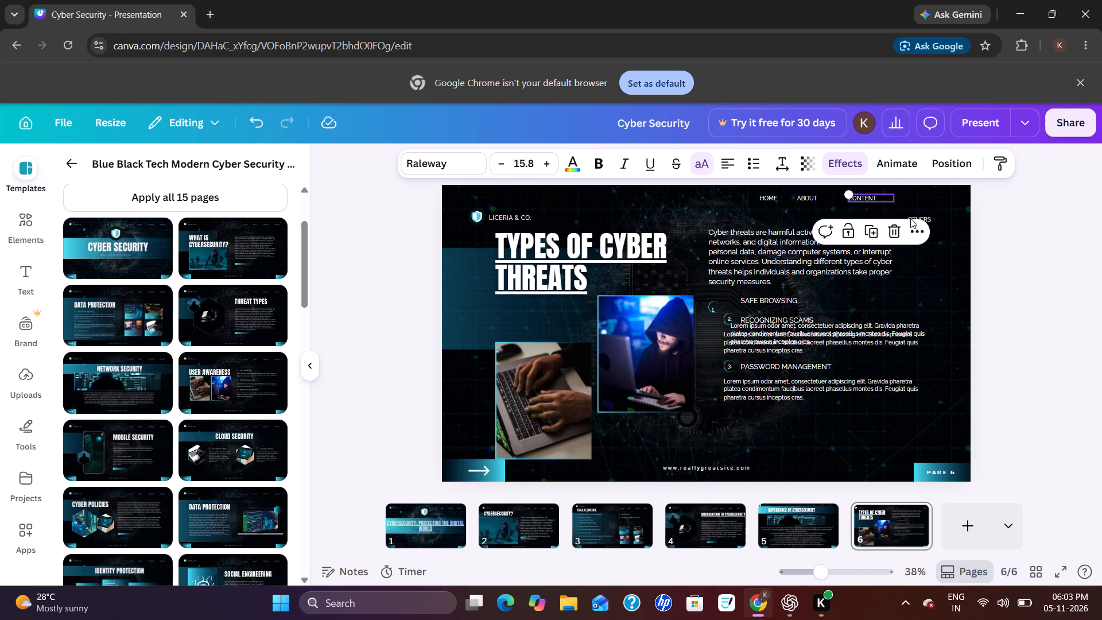
{"action": "left_click", "coordinate": [1026, 218]}
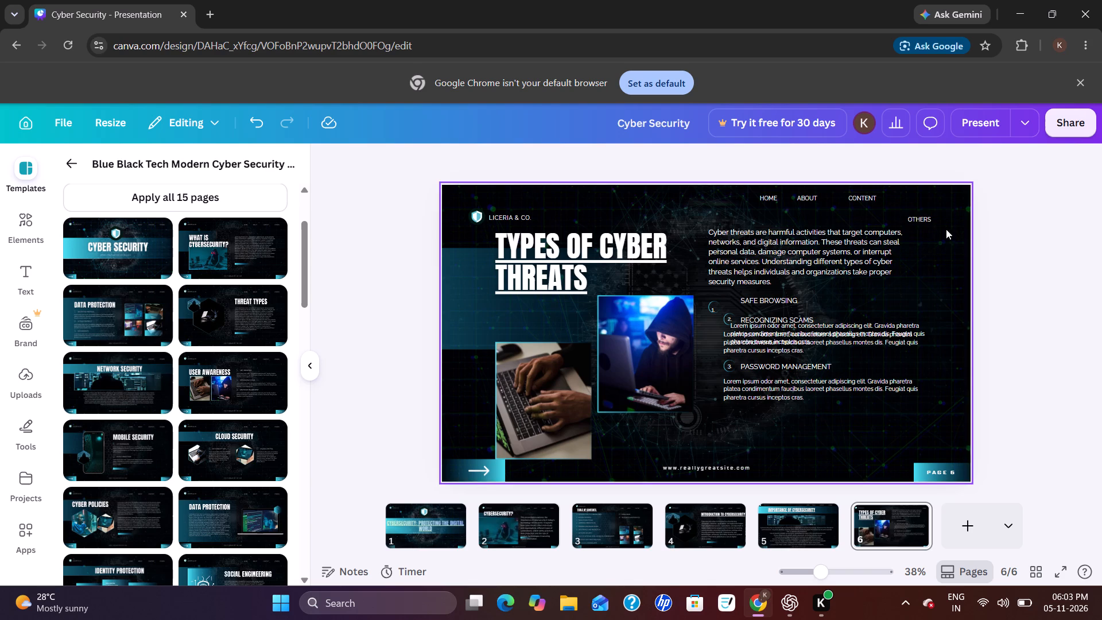
{"action": "left_click_drag", "start_coordinate": [919, 223], "coordinate": [911, 200]}
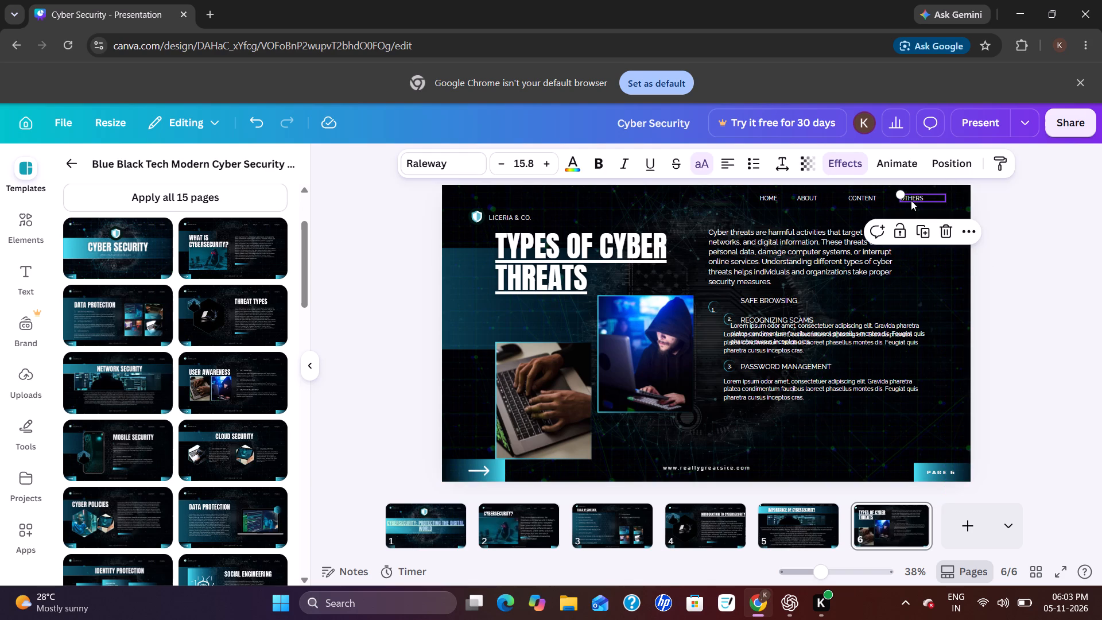
Move the introduction paragraph right and slightly up so it sits beneath the navigation links.
{"action": "left_click_drag", "start_coordinate": [813, 263], "coordinate": [825, 259]}
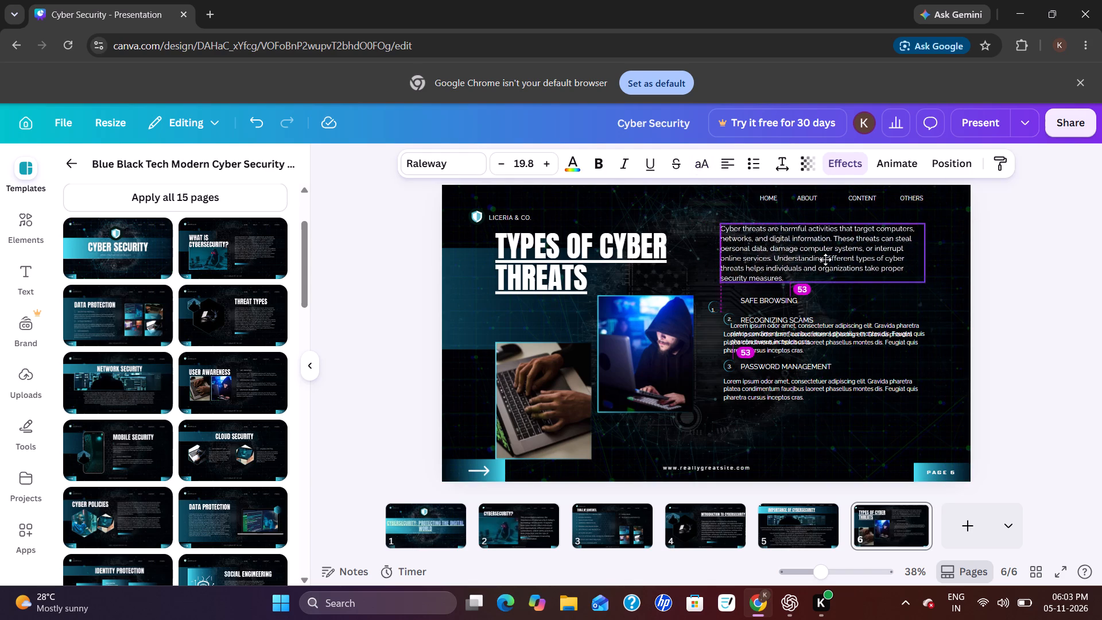
{"action": "left_click_drag", "start_coordinate": [825, 259], "coordinate": [835, 259]}
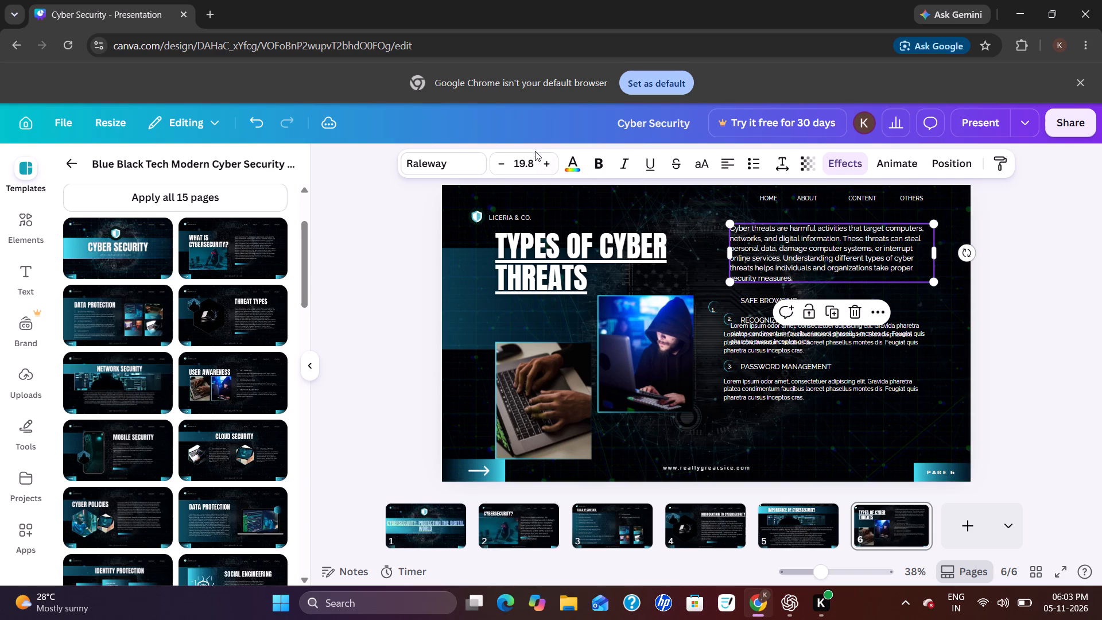
Set the introduction paragraph's font size to 21.8 and widen its text box toward the slide's right edge so it fits five lines.
{"action": "left_click", "coordinate": [548, 154]}
{"action": "left_click", "coordinate": [548, 154]}
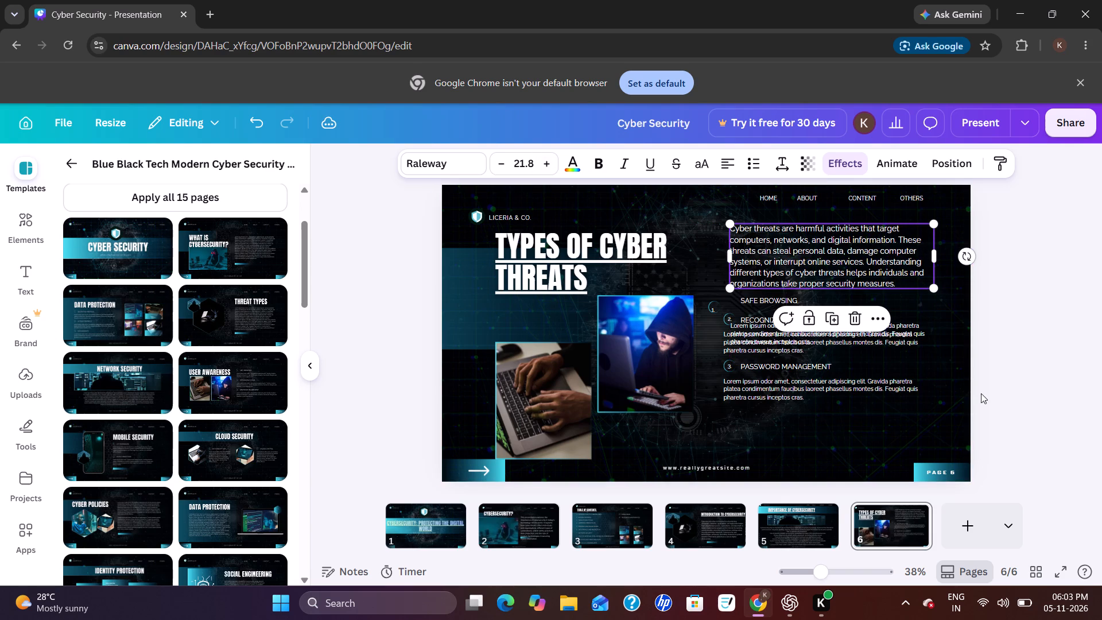
{"action": "left_click", "coordinate": [975, 383]}
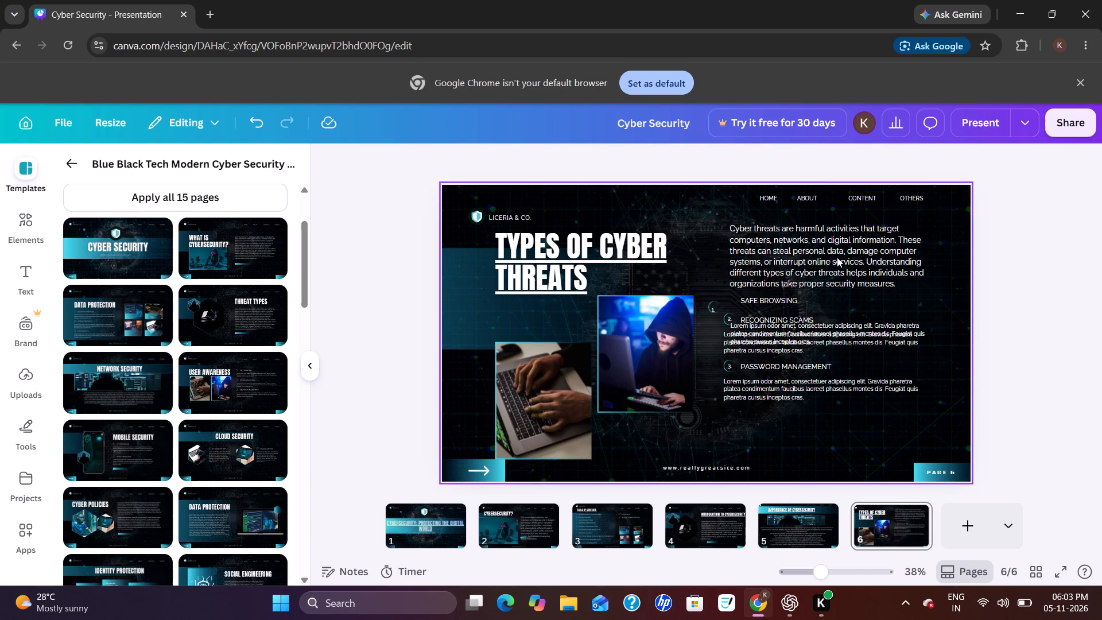
{"action": "left_click", "coordinate": [837, 257]}
{"action": "left_click", "coordinate": [507, 169]}
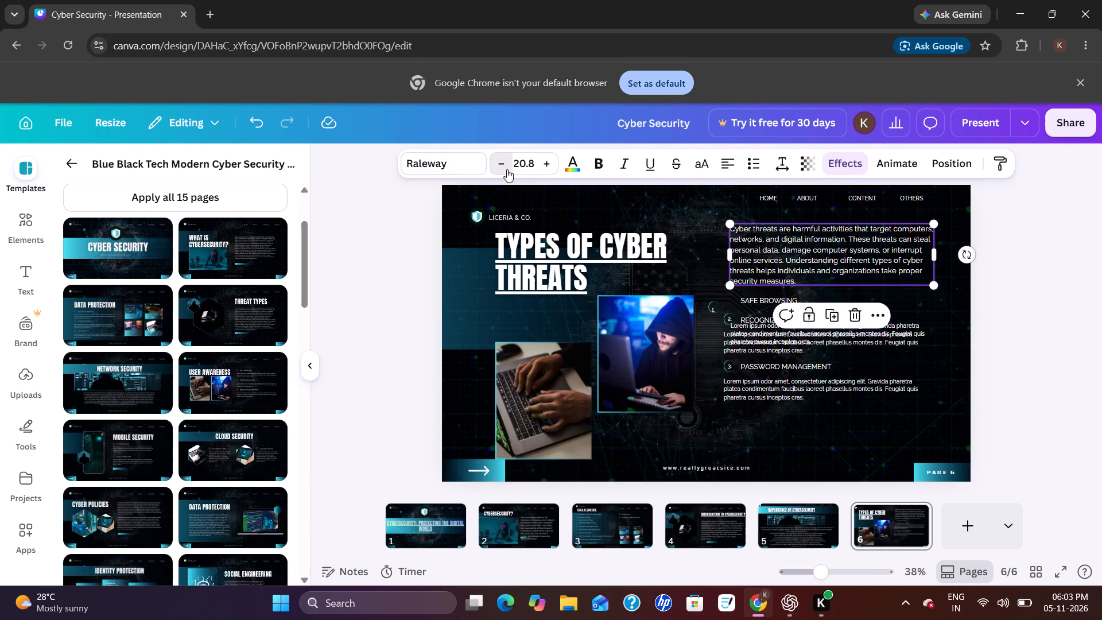
{"action": "left_click", "coordinate": [1046, 254]}
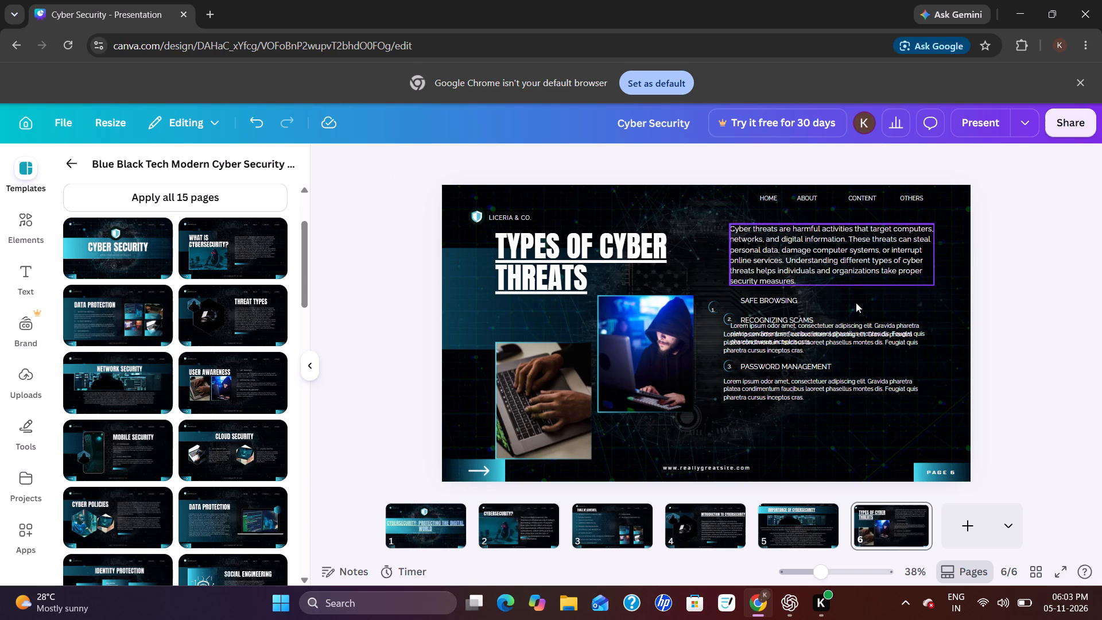
{"action": "left_click", "coordinate": [869, 234]}
{"action": "left_click", "coordinate": [541, 166]}
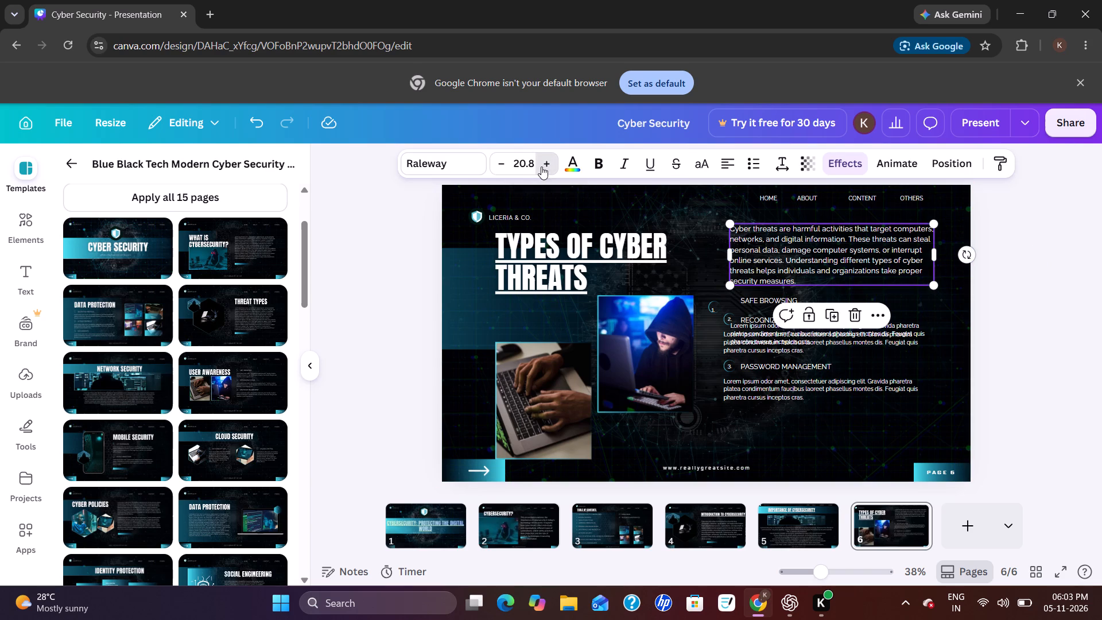
{"action": "left_click_drag", "start_coordinate": [934, 253], "coordinate": [961, 260]}
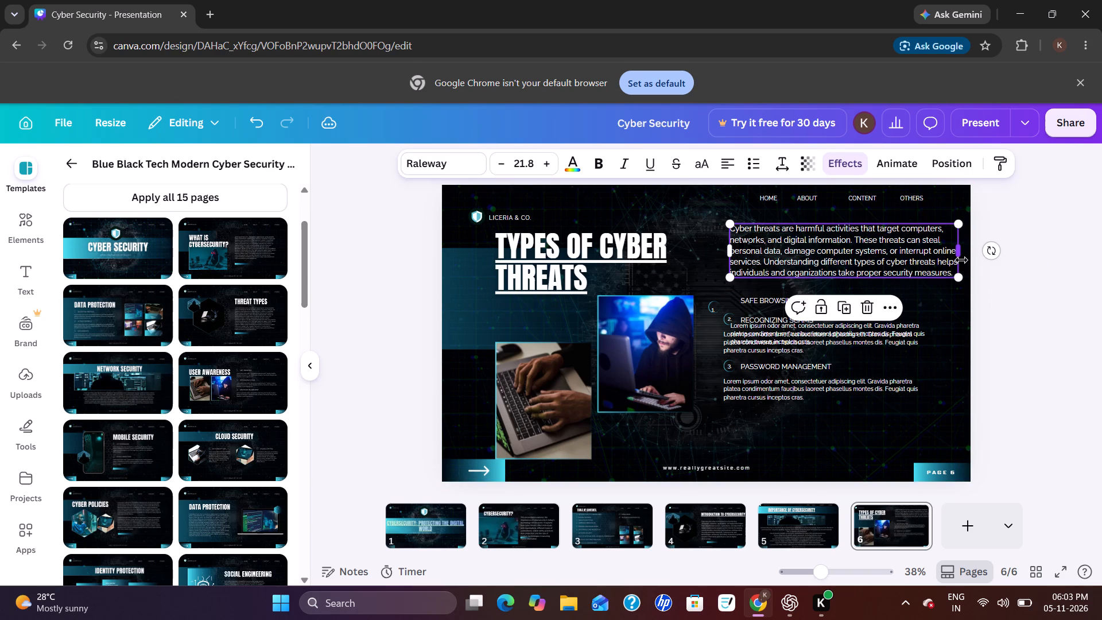
{"action": "left_click", "coordinate": [1014, 236]}
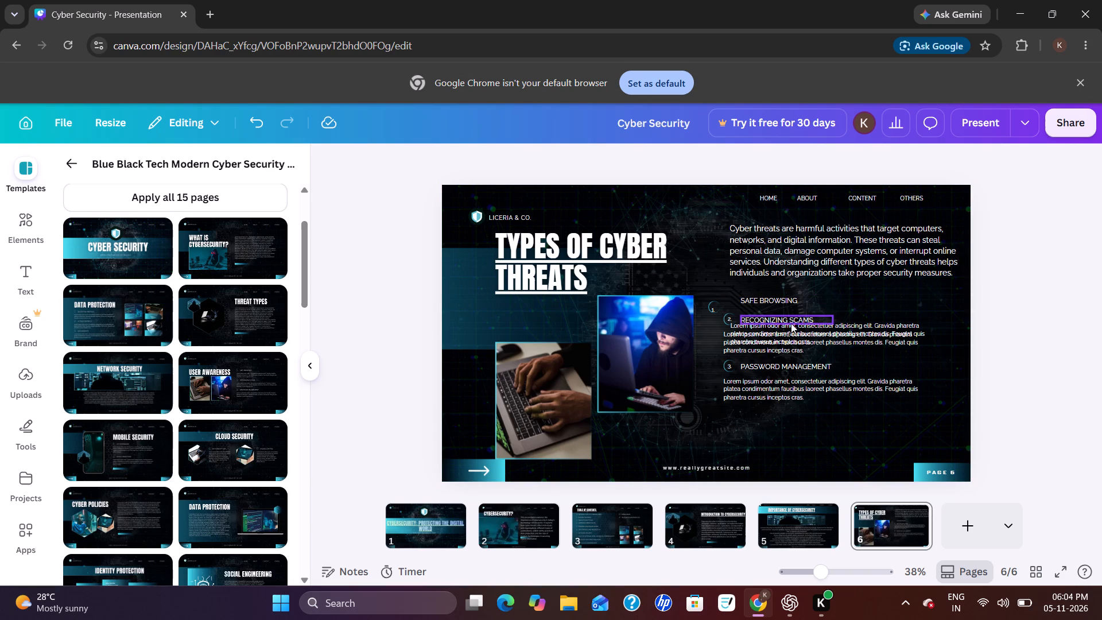
Move the Safe Browsing heading down and to the right, away from the first list item's row.
{"action": "left_click_drag", "start_coordinate": [782, 301], "coordinate": [864, 316]}
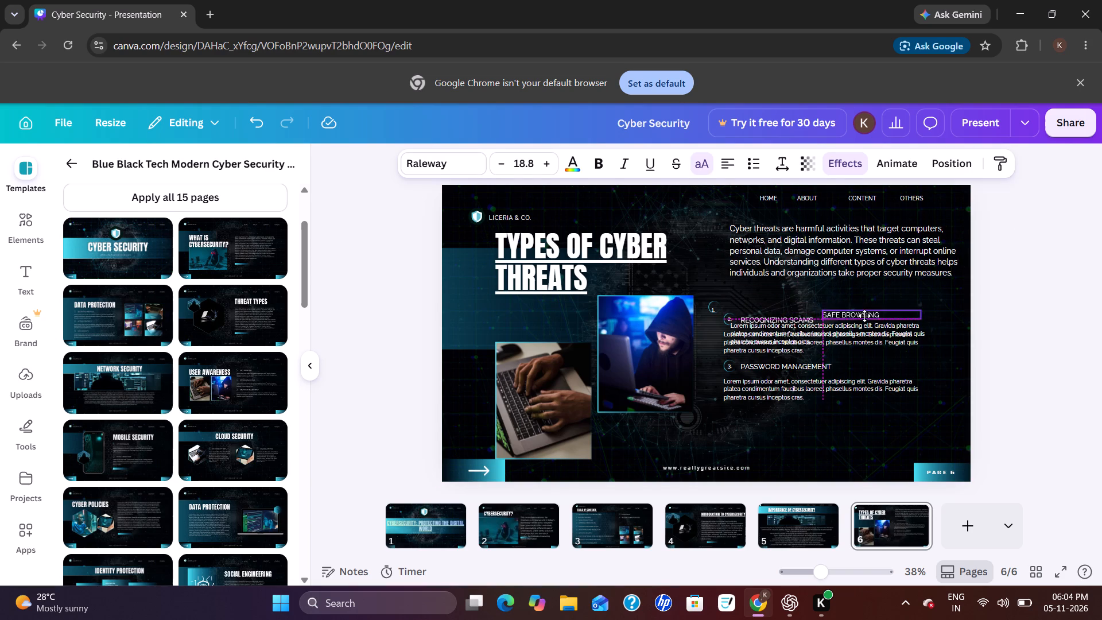
{"action": "left_click_drag", "start_coordinate": [864, 316], "coordinate": [887, 346]}
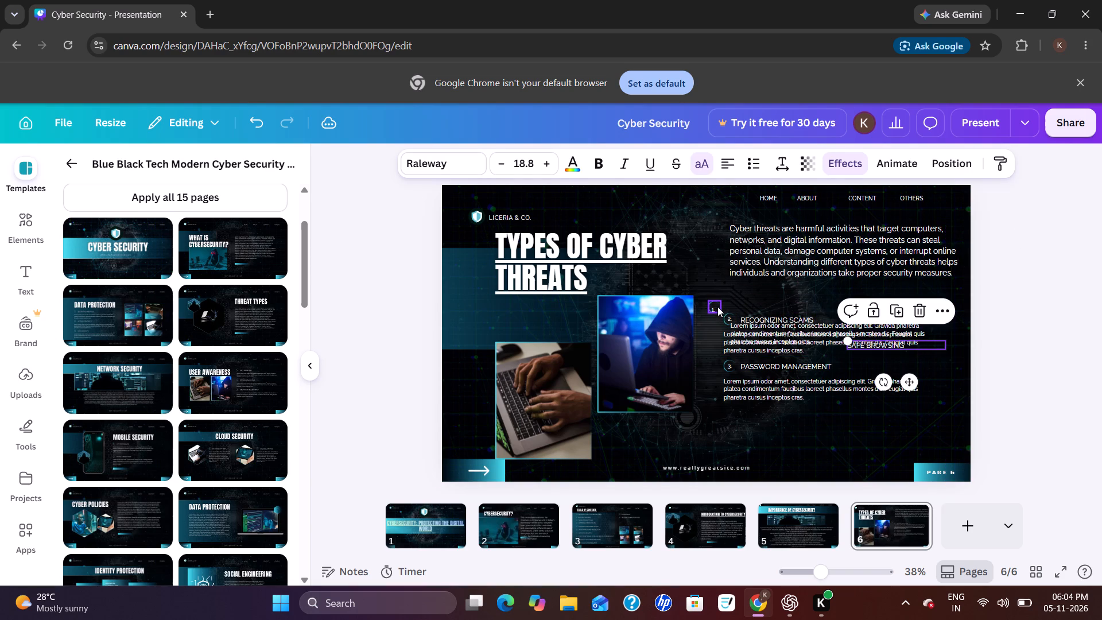
Move the first list item's circle and number 1 up and right, aligned above number 2 under the introduction paragraph.
{"action": "left_click_drag", "start_coordinate": [717, 307], "coordinate": [736, 302]}
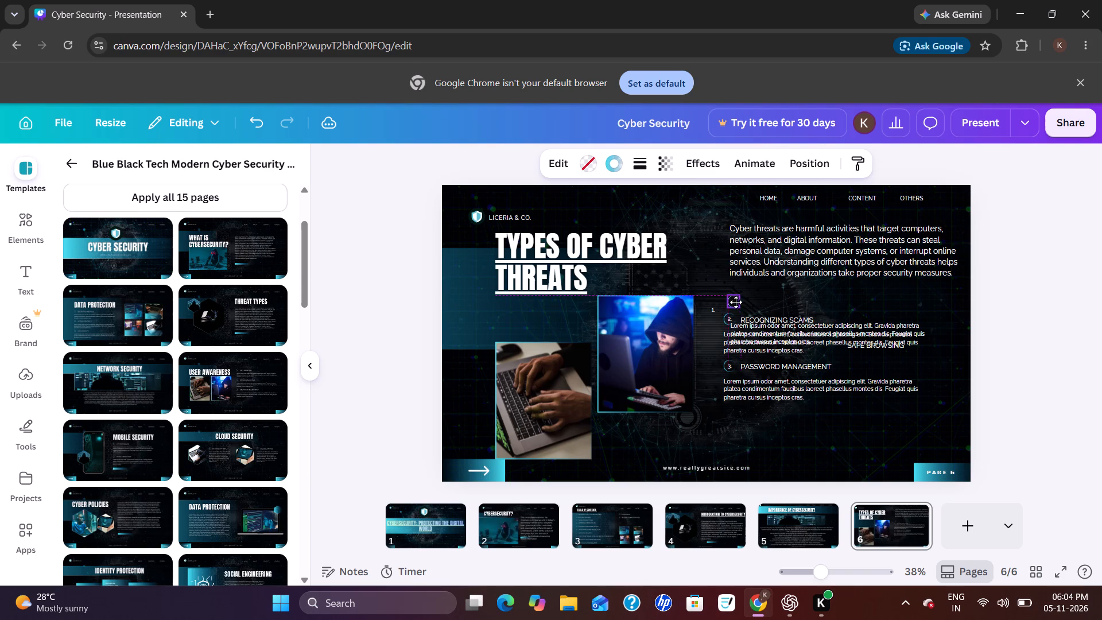
{"action": "left_click_drag", "start_coordinate": [736, 302], "coordinate": [734, 295]}
{"action": "left_click_drag", "start_coordinate": [717, 308], "coordinate": [722, 300]}
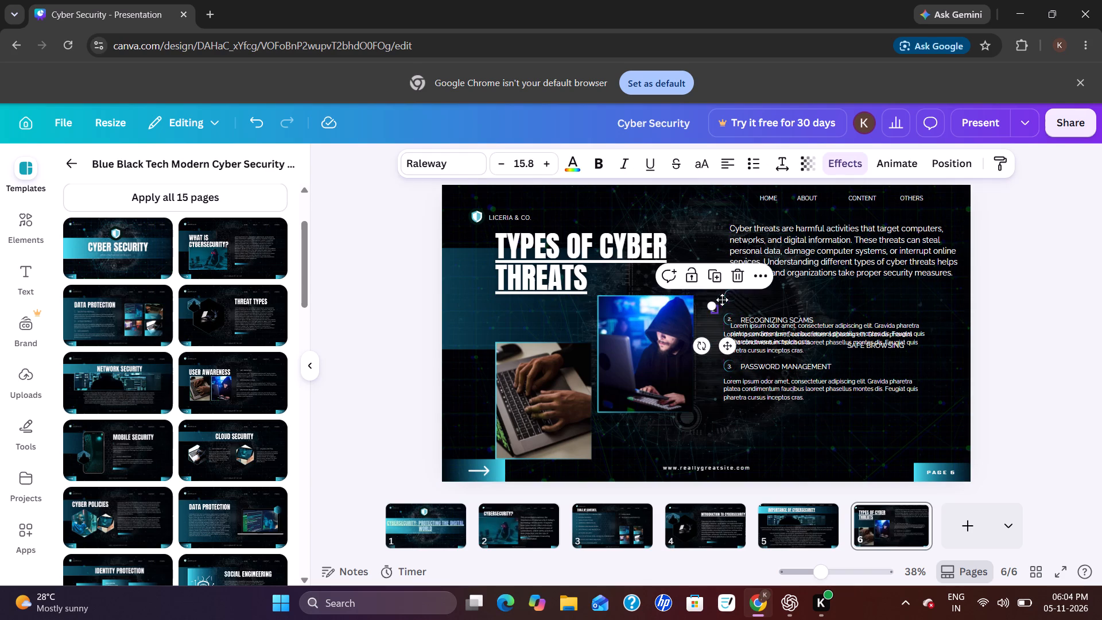
{"action": "left_click_drag", "start_coordinate": [722, 300], "coordinate": [733, 294]}
{"action": "left_click", "coordinate": [992, 251]}
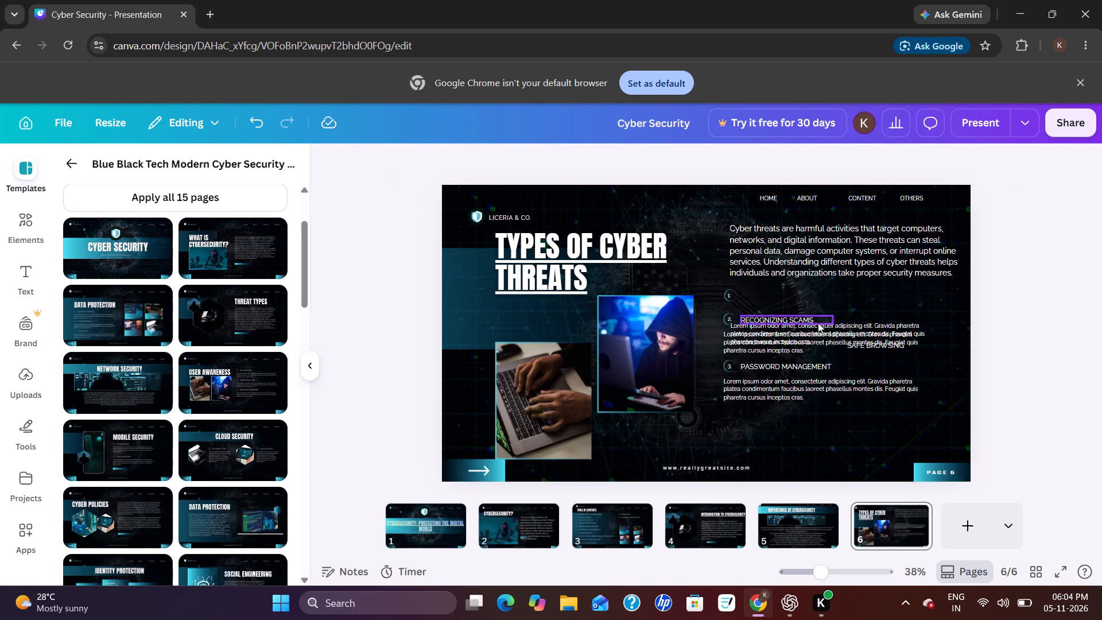
{"action": "left_click_drag", "start_coordinate": [794, 321], "coordinate": [793, 302]}
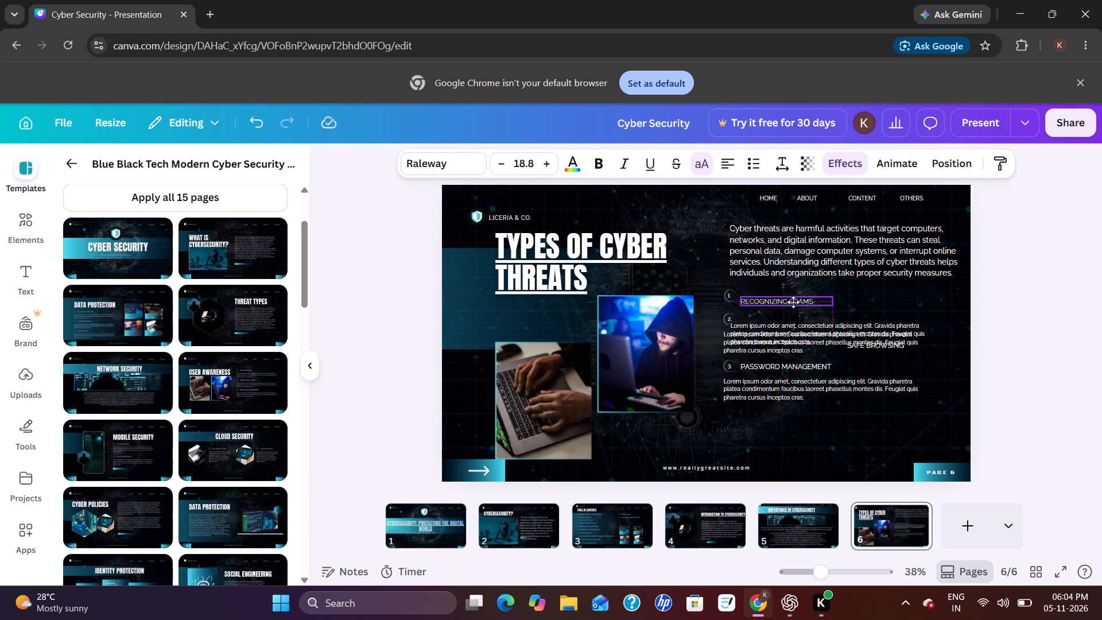
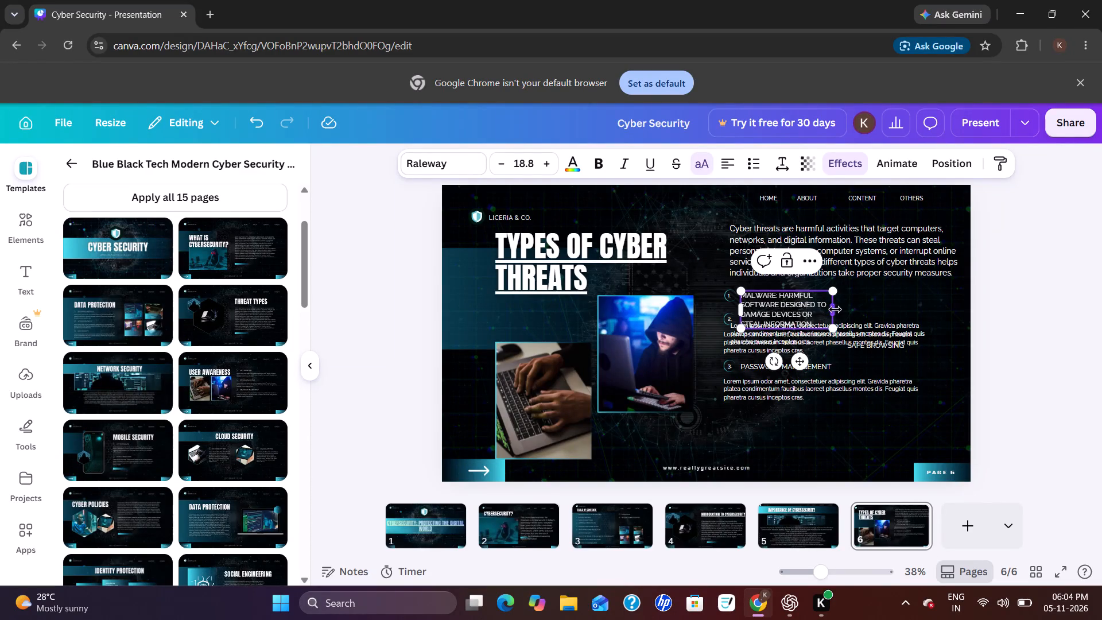
Widen the Malware text box beside number 1 so its text wraps onto two lines.
{"action": "left_click_drag", "start_coordinate": [836, 309], "coordinate": [921, 291]}
{"action": "left_click", "coordinate": [991, 283]}
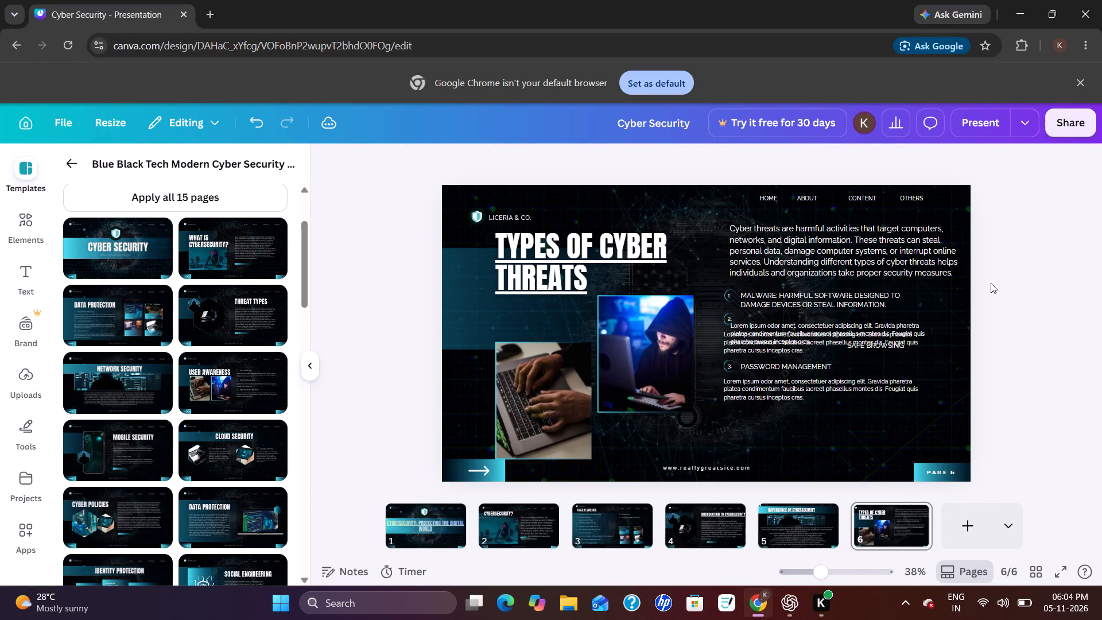
Nudge the first list item's circle and number 1 slightly left, away from the Malware text.
{"action": "left_click", "coordinate": [734, 299]}
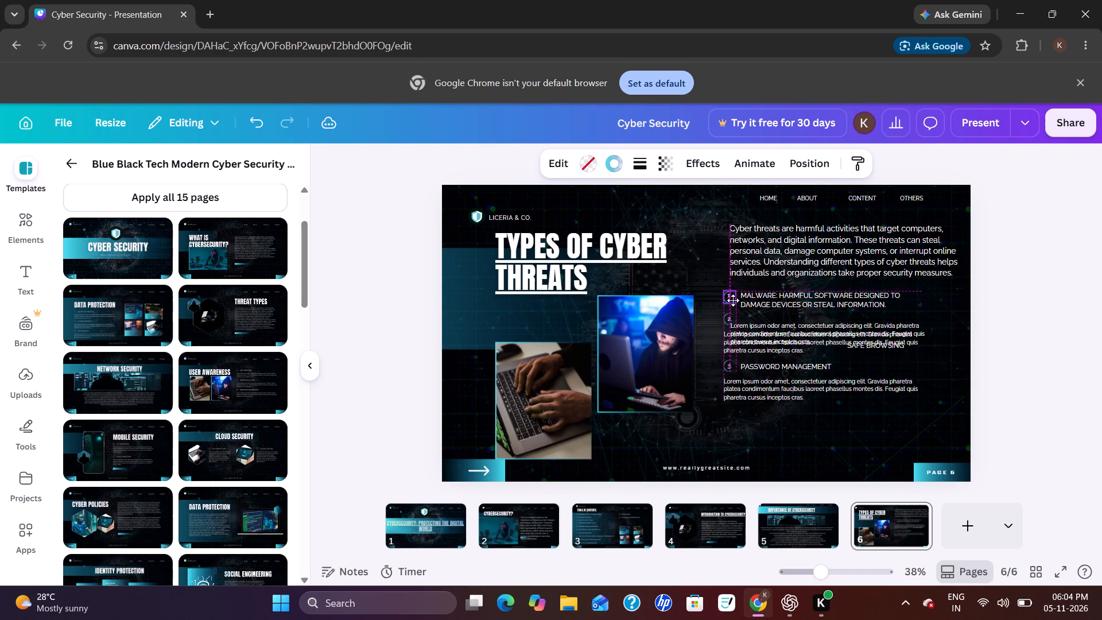
{"action": "left_click", "coordinate": [1058, 215]}
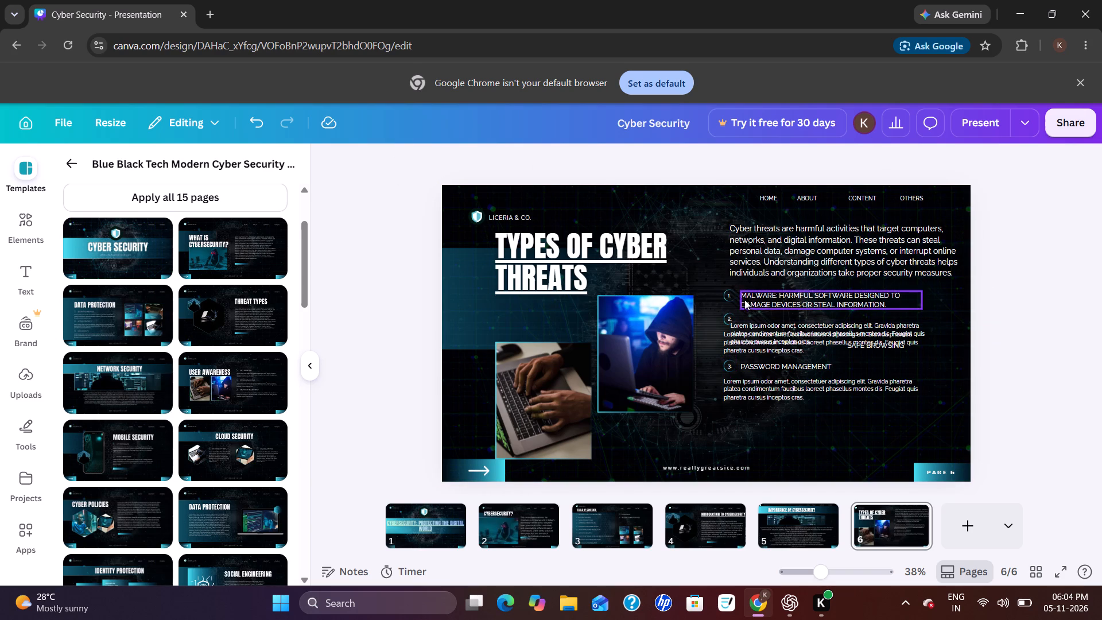
{"action": "left_click", "coordinate": [735, 299]}
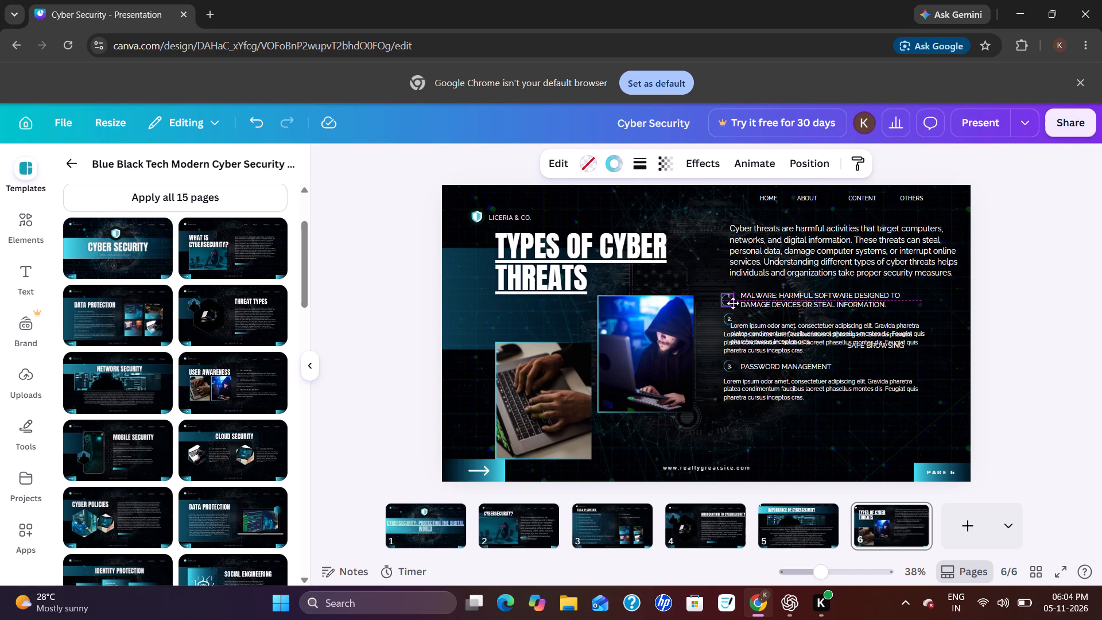
{"action": "left_click", "coordinate": [980, 221]}
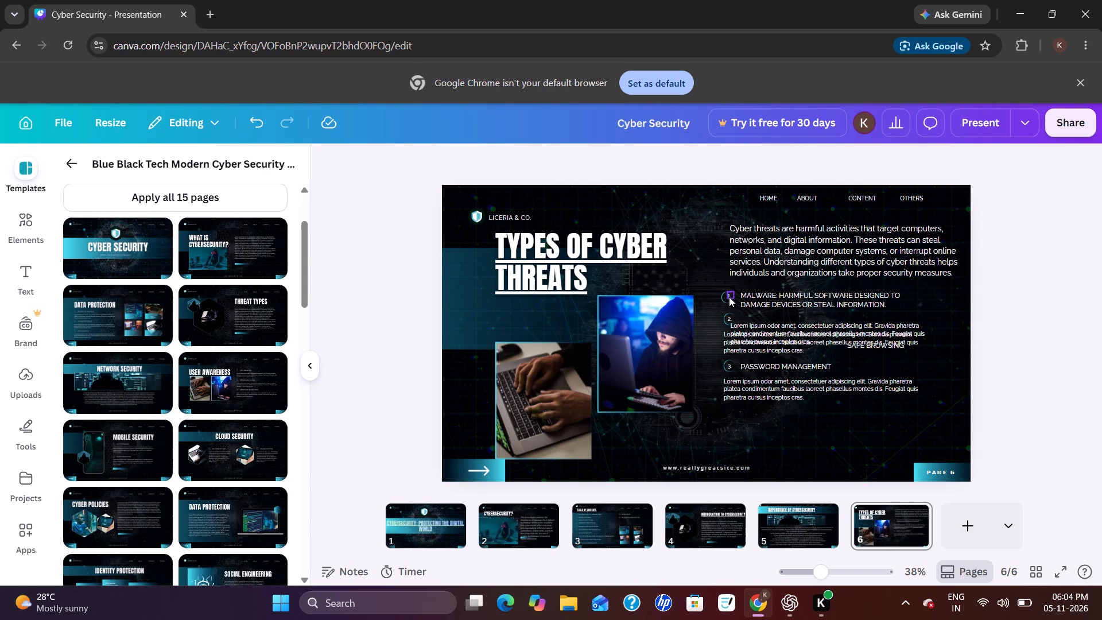
{"action": "left_click", "coordinate": [729, 297]}
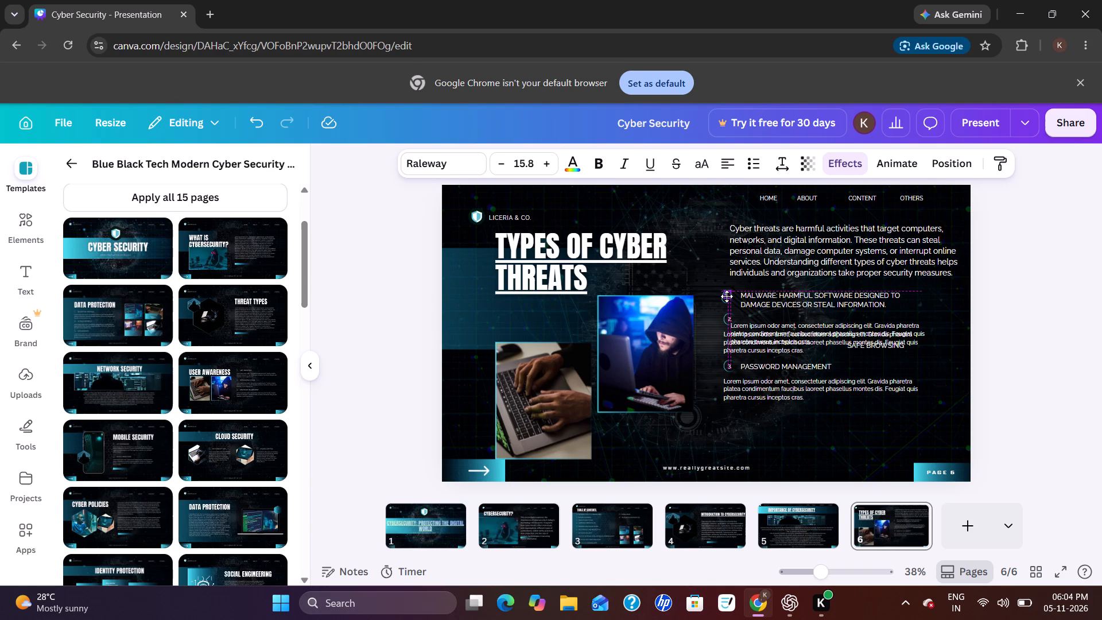
{"action": "left_click", "coordinate": [1077, 215]}
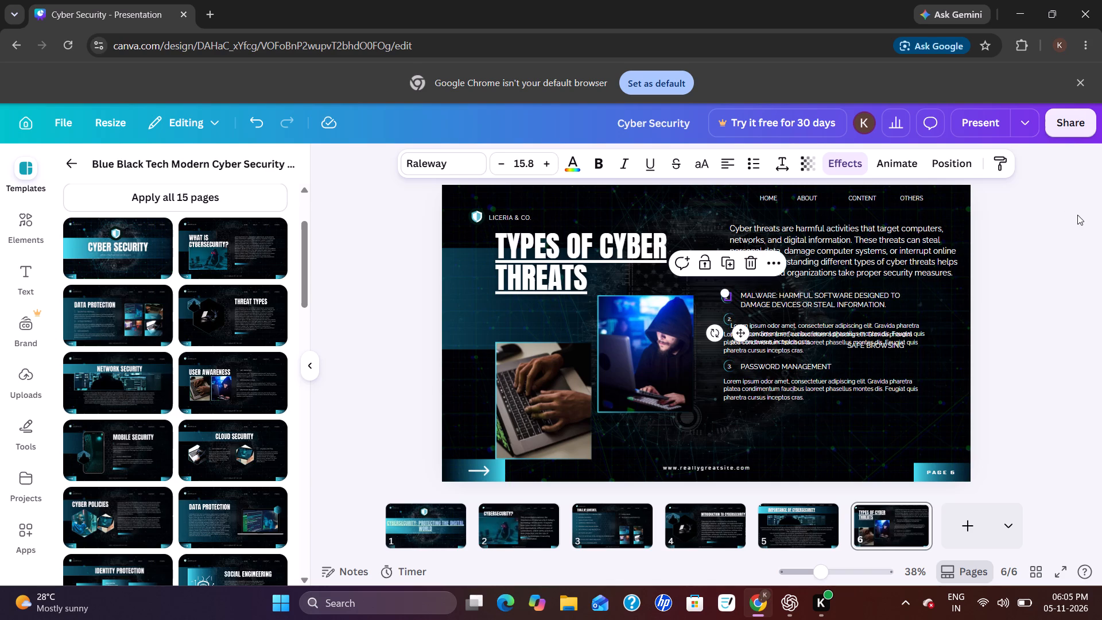
Move the two overlapping placeholder paragraphs around number 2 down, below the Password Management item's paragraph.
{"action": "left_click", "coordinate": [773, 324]}
{"action": "left_click_drag", "start_coordinate": [773, 324], "coordinate": [819, 323]}
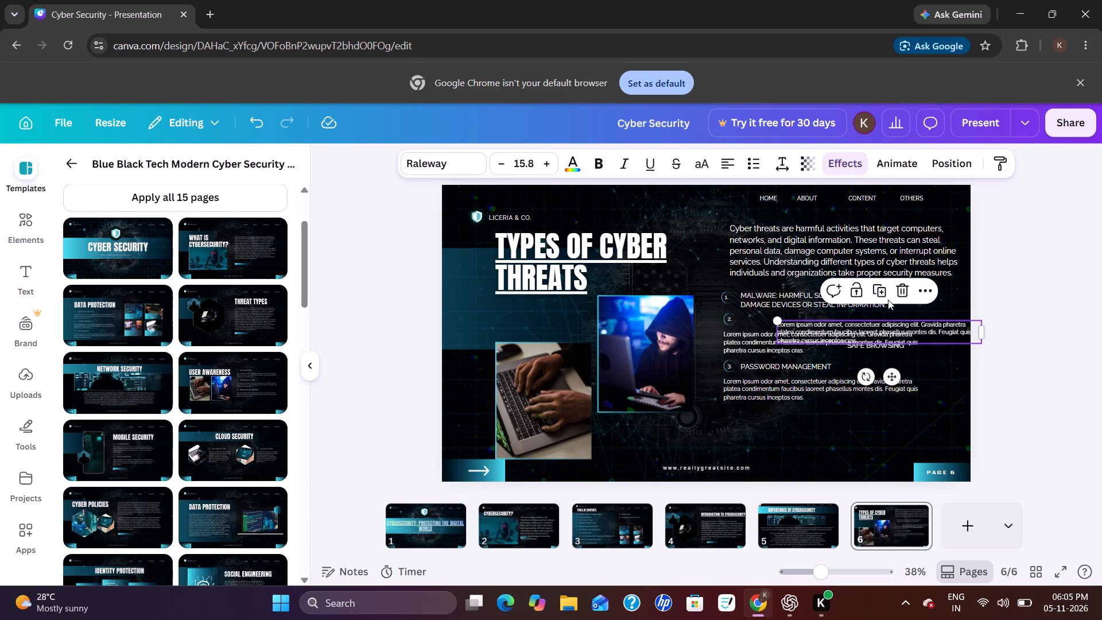
{"action": "left_click", "coordinate": [1011, 282]}
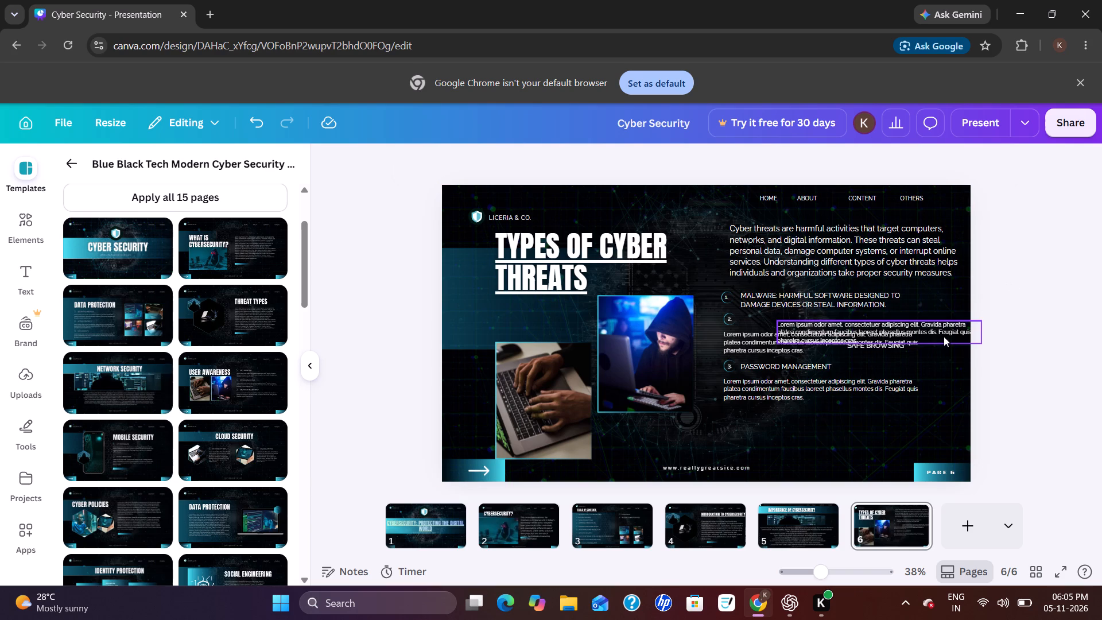
{"action": "left_click_drag", "start_coordinate": [944, 336], "coordinate": [883, 448]}
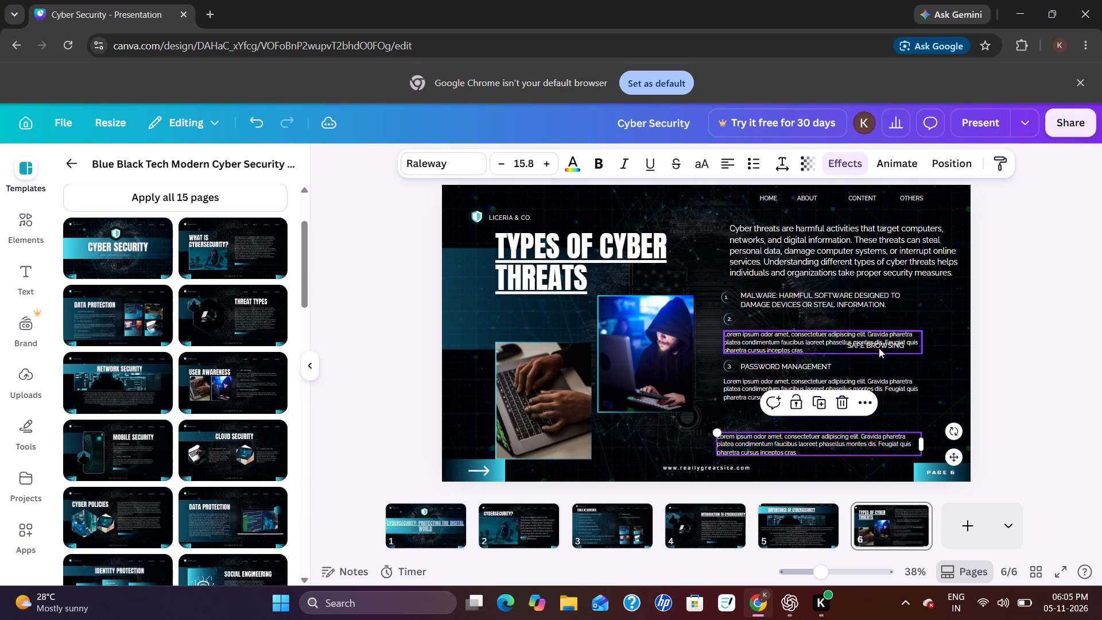
{"action": "left_click_drag", "start_coordinate": [871, 340], "coordinate": [860, 415]}
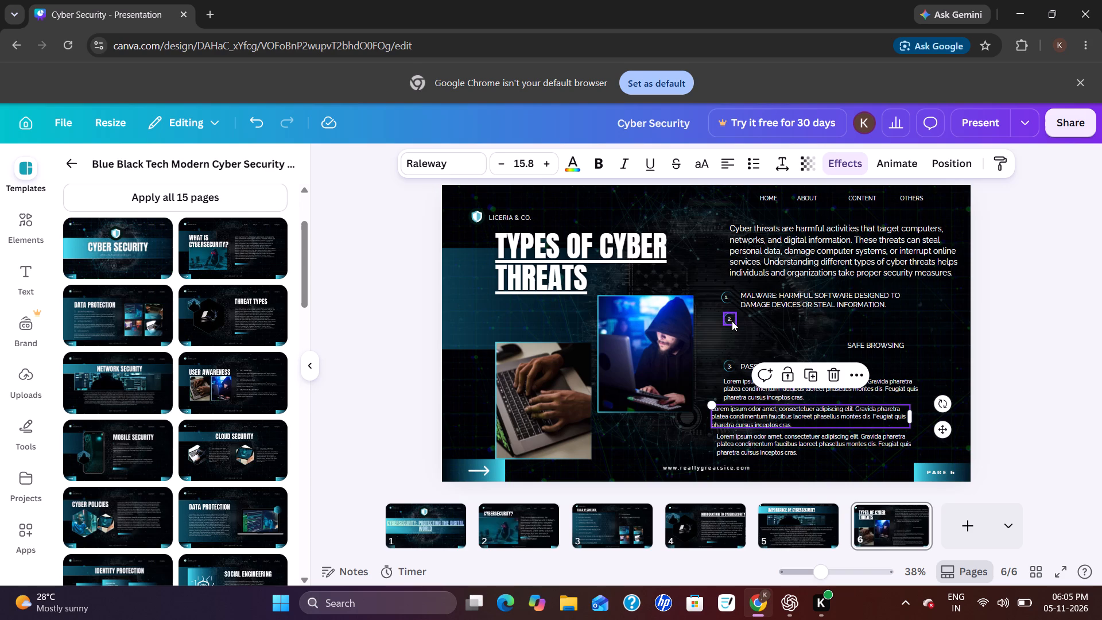
Move the second list item's circle and number 2 down and slightly left, in line below number 1.
{"action": "left_click_drag", "start_coordinate": [724, 320], "coordinate": [721, 331]}
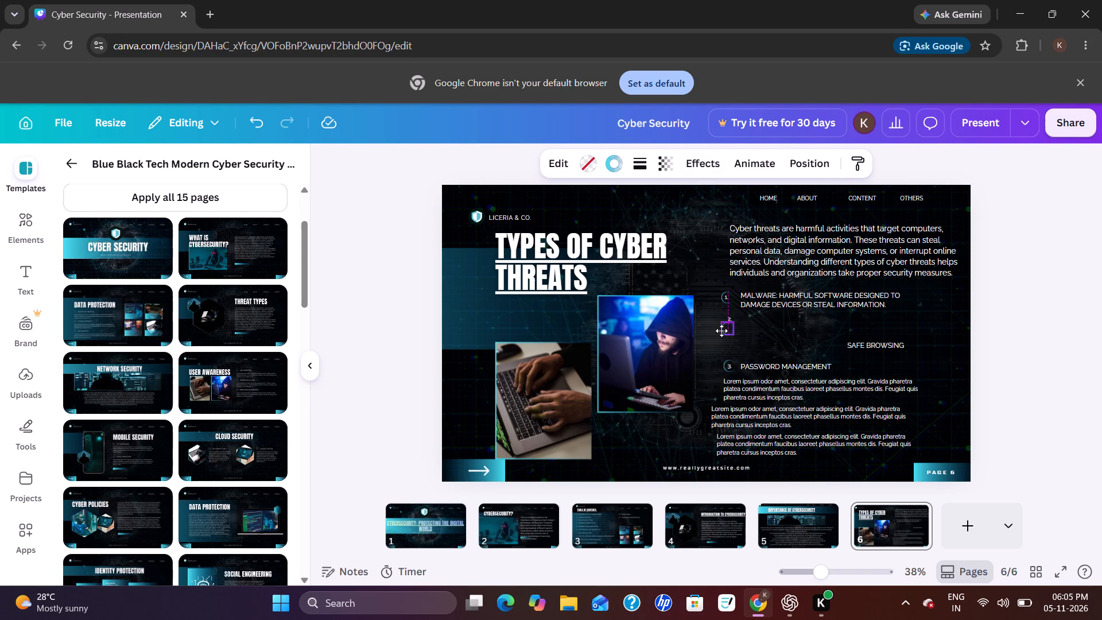
{"action": "left_click_drag", "start_coordinate": [721, 331], "coordinate": [721, 330]}
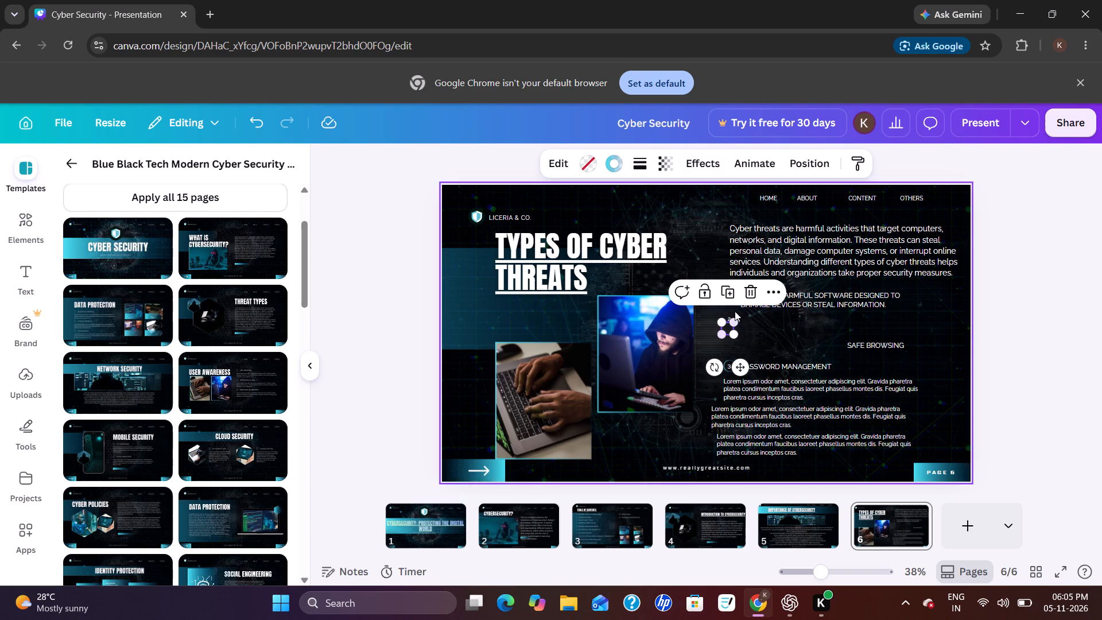
{"action": "left_click", "coordinate": [766, 320]}
{"action": "left_click_drag", "start_coordinate": [730, 316], "coordinate": [725, 327]}
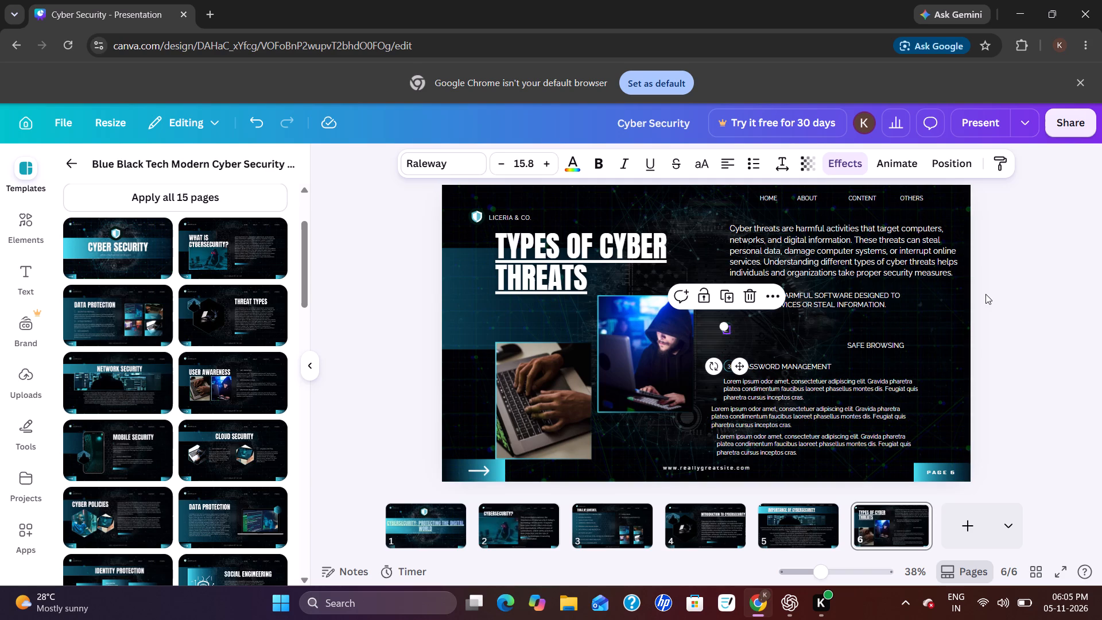
{"action": "left_click", "coordinate": [985, 294]}
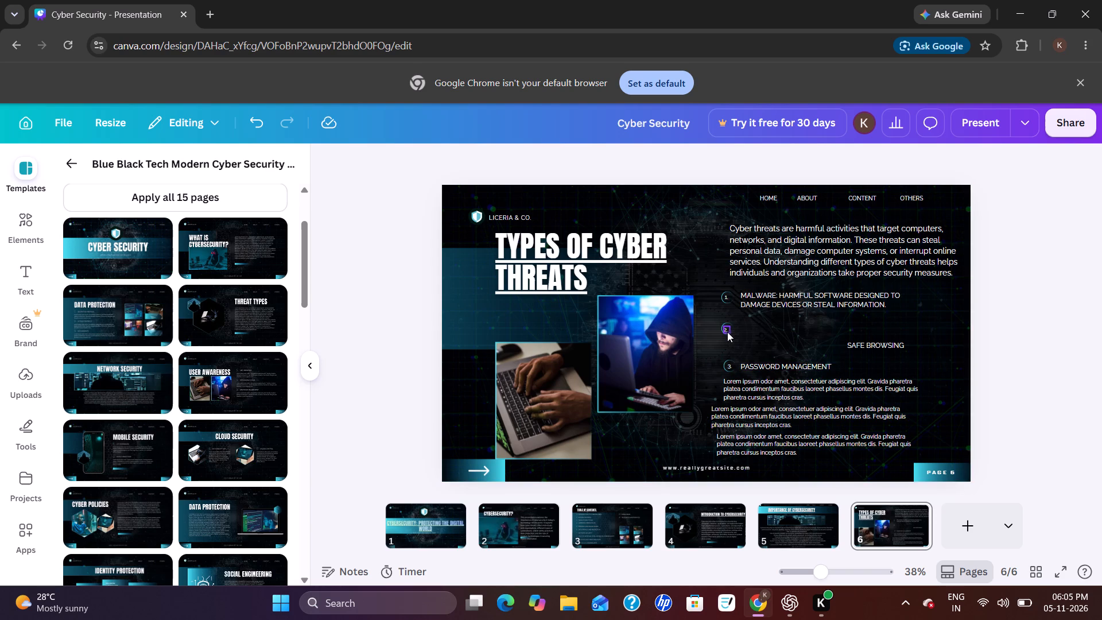
Increase the font size of list numbers 2 and 1 by one increment each, taking number 2 to 16.8.
{"action": "left_click", "coordinate": [727, 332]}
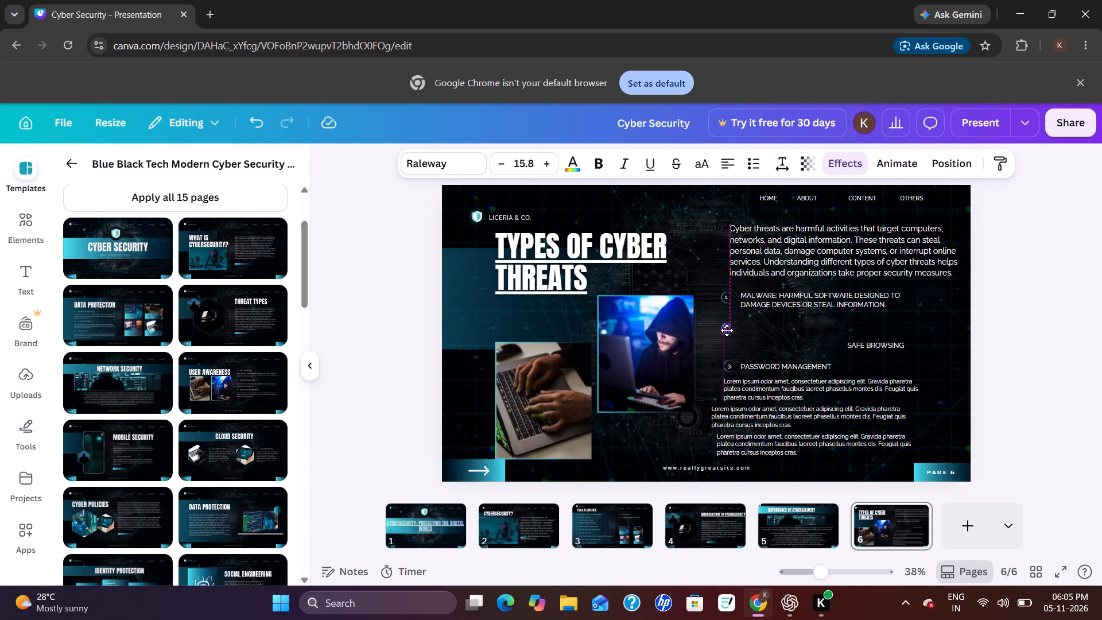
{"action": "left_click", "coordinate": [544, 168]}
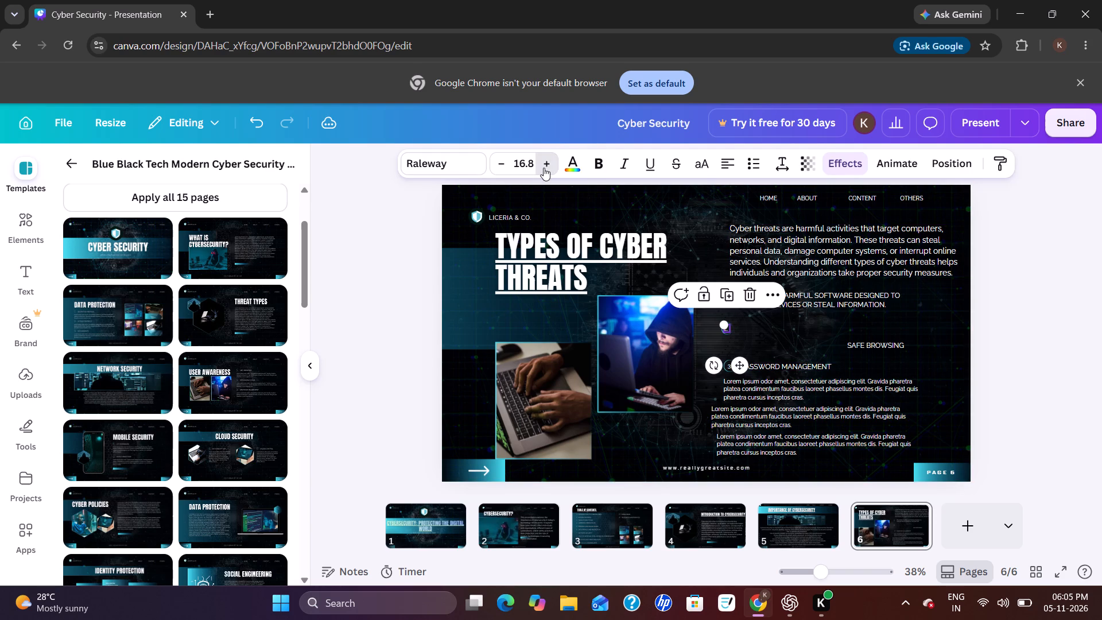
{"action": "left_click", "coordinate": [1064, 193]}
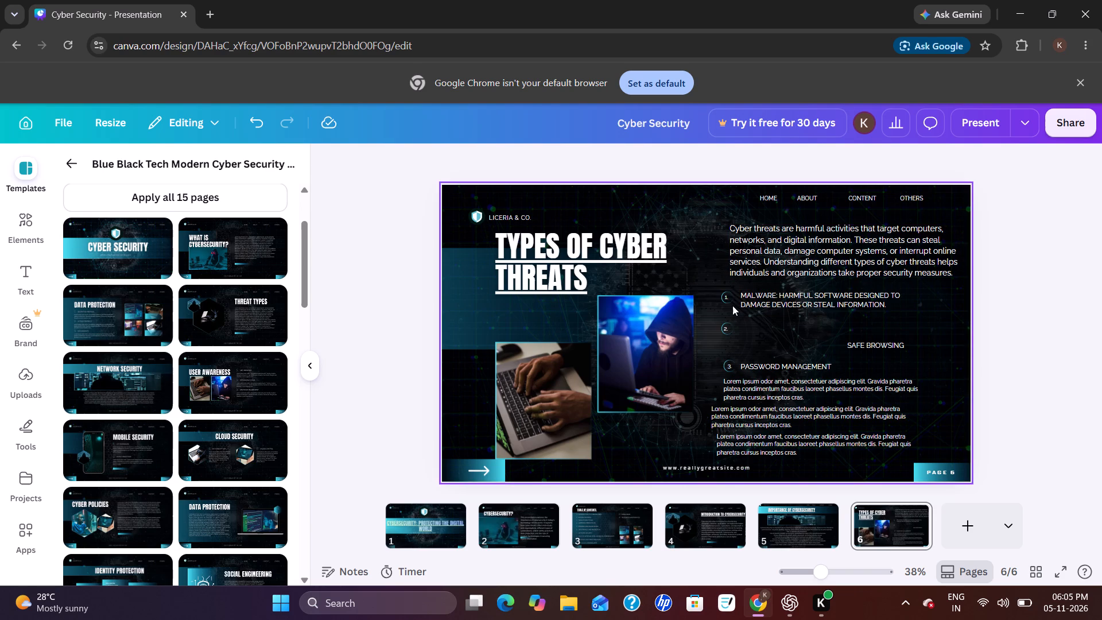
{"action": "left_click", "coordinate": [726, 299]}
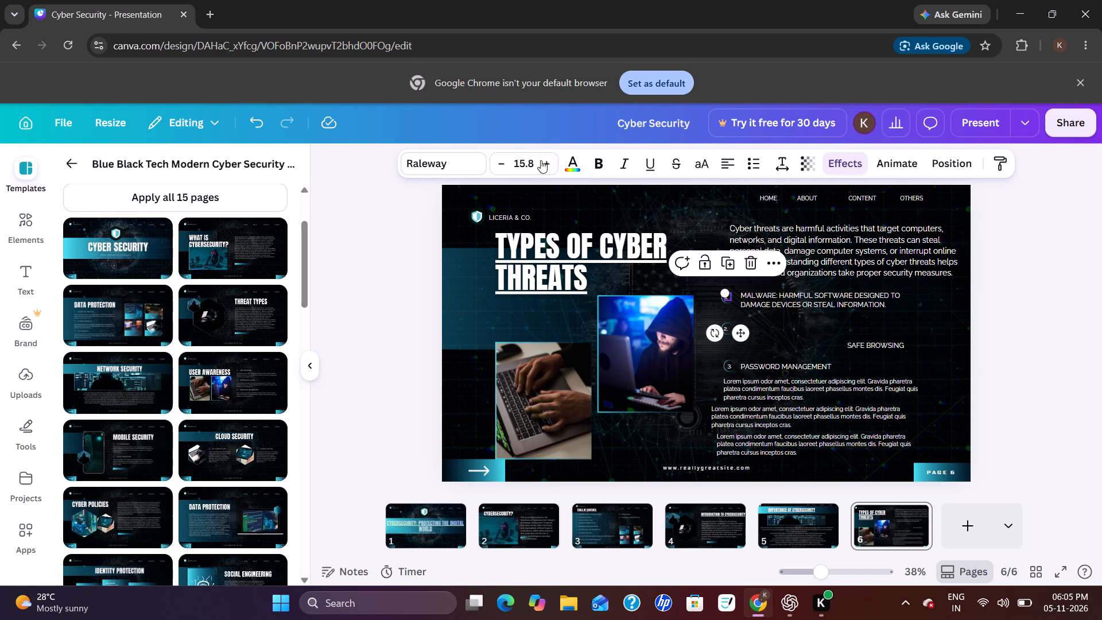
{"action": "left_click", "coordinate": [544, 164]}
{"action": "left_click", "coordinate": [1008, 272]}
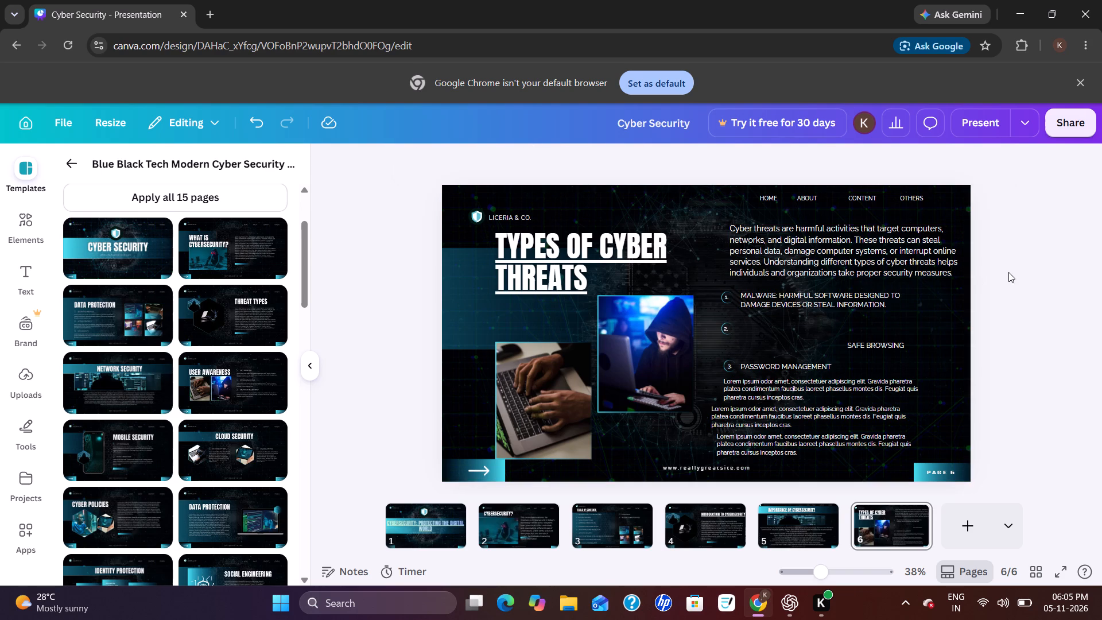
{"action": "left_click_drag", "start_coordinate": [885, 346], "coordinate": [799, 327]}
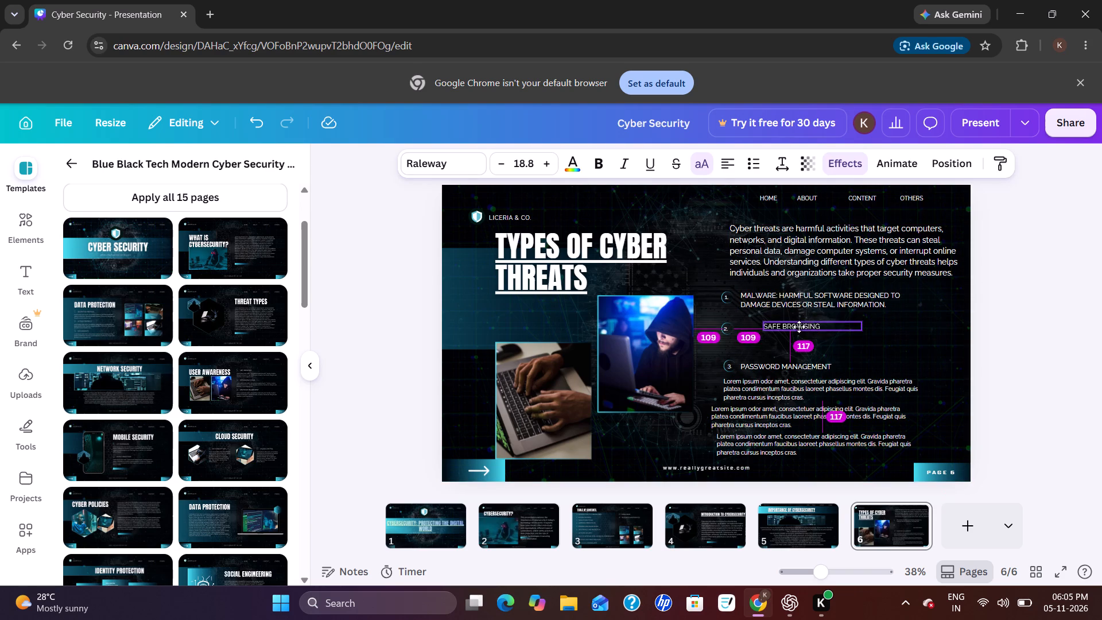
{"action": "left_click_drag", "start_coordinate": [799, 327], "coordinate": [783, 330]}
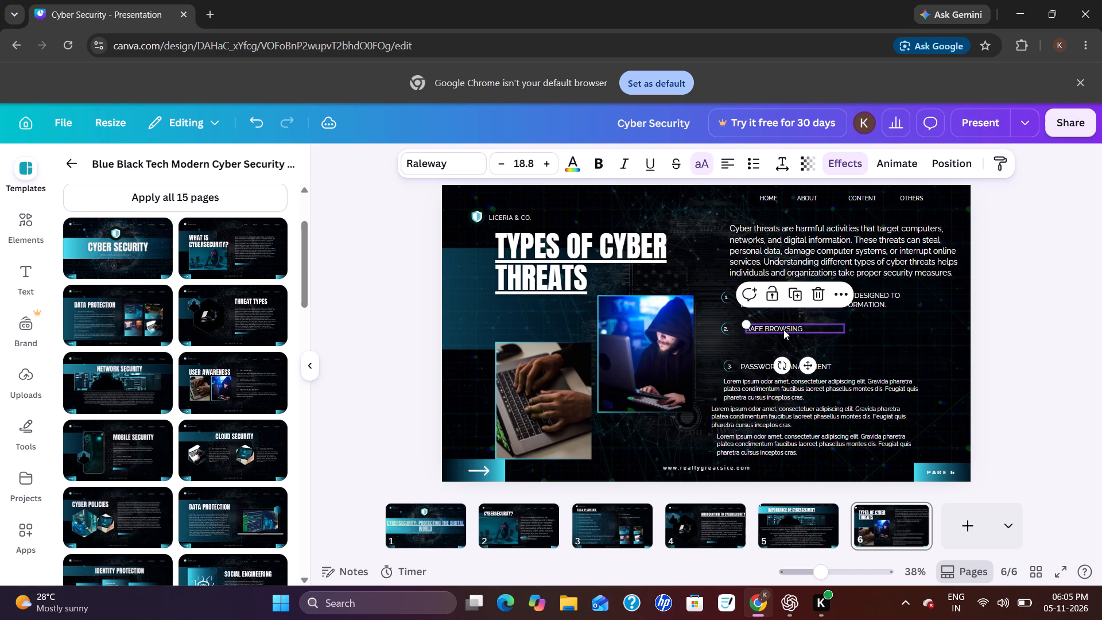
{"action": "left_click", "coordinate": [808, 325]}
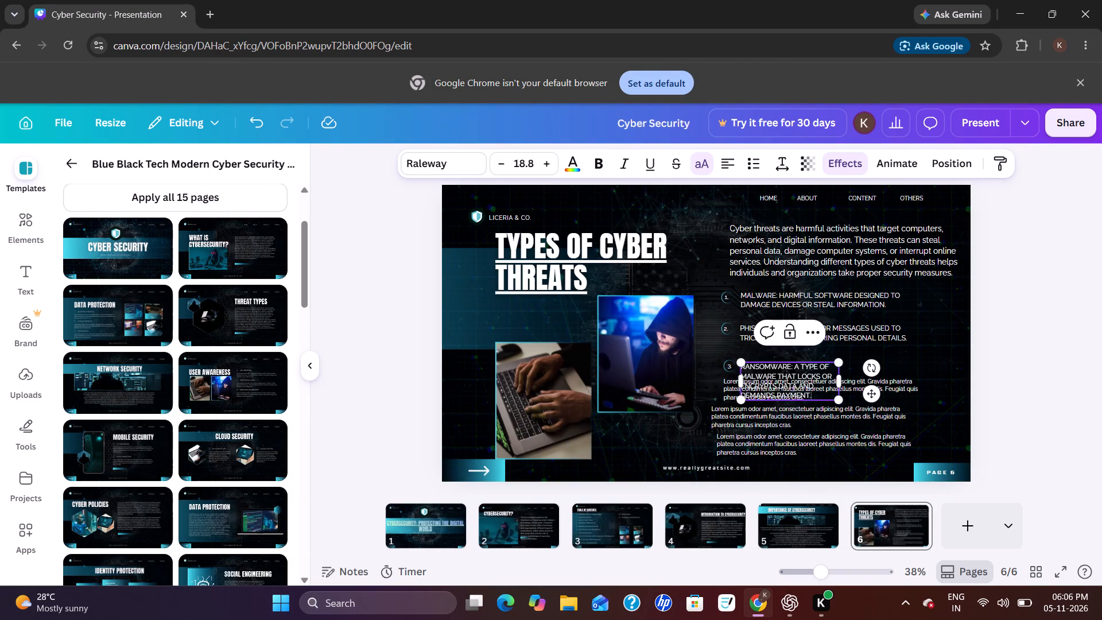
{"action": "left_click_drag", "start_coordinate": [845, 381], "coordinate": [913, 361]}
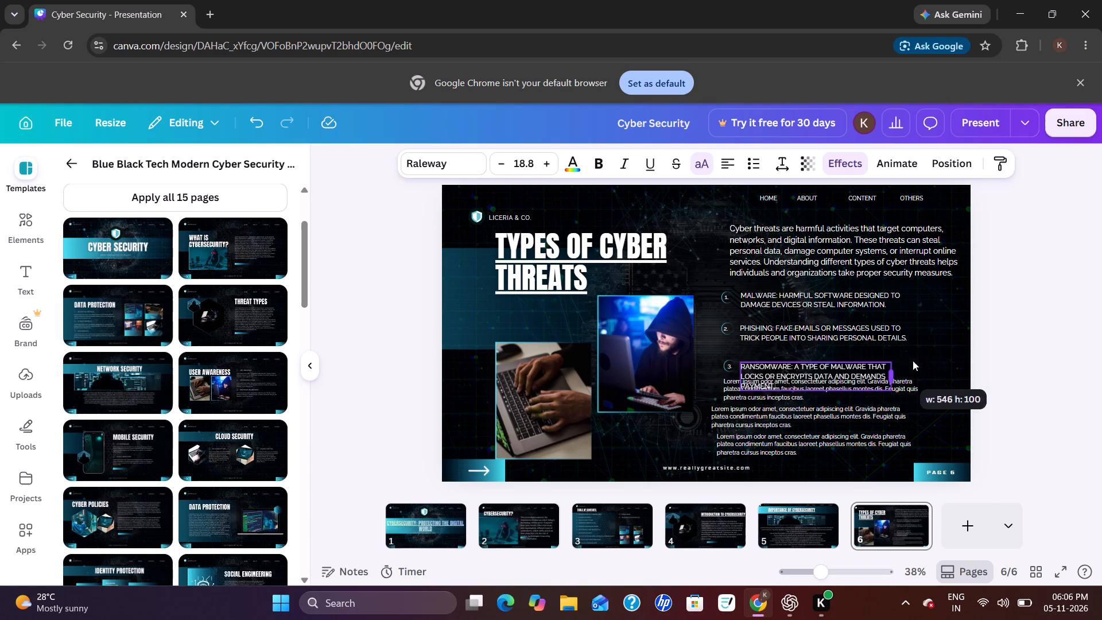
{"action": "left_click_drag", "start_coordinate": [913, 361], "coordinate": [942, 353]}
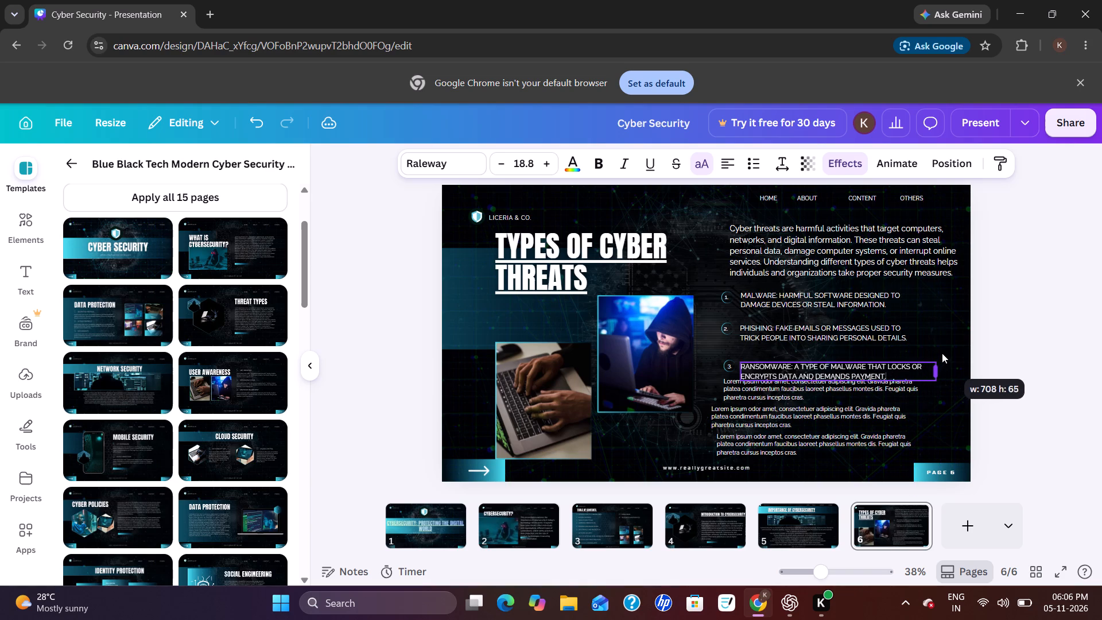
{"action": "left_click_drag", "start_coordinate": [942, 353], "coordinate": [940, 353]}
{"action": "left_click", "coordinate": [1023, 319]}
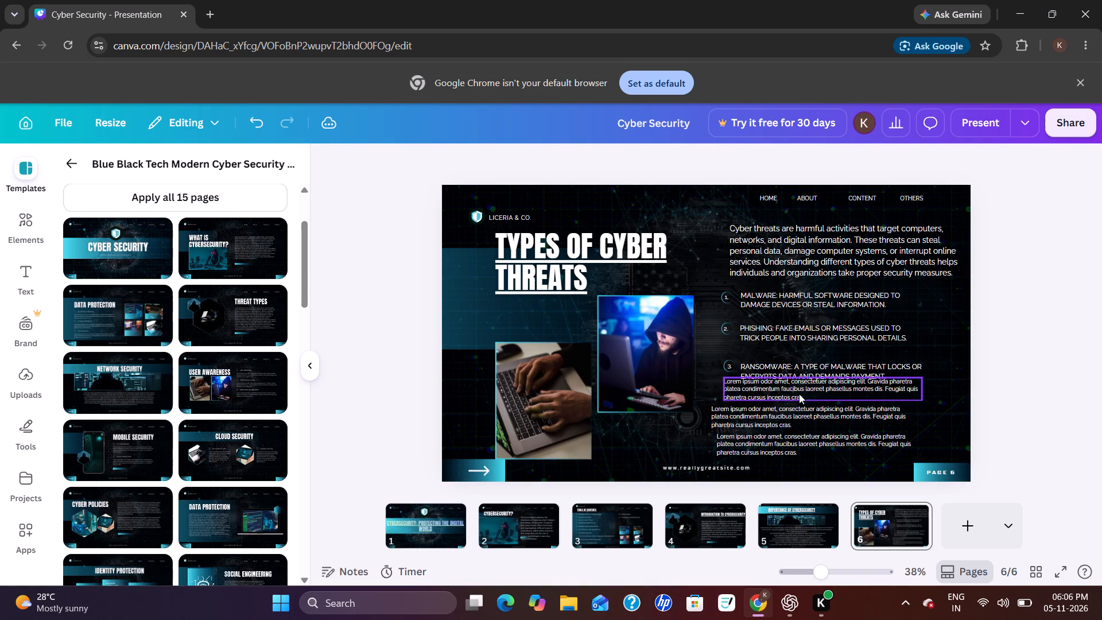
Move the two upper lorem ipsum paragraphs down toward the slide's bottom edge to clear the area beneath the Ransomware item.
{"action": "left_click_drag", "start_coordinate": [799, 394], "coordinate": [871, 456]}
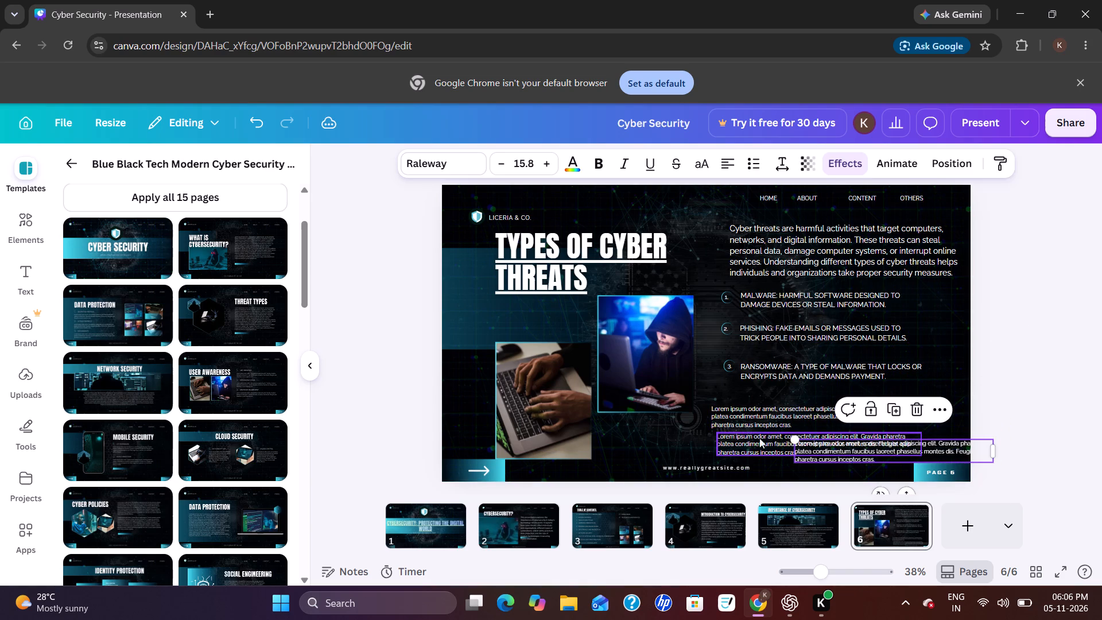
{"action": "left_click_drag", "start_coordinate": [763, 409], "coordinate": [689, 443]}
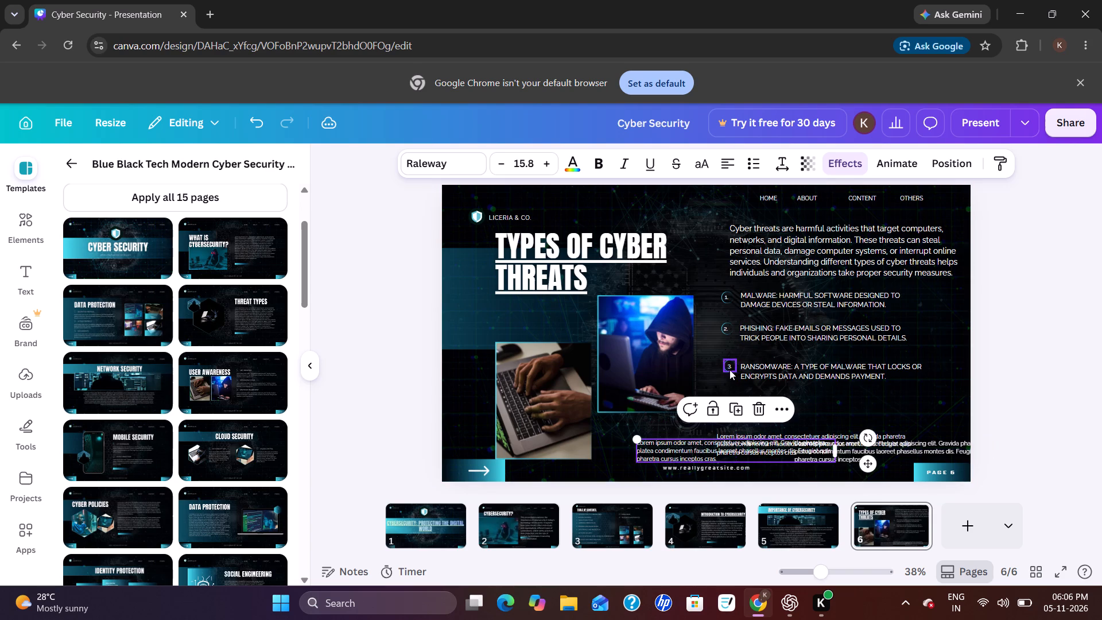
Duplicate the circle outline around number 2 twice.
{"action": "left_click", "coordinate": [732, 368]}
{"action": "left_click", "coordinate": [707, 408]}
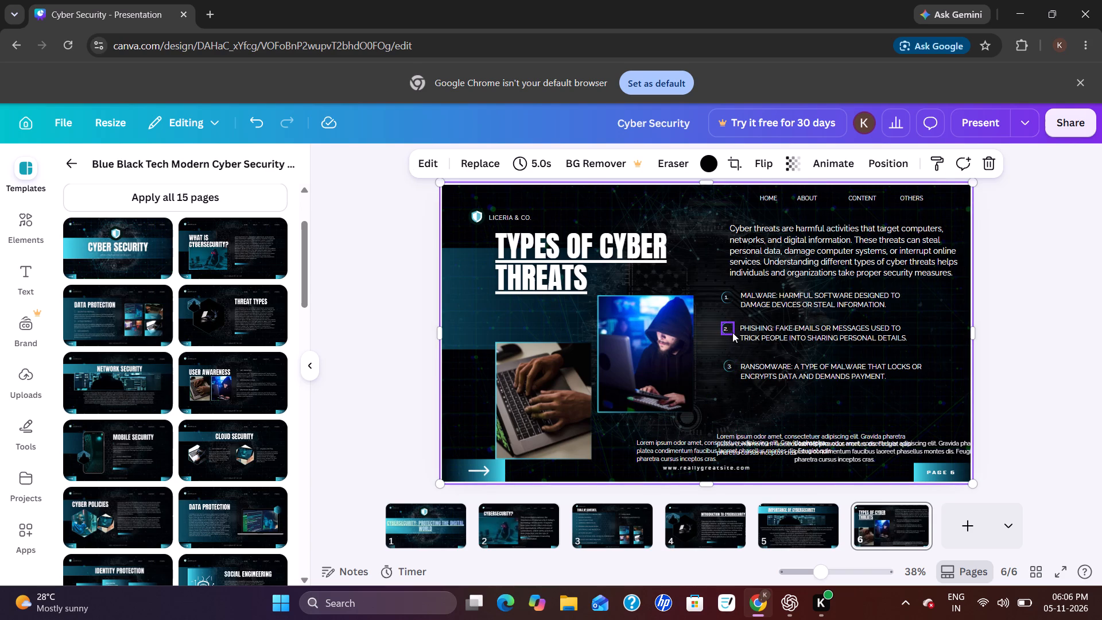
{"action": "left_click", "coordinate": [732, 332]}
{"action": "left_click", "coordinate": [777, 289]}
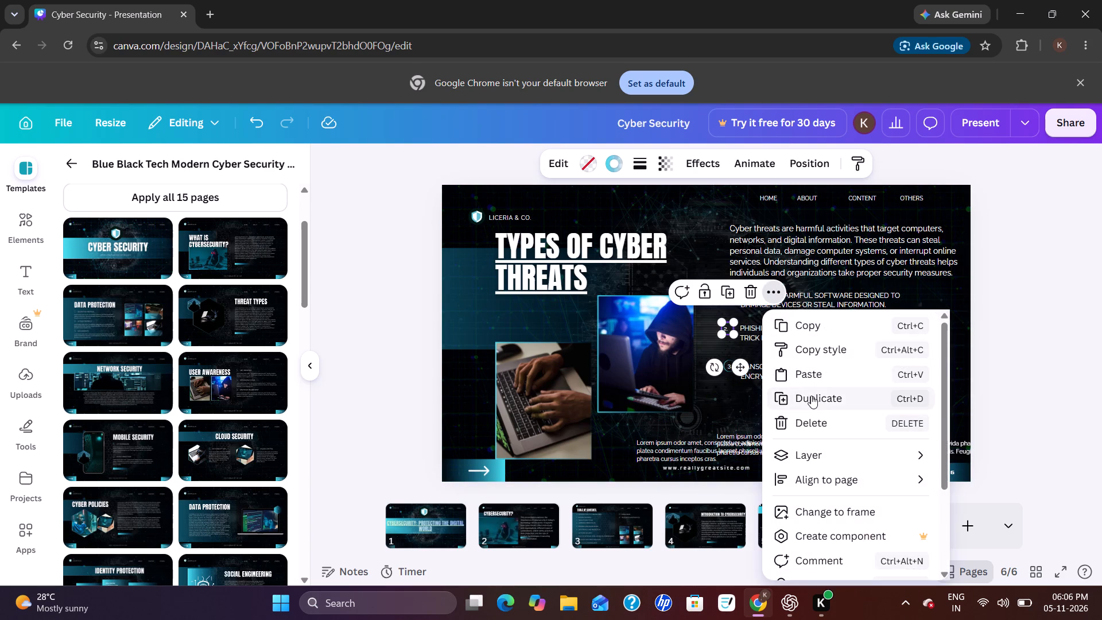
{"action": "left_click", "coordinate": [811, 396]}
{"action": "left_click", "coordinate": [781, 296]}
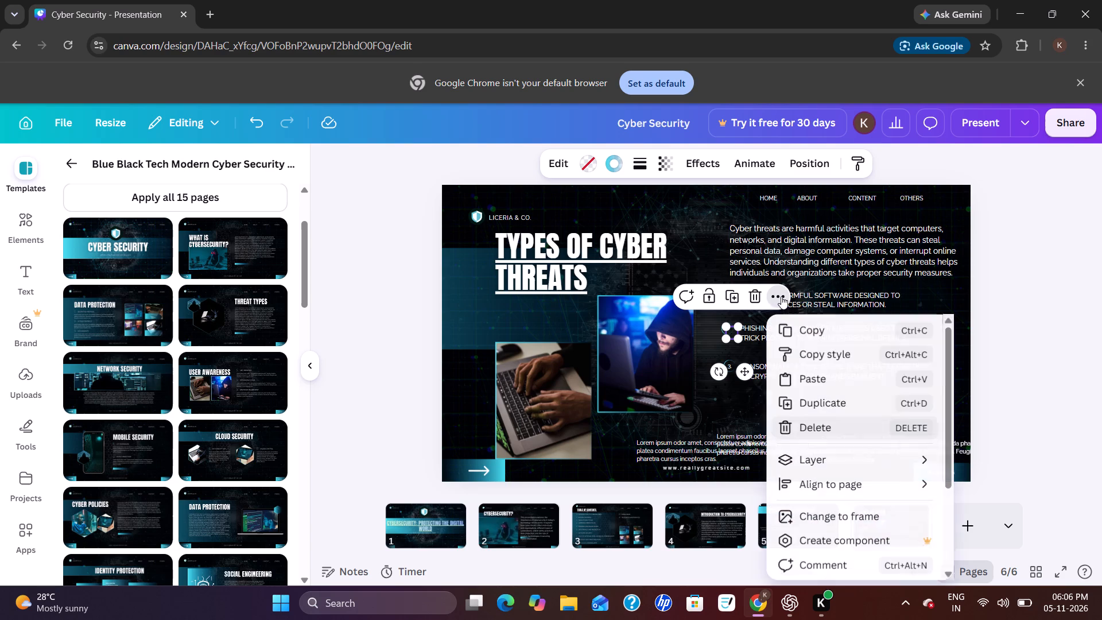
{"action": "left_click", "coordinate": [822, 394]}
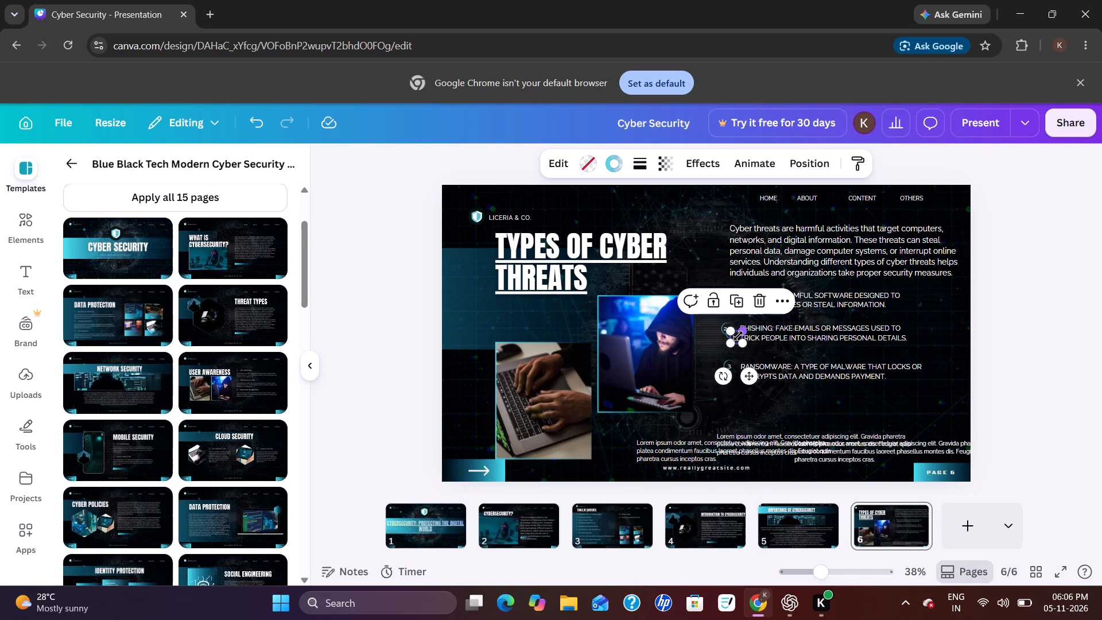
Place the two copied circles one below the other beneath number 3, in line with its circle.
{"action": "left_click", "coordinate": [682, 401]}
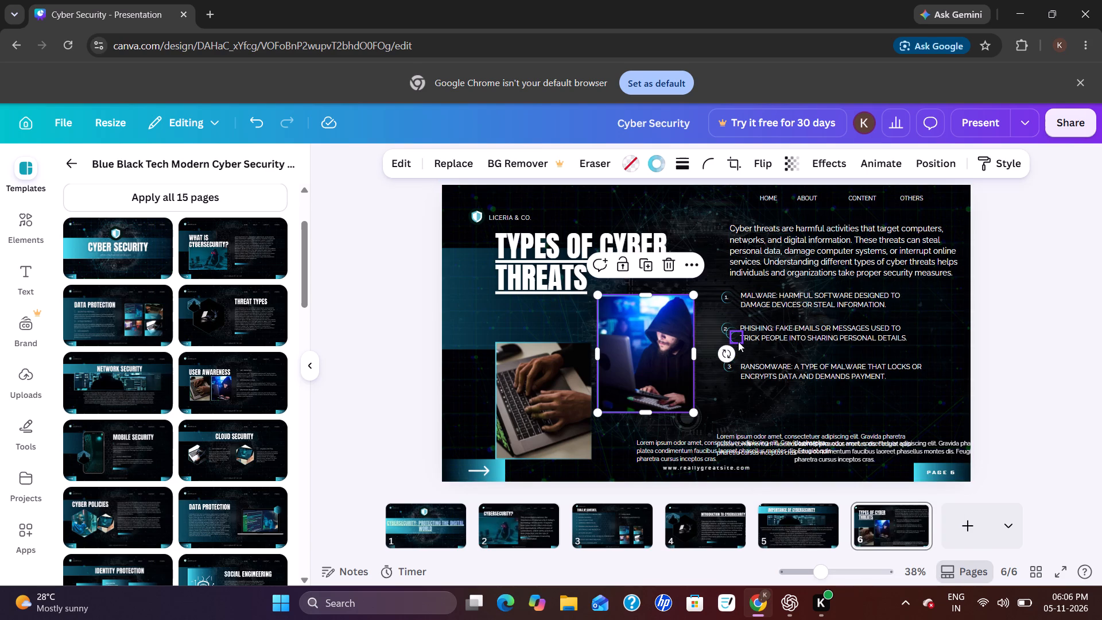
{"action": "left_click_drag", "start_coordinate": [738, 339], "coordinate": [733, 396]}
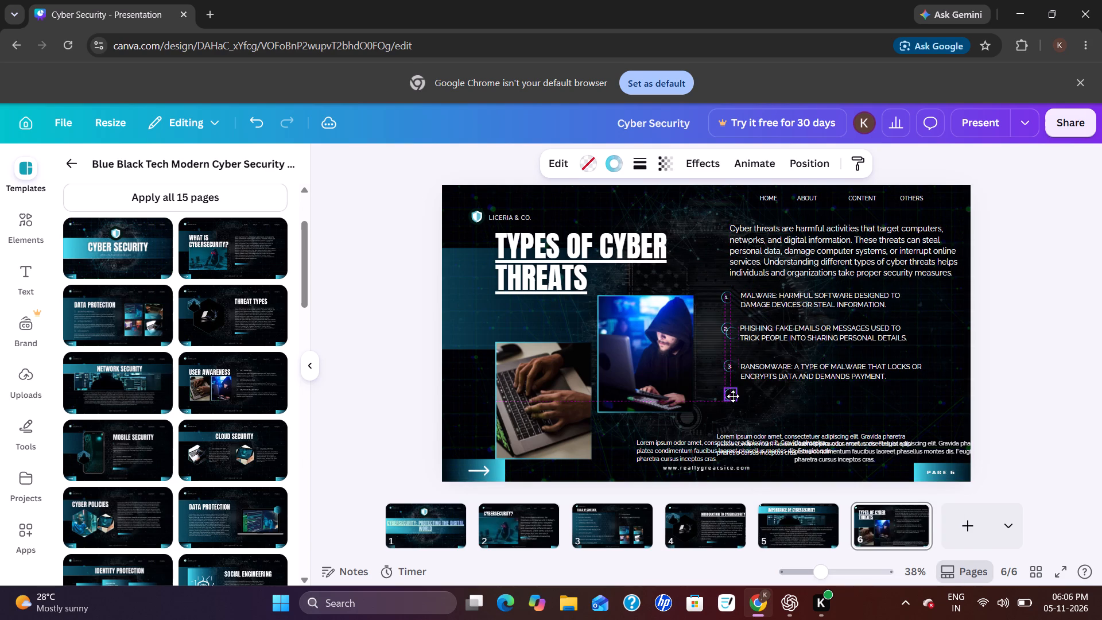
{"action": "left_click_drag", "start_coordinate": [733, 396], "coordinate": [733, 397]}
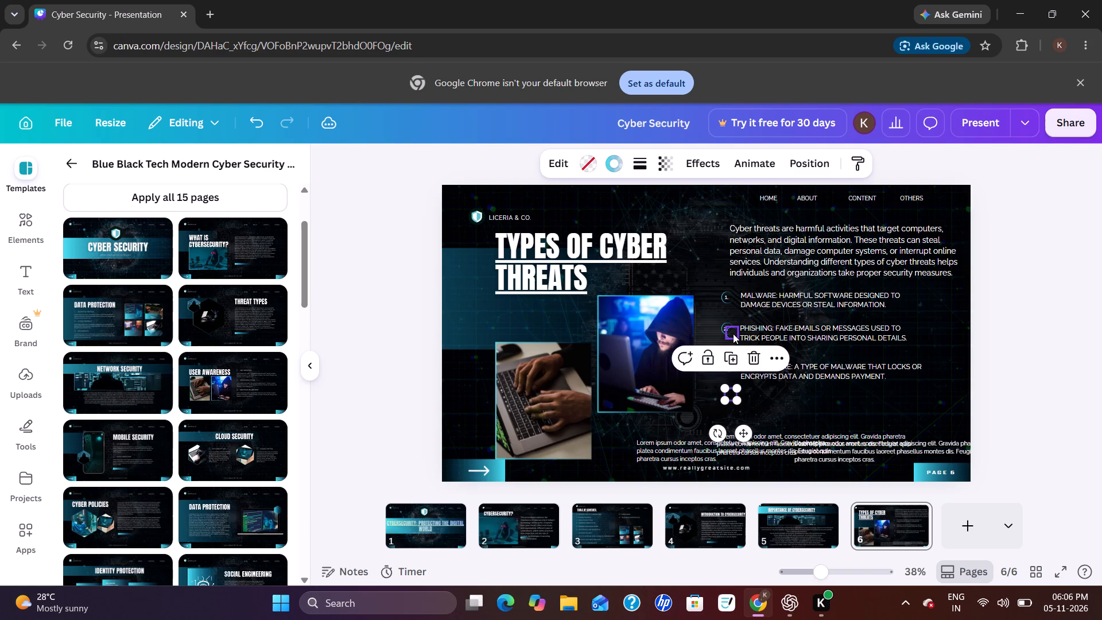
{"action": "left_click_drag", "start_coordinate": [733, 334], "coordinate": [732, 422]}
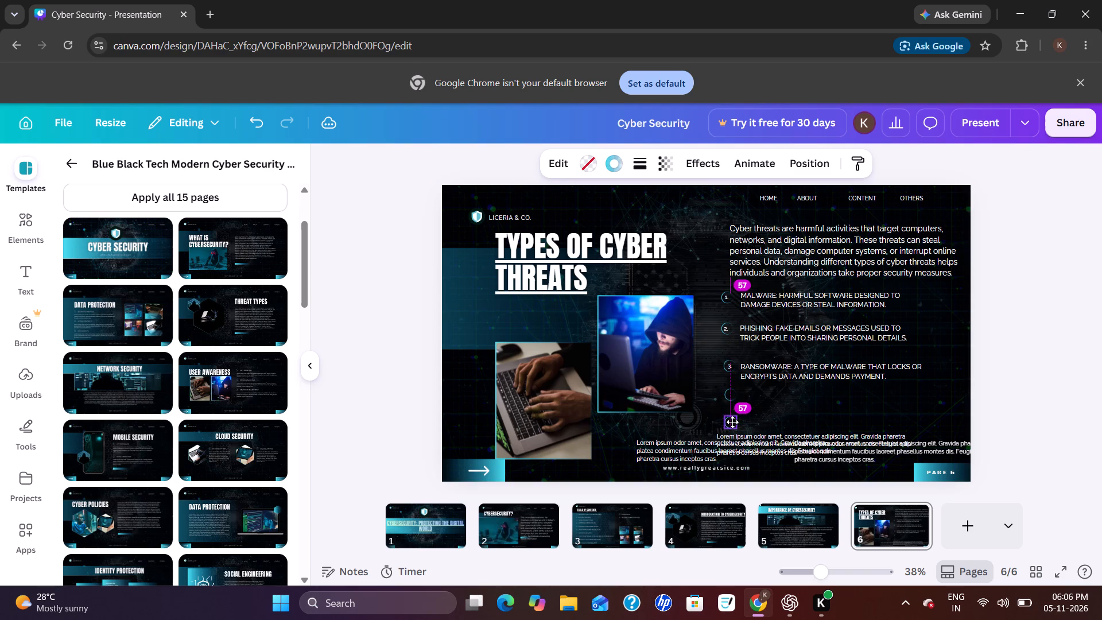
{"action": "left_click_drag", "start_coordinate": [732, 422], "coordinate": [732, 420]}
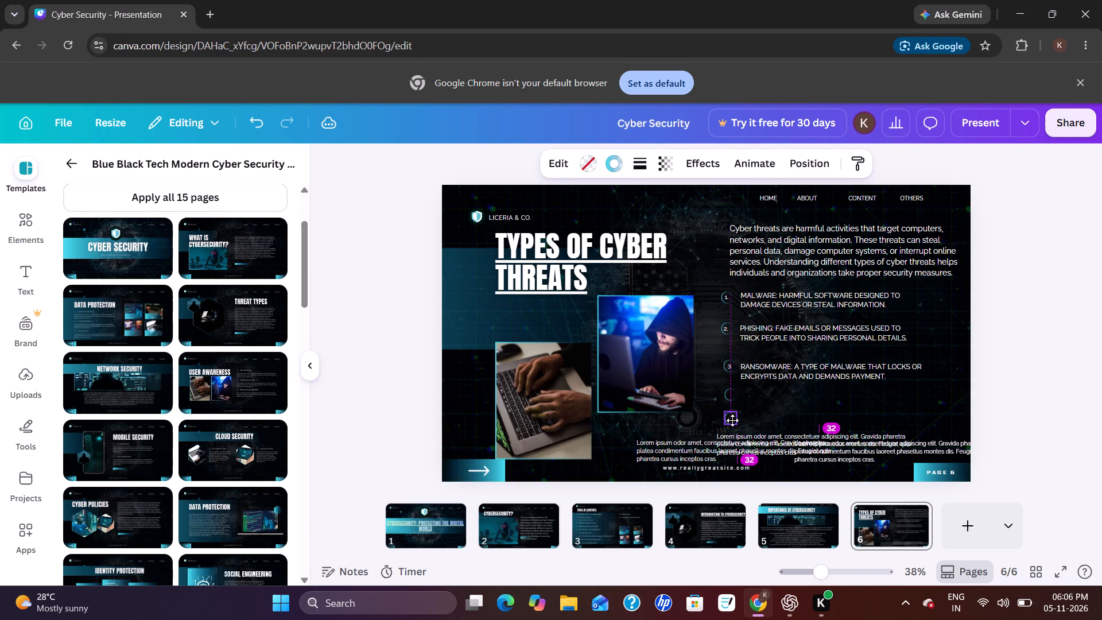
{"action": "left_click_drag", "start_coordinate": [732, 420], "coordinate": [730, 419]}
{"action": "left_click", "coordinate": [1099, 285]}
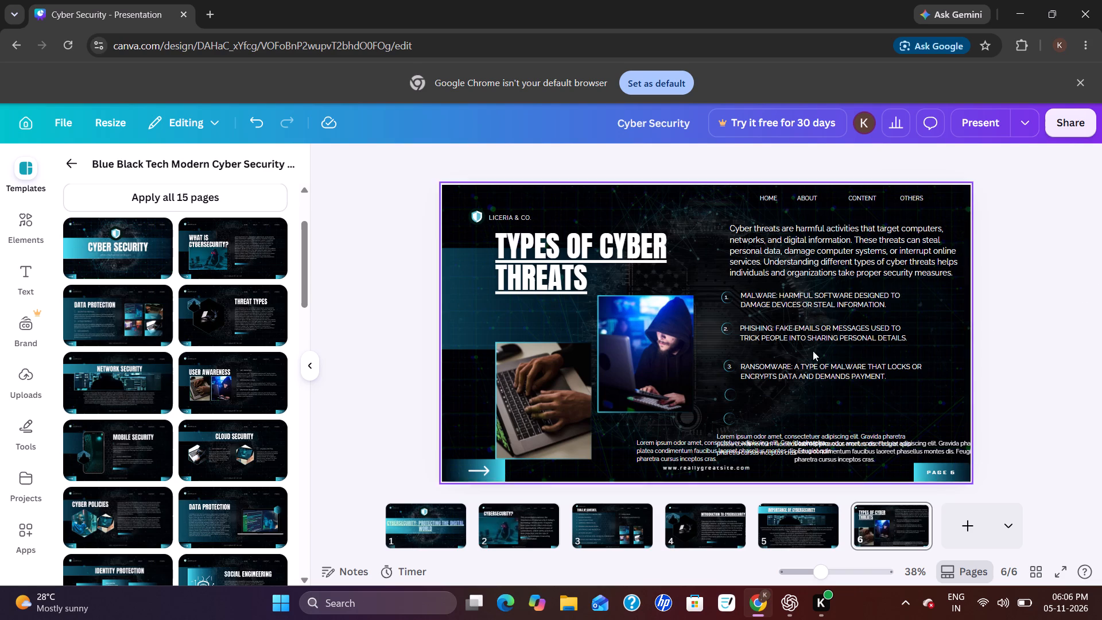
Duplicate the number 3 label twice.
{"action": "left_click", "coordinate": [730, 367]}
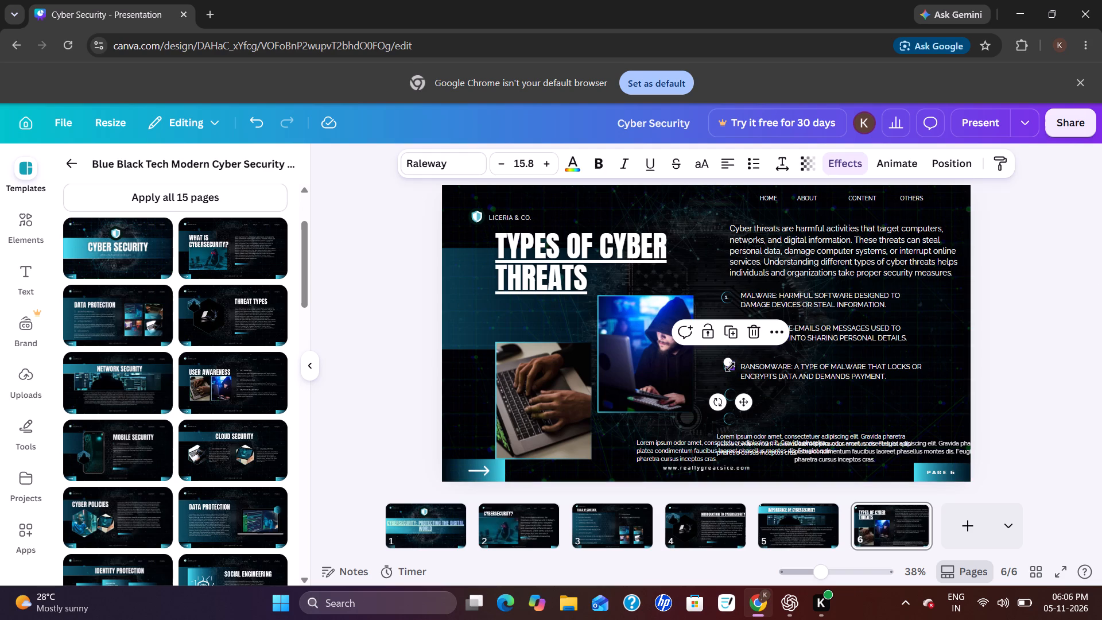
{"action": "left_click", "coordinate": [784, 325]}
{"action": "left_click", "coordinate": [827, 442]}
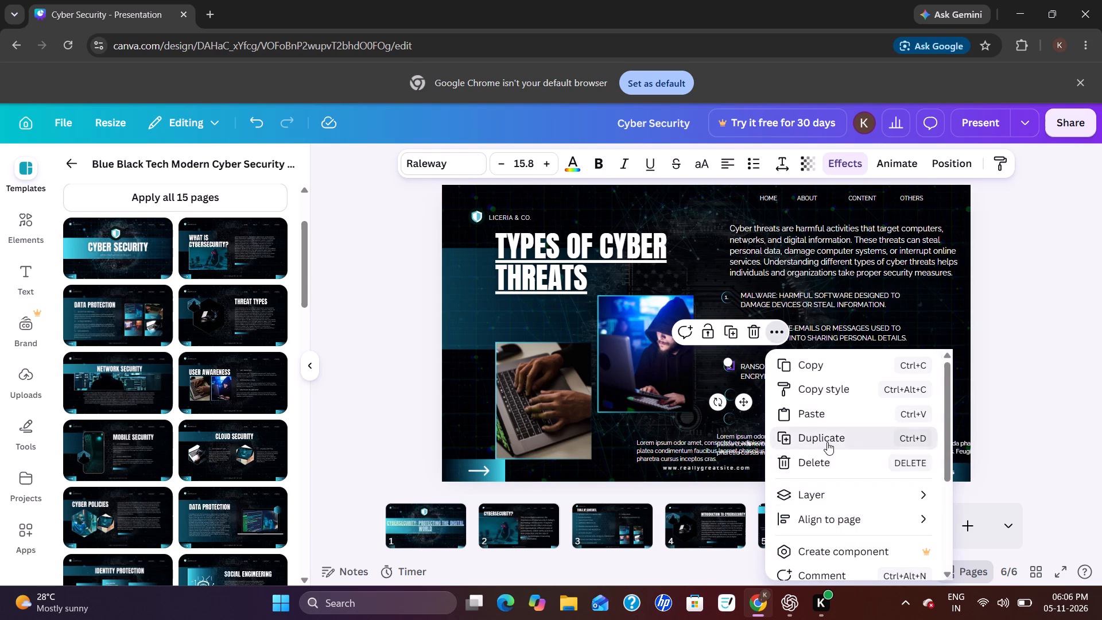
{"action": "left_click", "coordinate": [782, 341]}
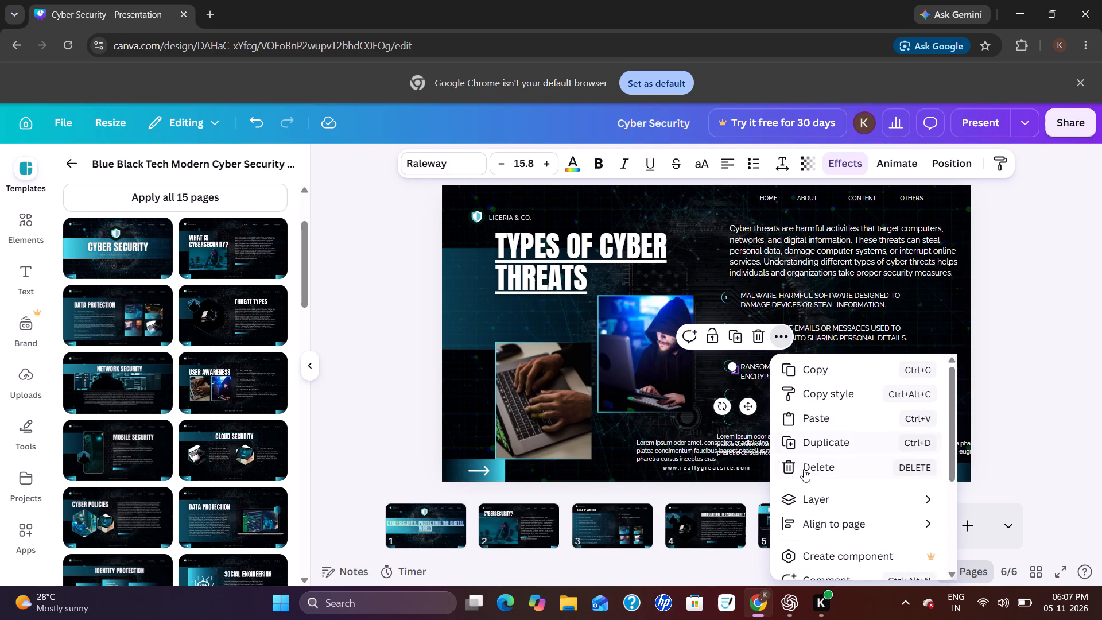
{"action": "left_click", "coordinate": [814, 442]}
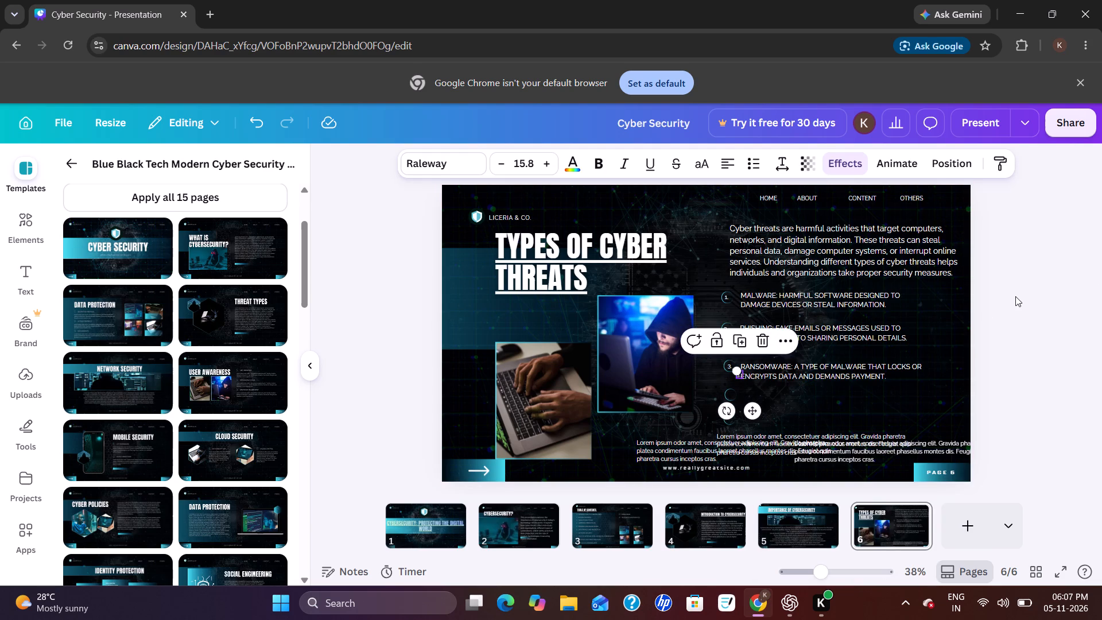
{"action": "left_click", "coordinate": [1015, 296]}
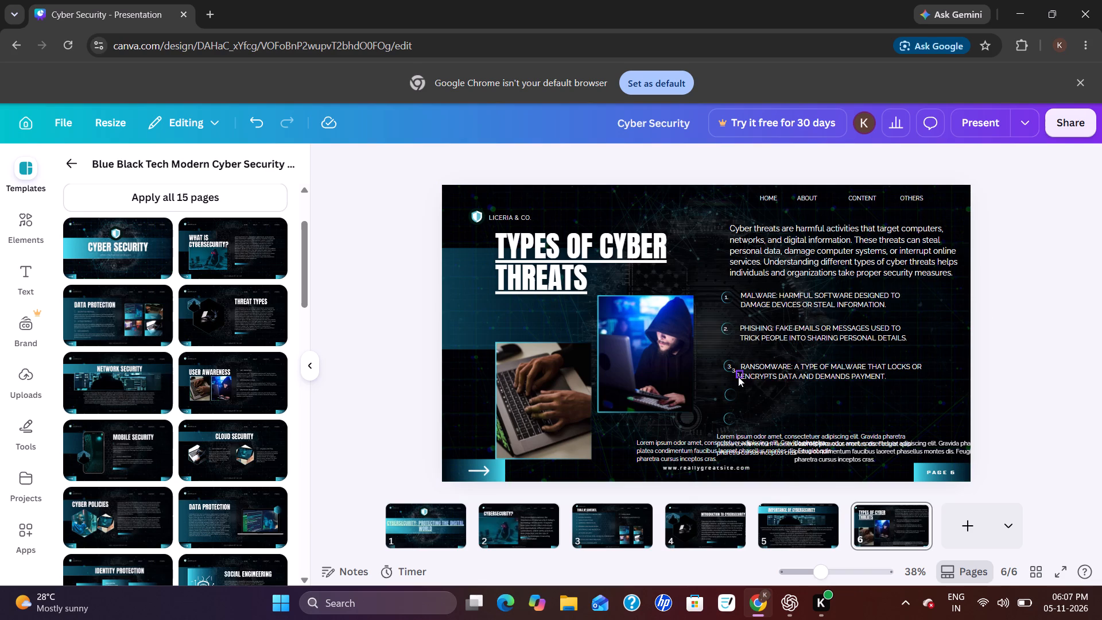
Place one copied number label inside each of the two empty circles below the Ransomware item.
{"action": "left_click_drag", "start_coordinate": [738, 377], "coordinate": [730, 398]}
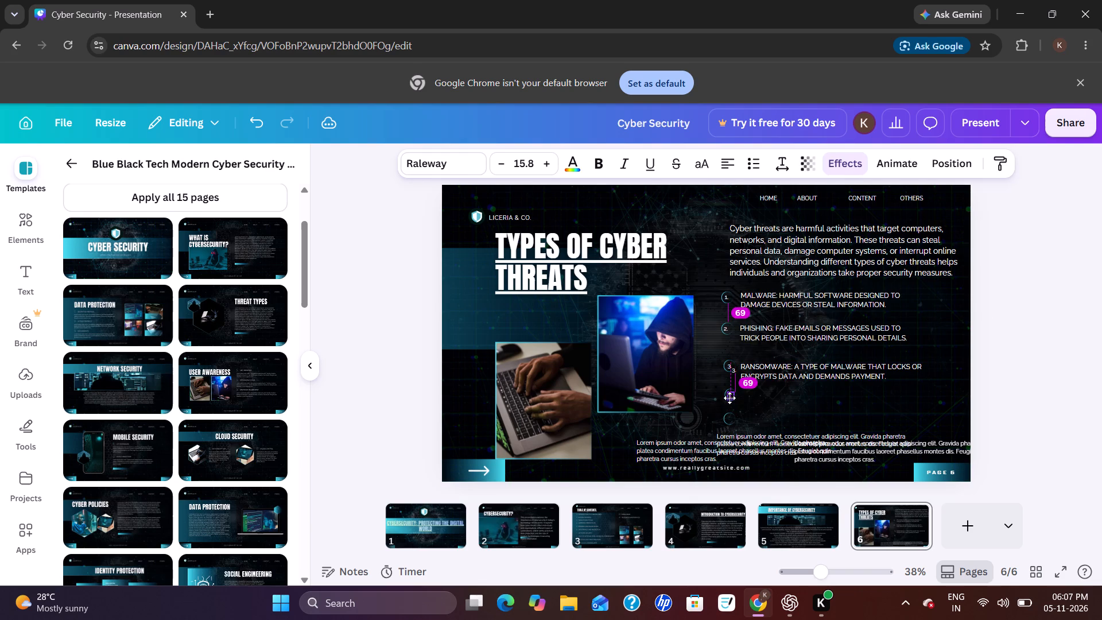
{"action": "left_click_drag", "start_coordinate": [730, 398], "coordinate": [729, 397]}
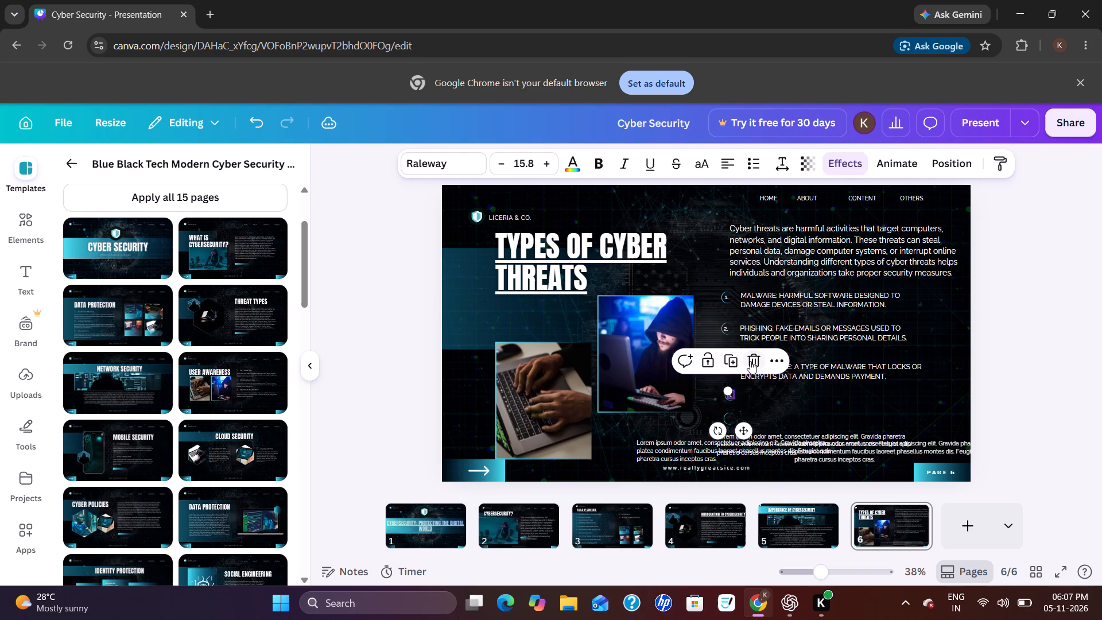
{"action": "left_click", "coordinate": [763, 406]}
{"action": "left_click_drag", "start_coordinate": [734, 373], "coordinate": [735, 395]}
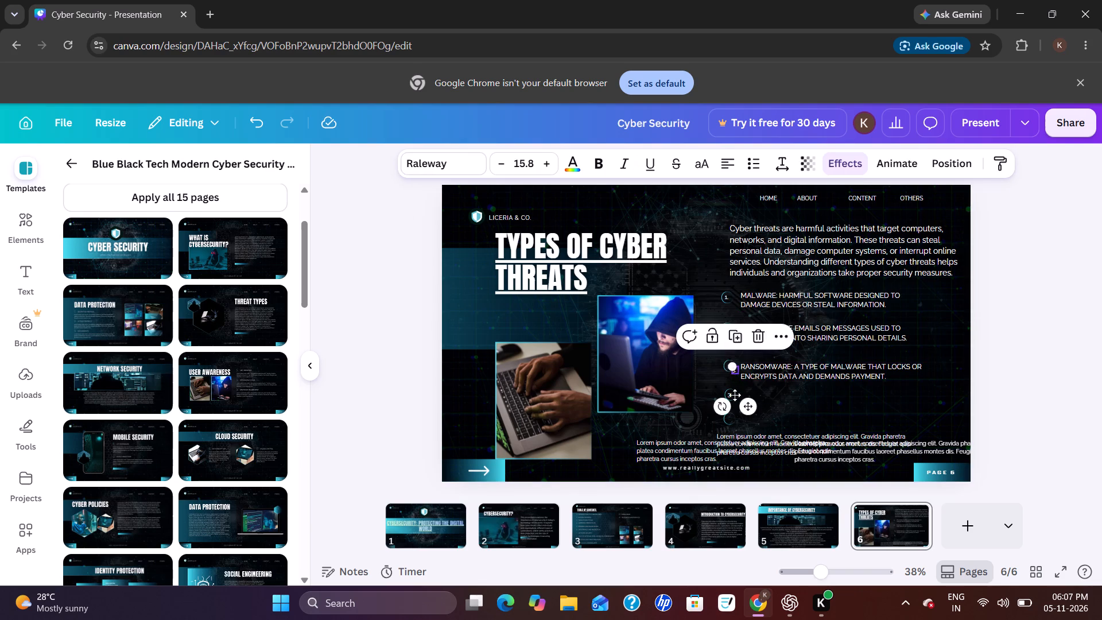
{"action": "left_click_drag", "start_coordinate": [735, 395], "coordinate": [730, 421]}
{"action": "left_click", "coordinate": [1023, 324]}
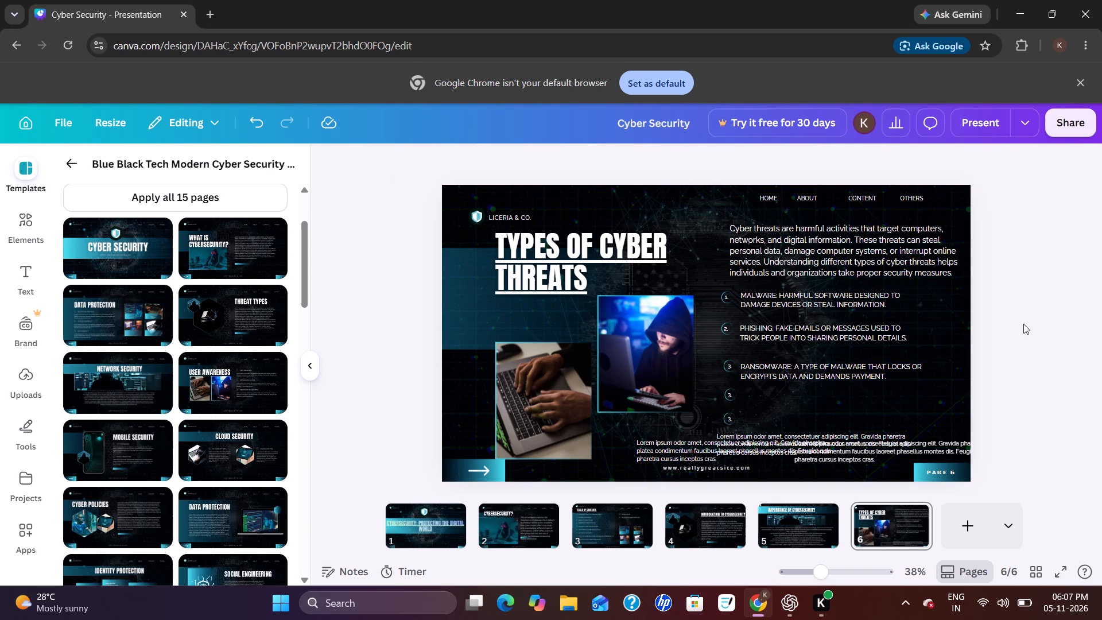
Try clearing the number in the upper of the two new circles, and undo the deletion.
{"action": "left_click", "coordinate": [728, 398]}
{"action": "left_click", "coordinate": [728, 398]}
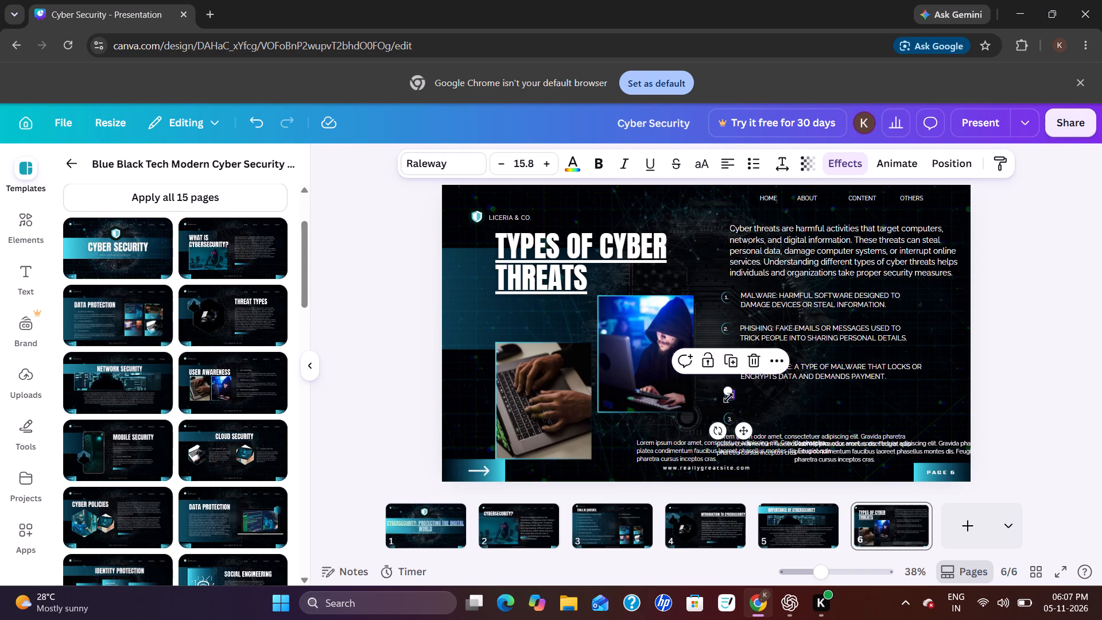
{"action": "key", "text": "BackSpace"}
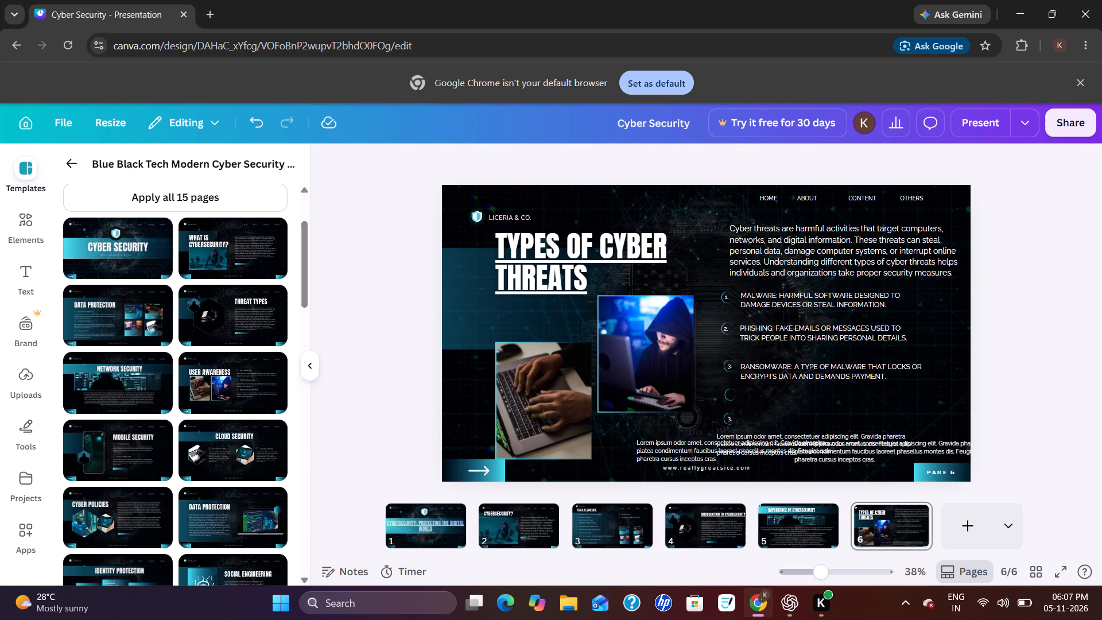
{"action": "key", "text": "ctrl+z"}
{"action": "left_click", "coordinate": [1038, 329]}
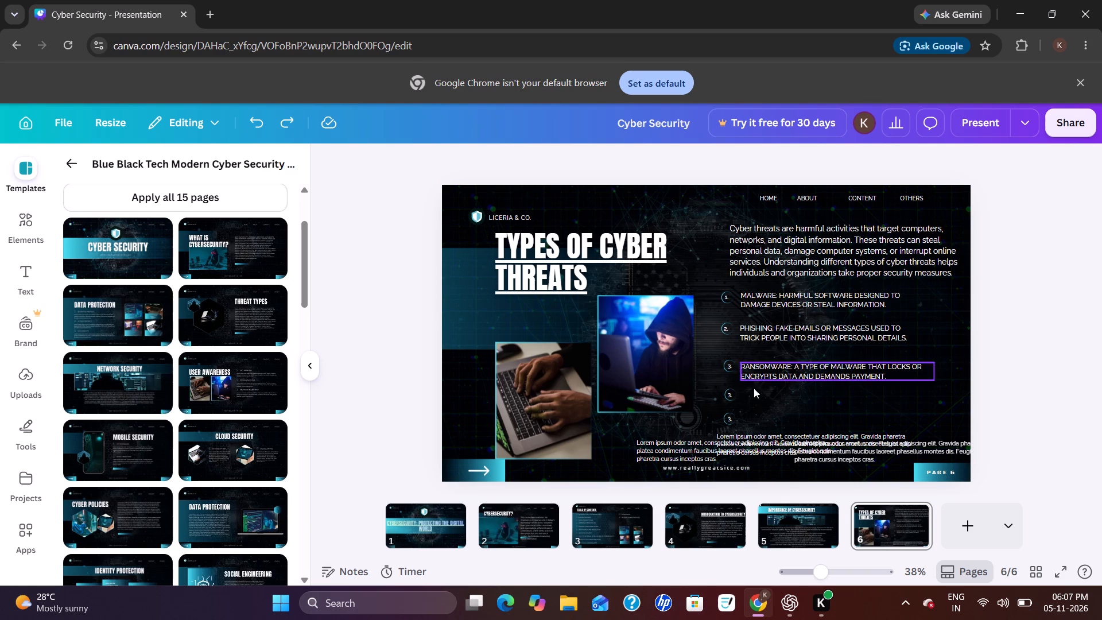
Change the number in the upper new circle below the Ransomware item to 4.
{"action": "left_click", "coordinate": [730, 394]}
{"action": "left_click", "coordinate": [730, 394]}
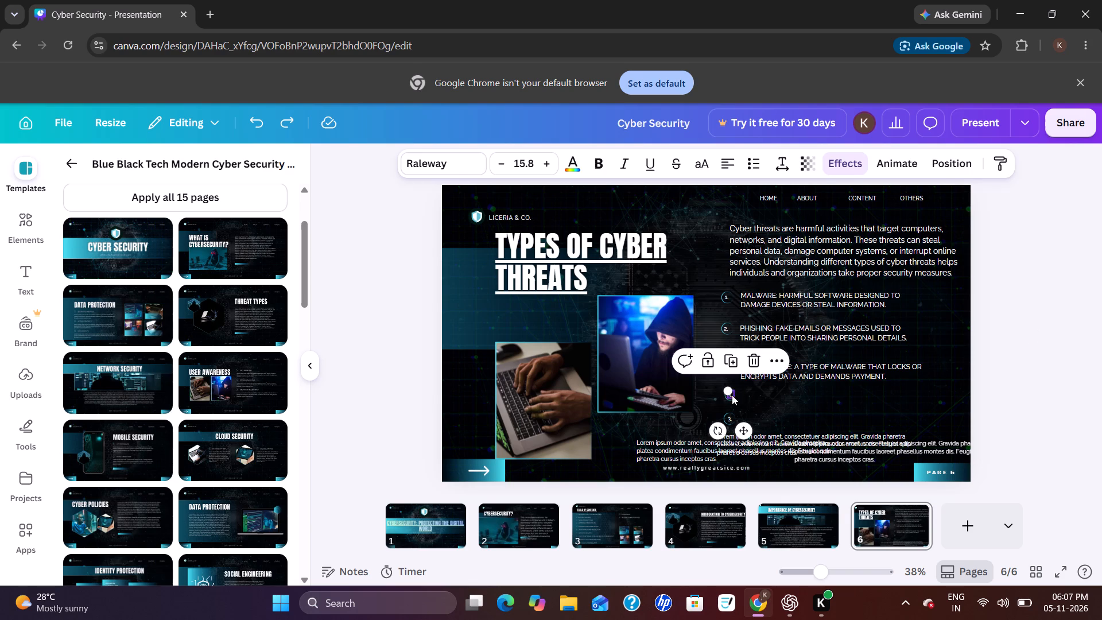
{"action": "left_click", "coordinate": [731, 397]}
{"action": "key", "text": "BackSpace"}
{"action": "key", "text": "4"}
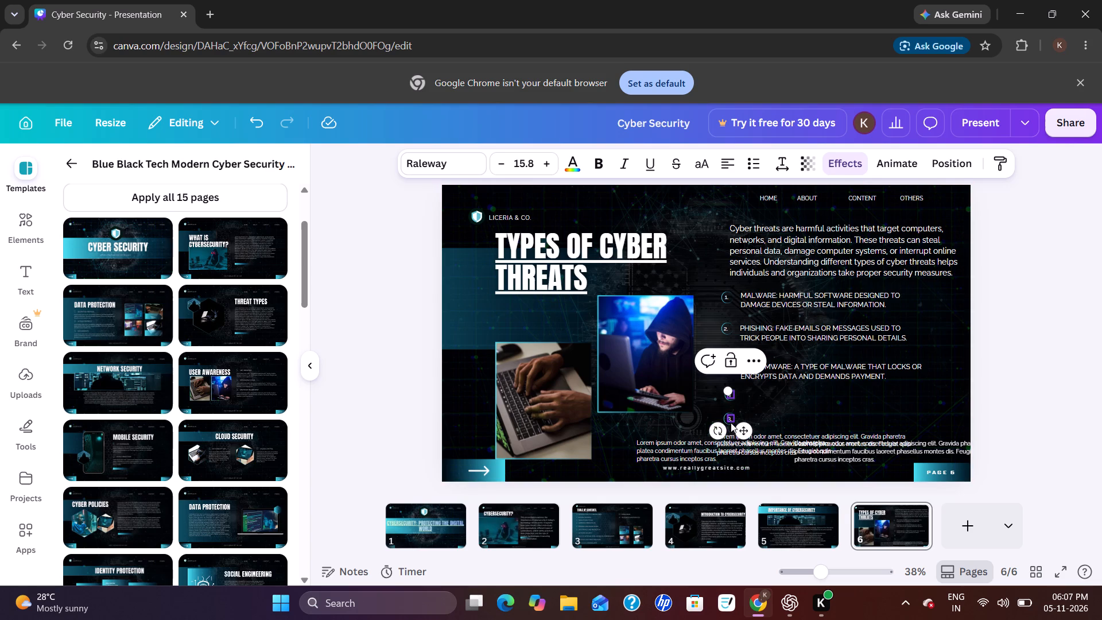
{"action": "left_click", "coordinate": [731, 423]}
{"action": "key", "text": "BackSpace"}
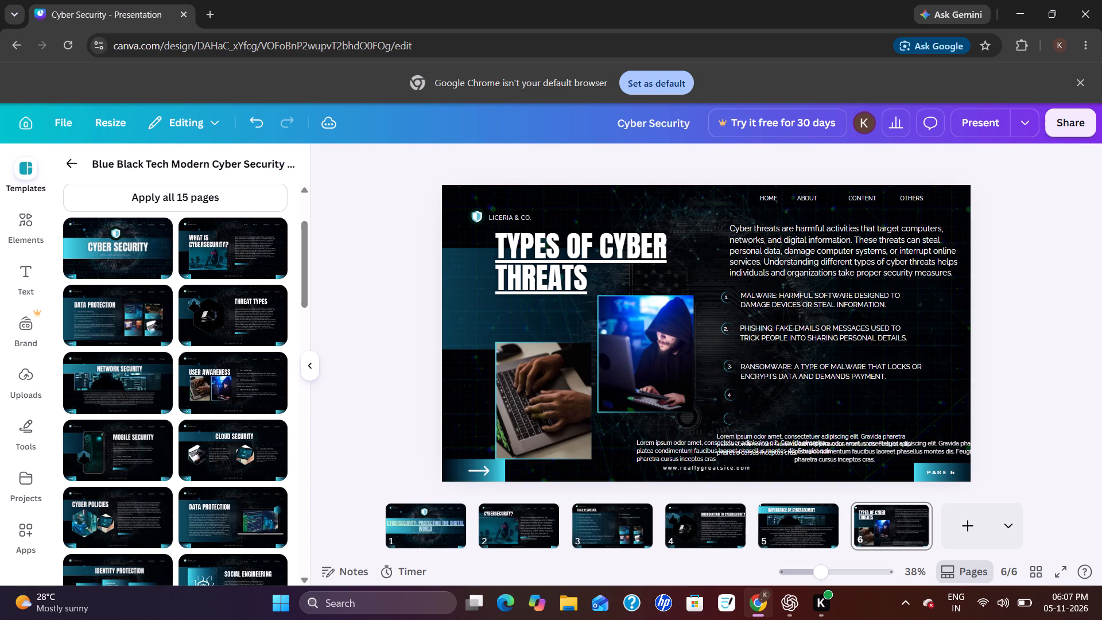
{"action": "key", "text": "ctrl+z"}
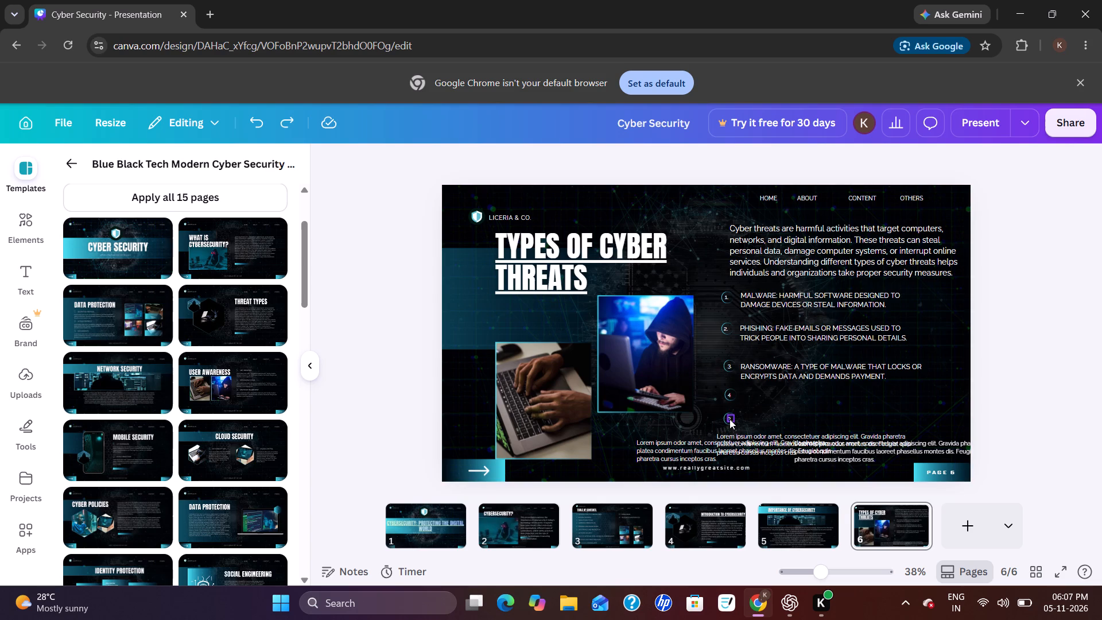
Change the number in the lowest circle of the list to 5.
{"action": "double_click", "coordinate": [728, 419]}
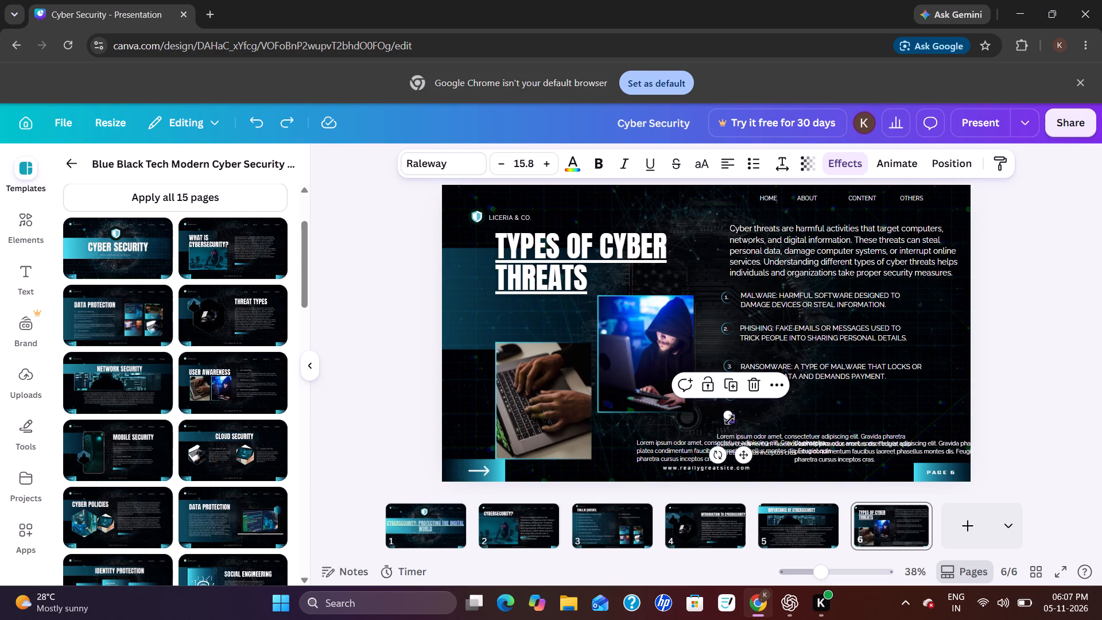
{"action": "left_click", "coordinate": [731, 420]}
{"action": "key", "text": "BackSpace"}
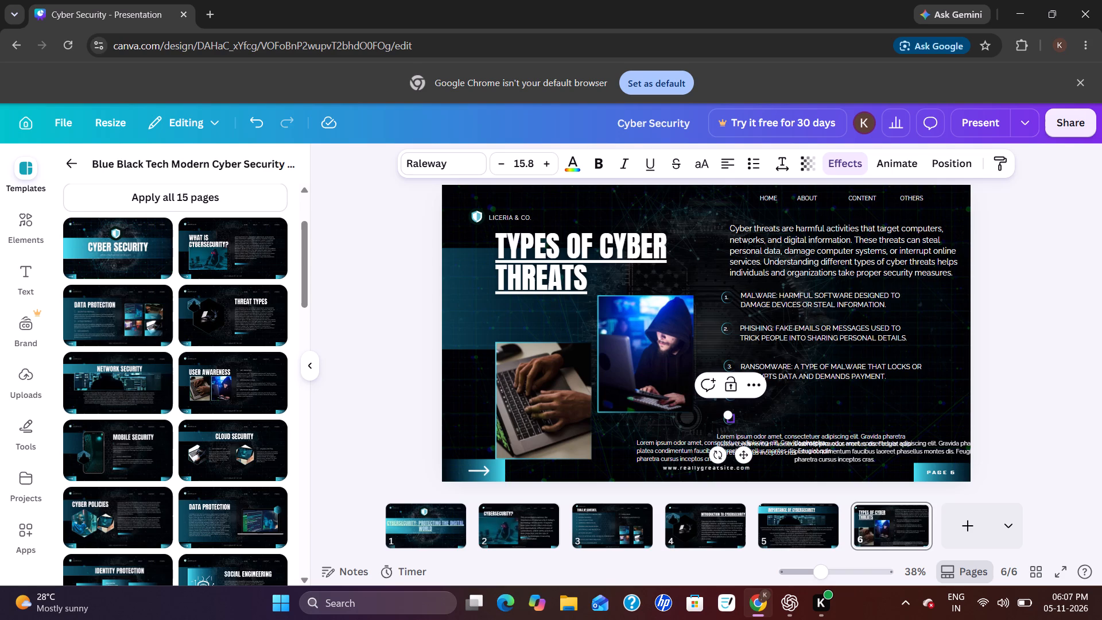
{"action": "key", "text": "5"}
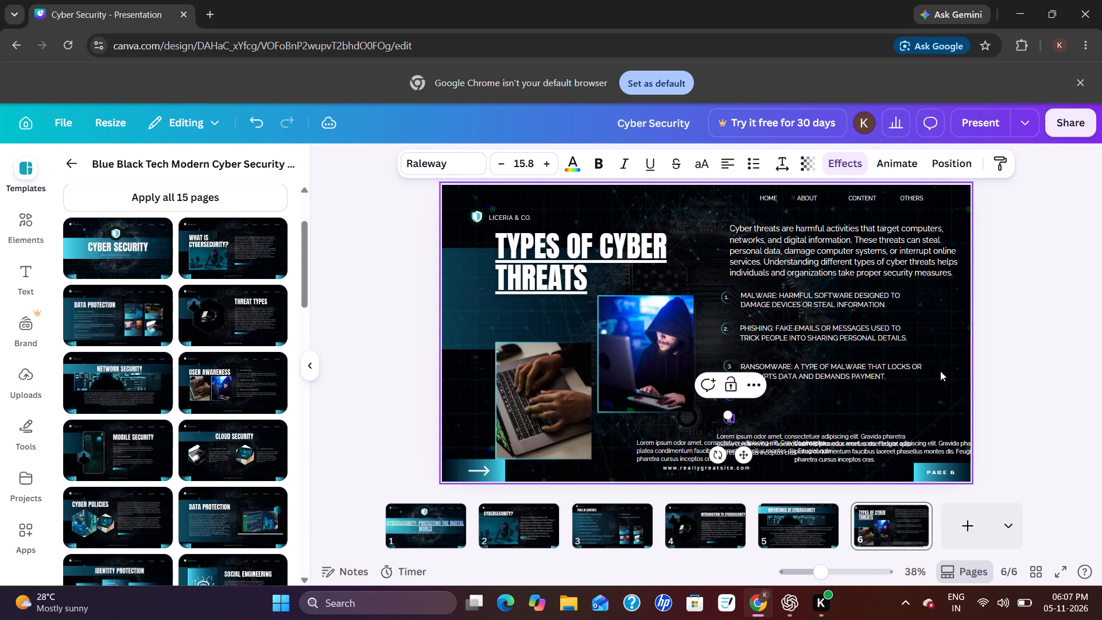
{"action": "left_click", "coordinate": [988, 371]}
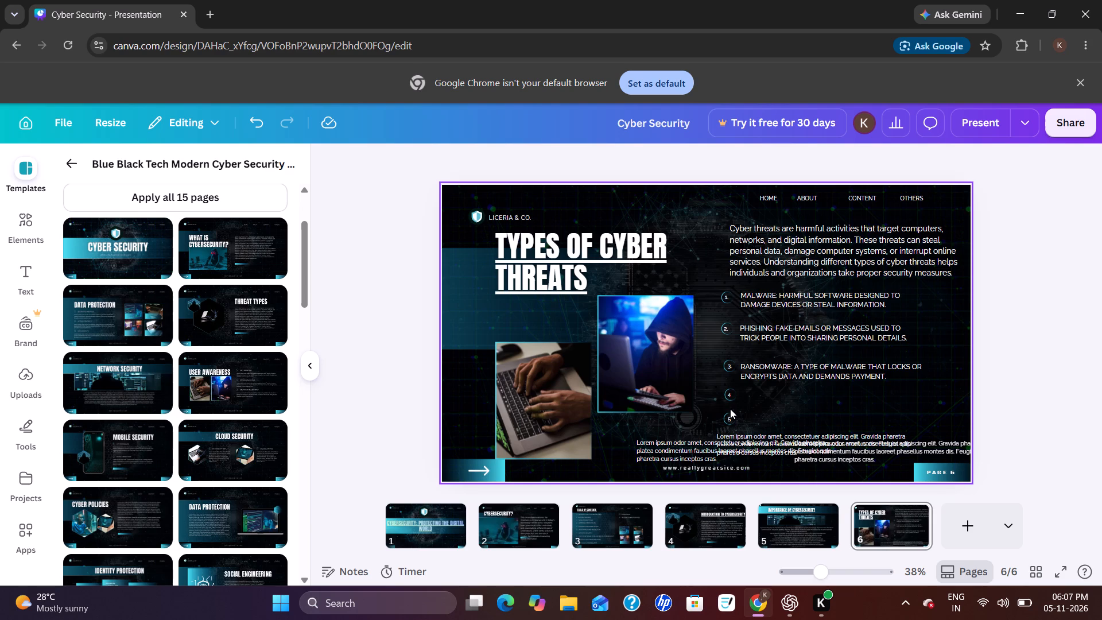
Increase the font size of the Malware and Phishing item texts by one step each, to 19.8.
{"action": "left_click", "coordinate": [839, 299]}
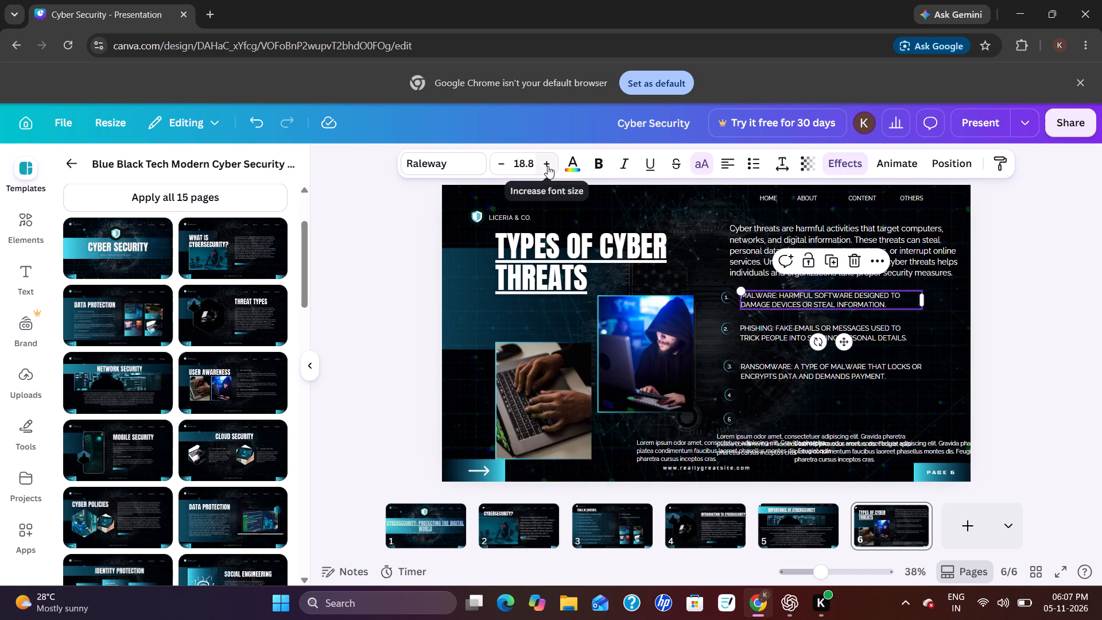
{"action": "left_click", "coordinate": [548, 166]}
{"action": "left_click", "coordinate": [758, 339]}
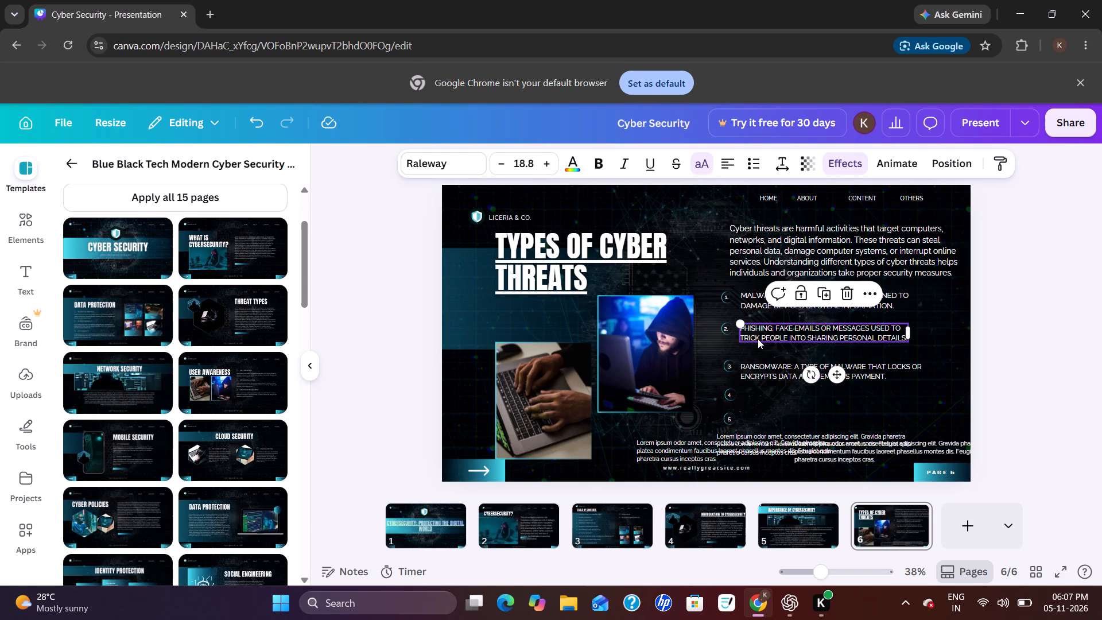
{"action": "left_click", "coordinate": [545, 171]}
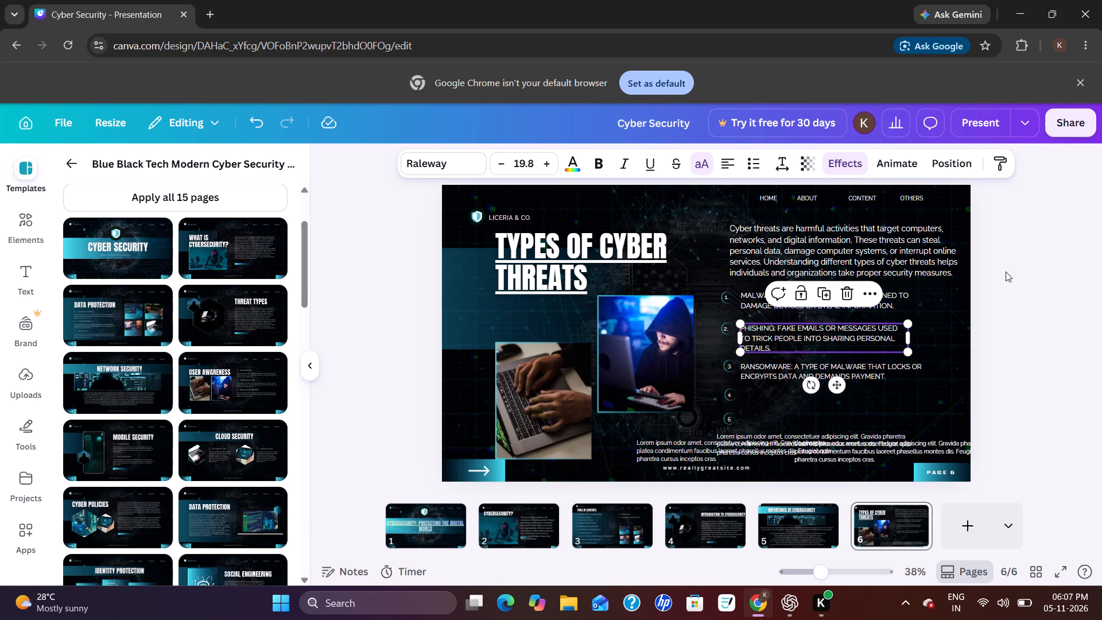
Widen the Phishing text box to about 660 so its text fits on two lines.
{"action": "left_click_drag", "start_coordinate": [1055, 273], "coordinate": [923, 327]}
{"action": "left_click", "coordinate": [923, 327]}
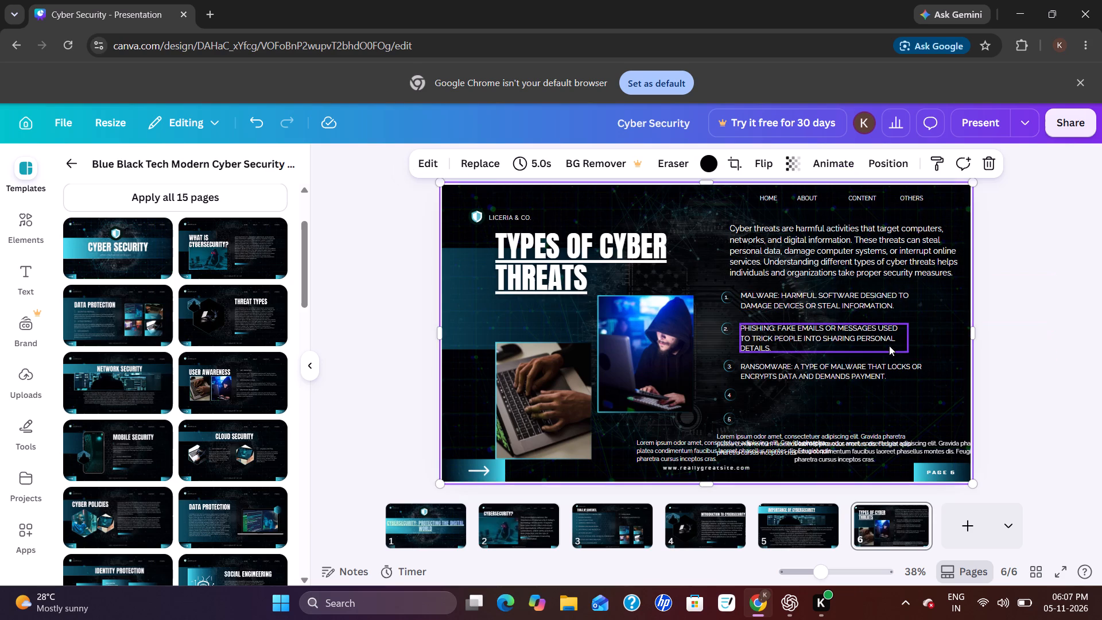
{"action": "left_click", "coordinate": [889, 346]}
{"action": "left_click_drag", "start_coordinate": [909, 337], "coordinate": [924, 338]}
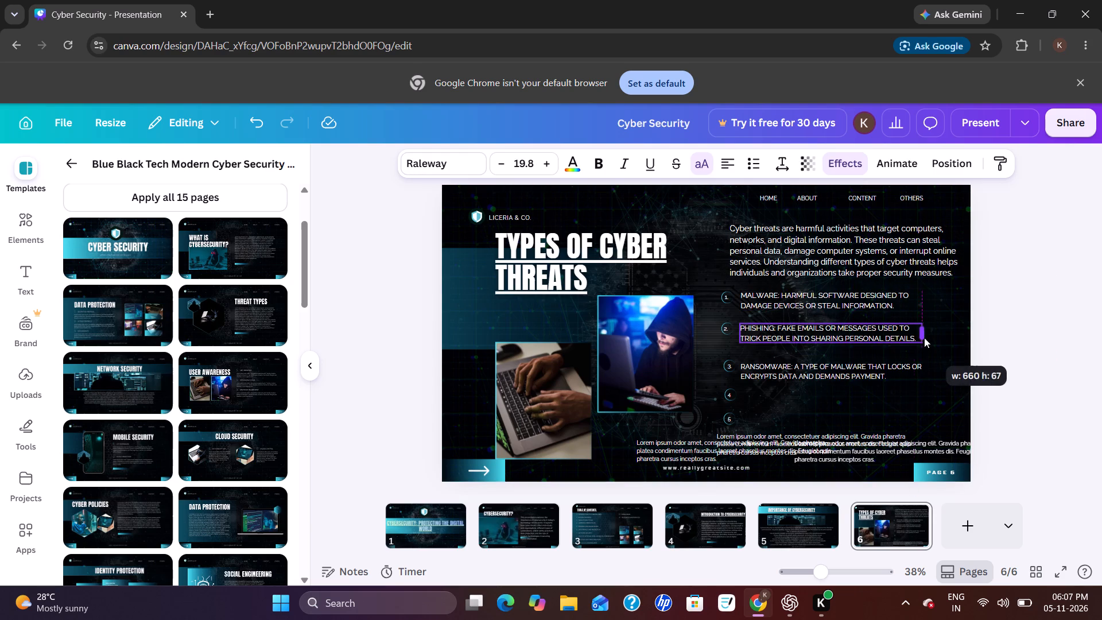
{"action": "left_click_drag", "start_coordinate": [924, 338], "coordinate": [924, 337]}
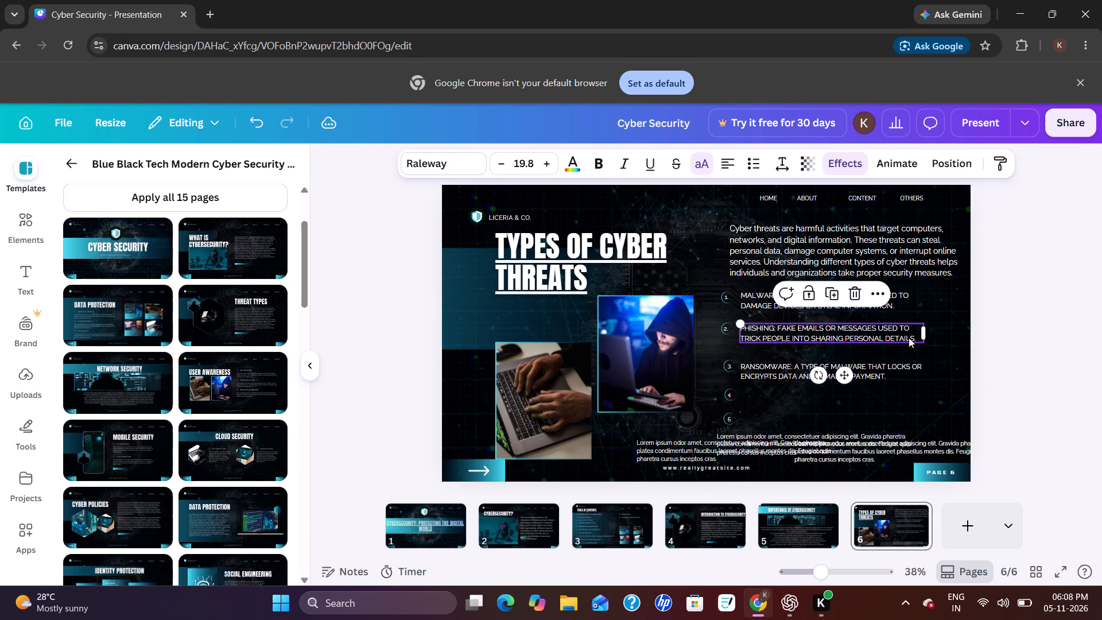
Move the Phishing and Ransomware texts up slightly to tighten the list spacing.
{"action": "left_click", "coordinate": [909, 338]}
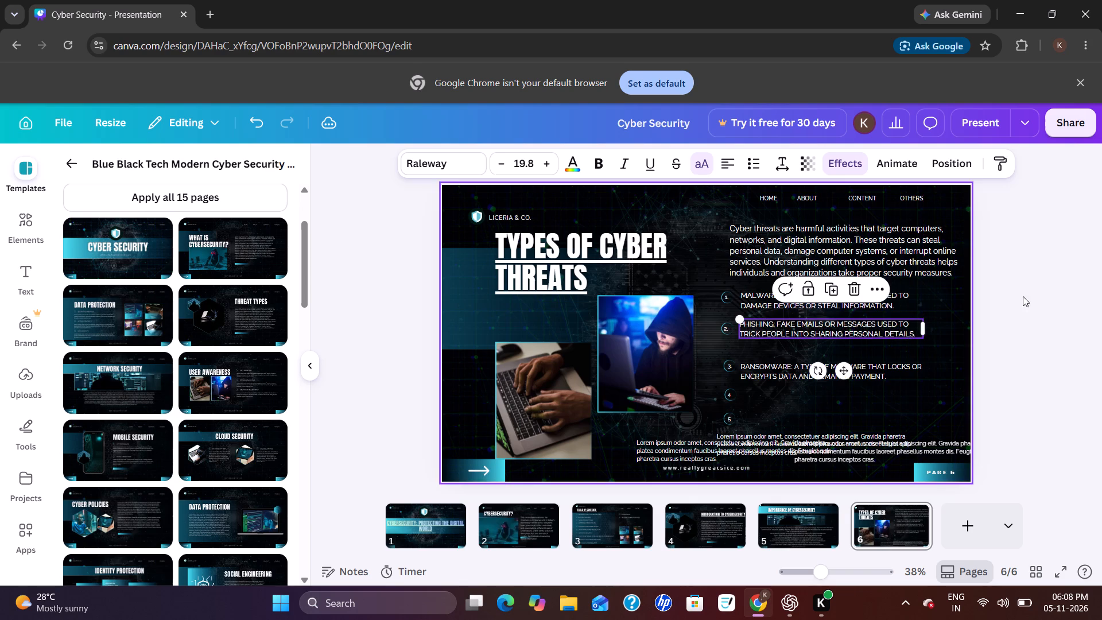
{"action": "left_click", "coordinate": [1027, 297]}
{"action": "left_click_drag", "start_coordinate": [879, 371], "coordinate": [879, 363]}
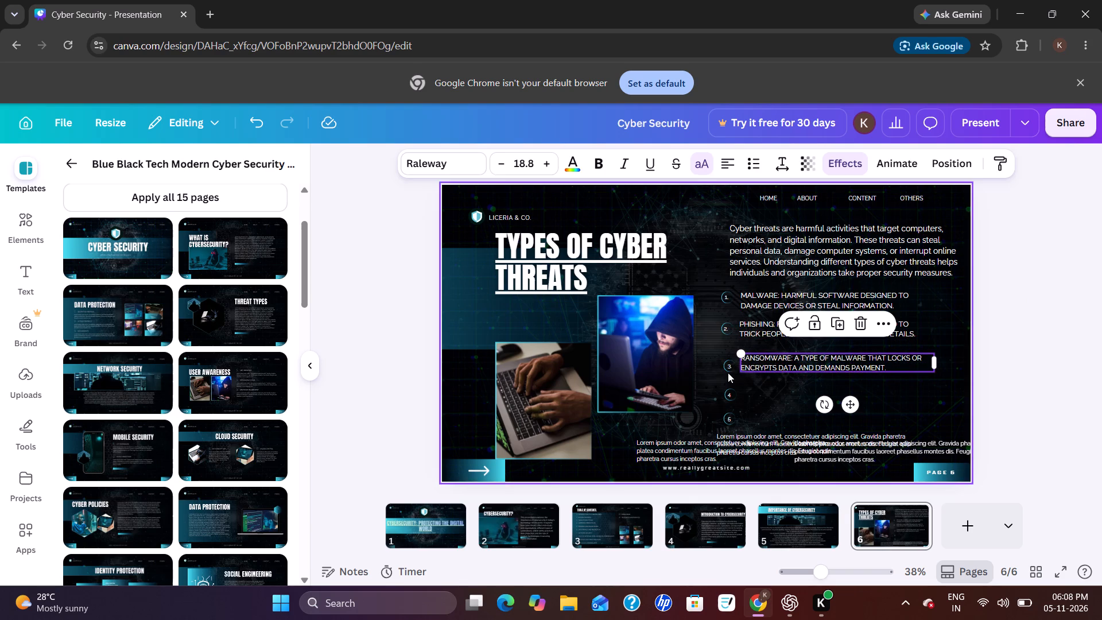
Move the third circle and its number 3 up beside the Ransomware text, in line with circles 1 and 2.
{"action": "left_click_drag", "start_coordinate": [724, 369], "coordinate": [724, 369]}
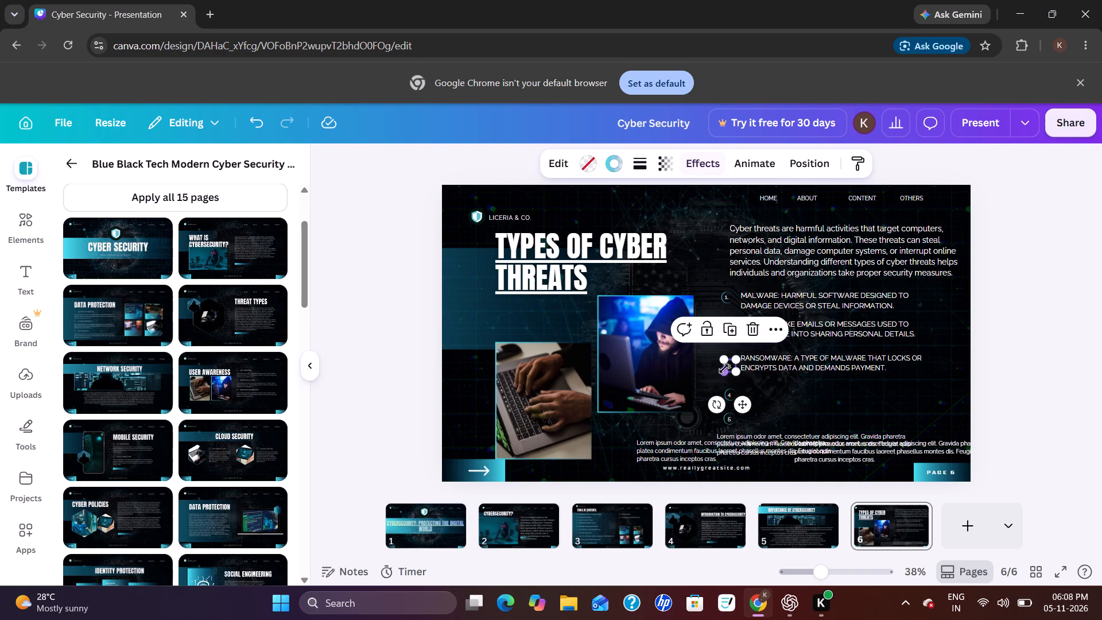
{"action": "left_click_drag", "start_coordinate": [724, 369], "coordinate": [720, 364]}
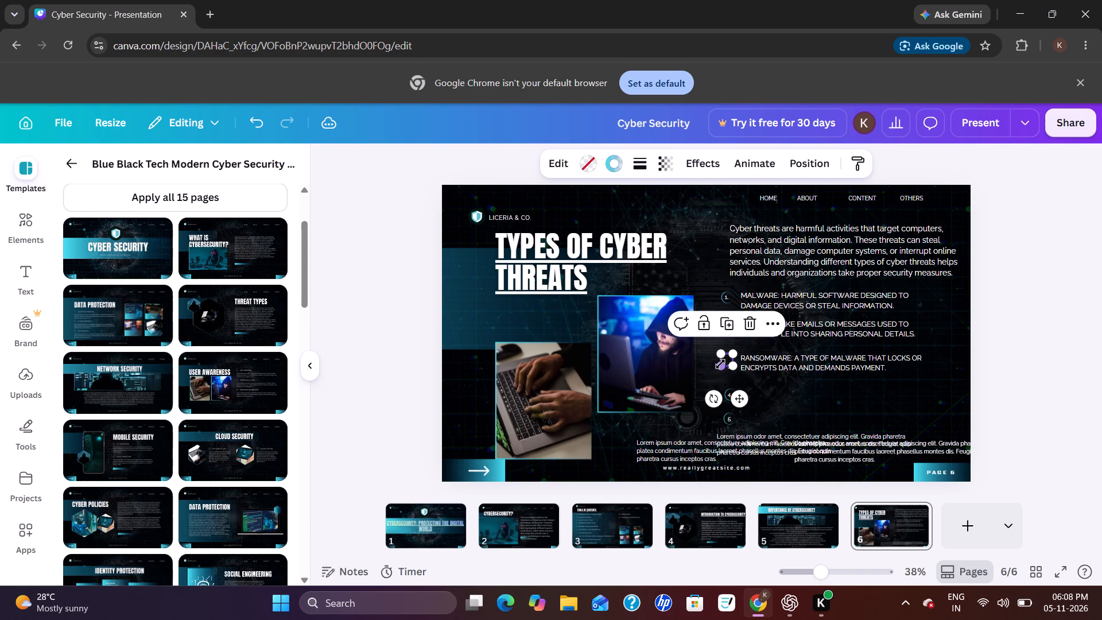
{"action": "left_click", "coordinate": [708, 377]}
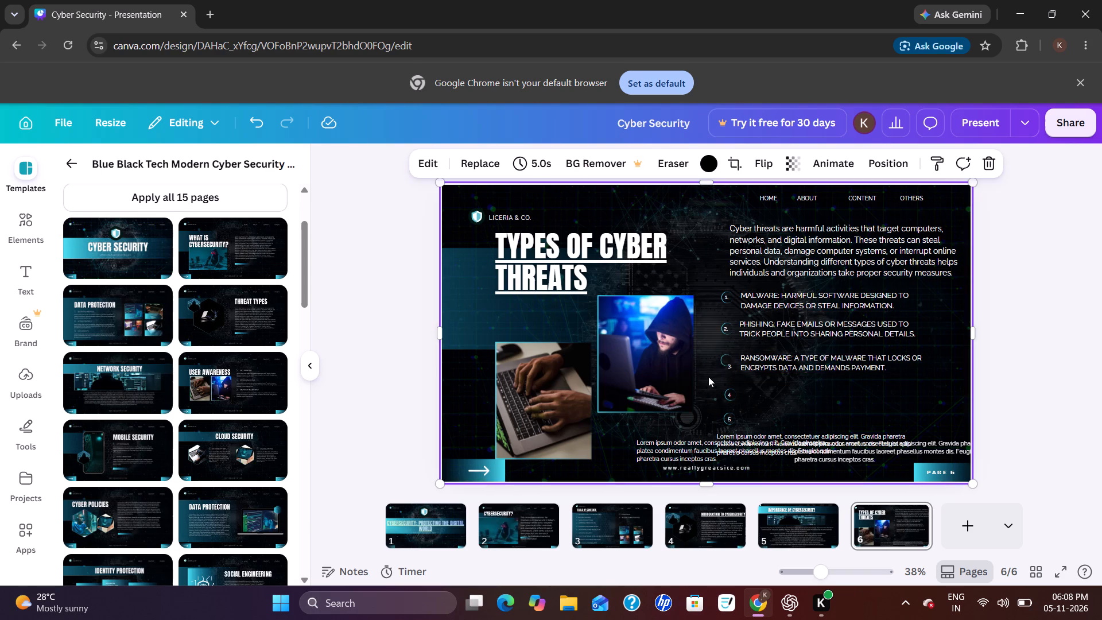
{"action": "left_click_drag", "start_coordinate": [732, 365], "coordinate": [728, 361]}
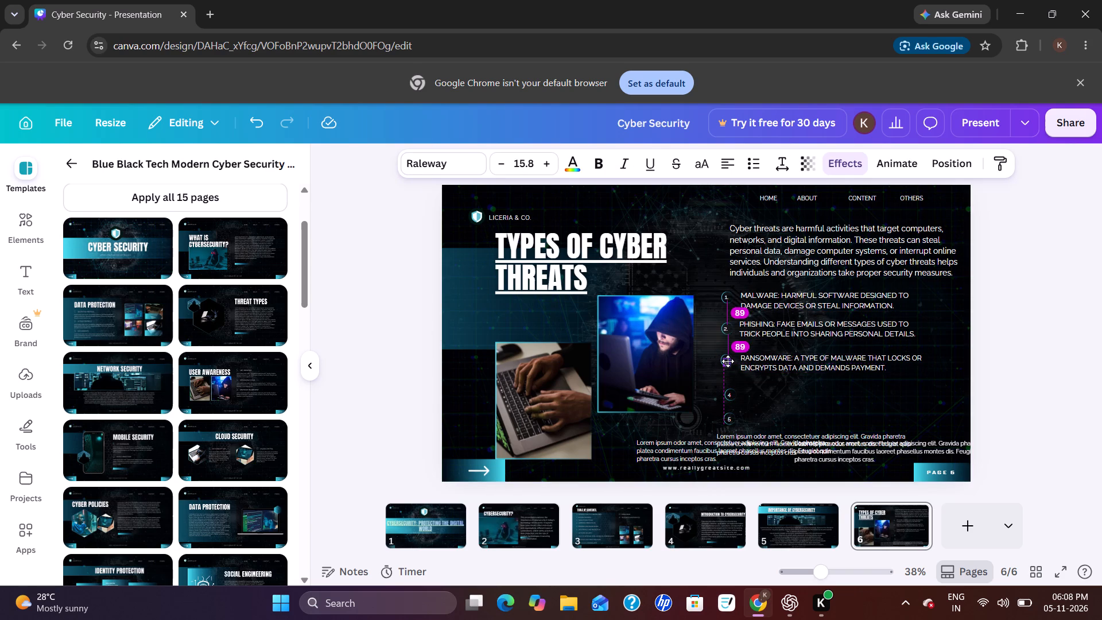
{"action": "left_click_drag", "start_coordinate": [728, 361], "coordinate": [725, 361]}
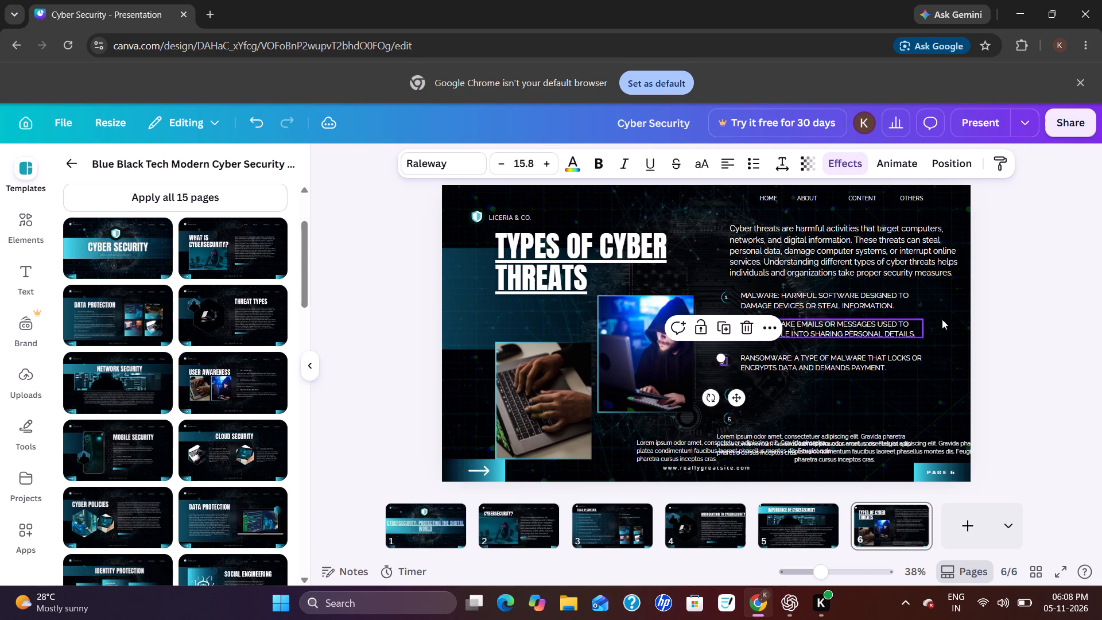
{"action": "left_click", "coordinate": [981, 315]}
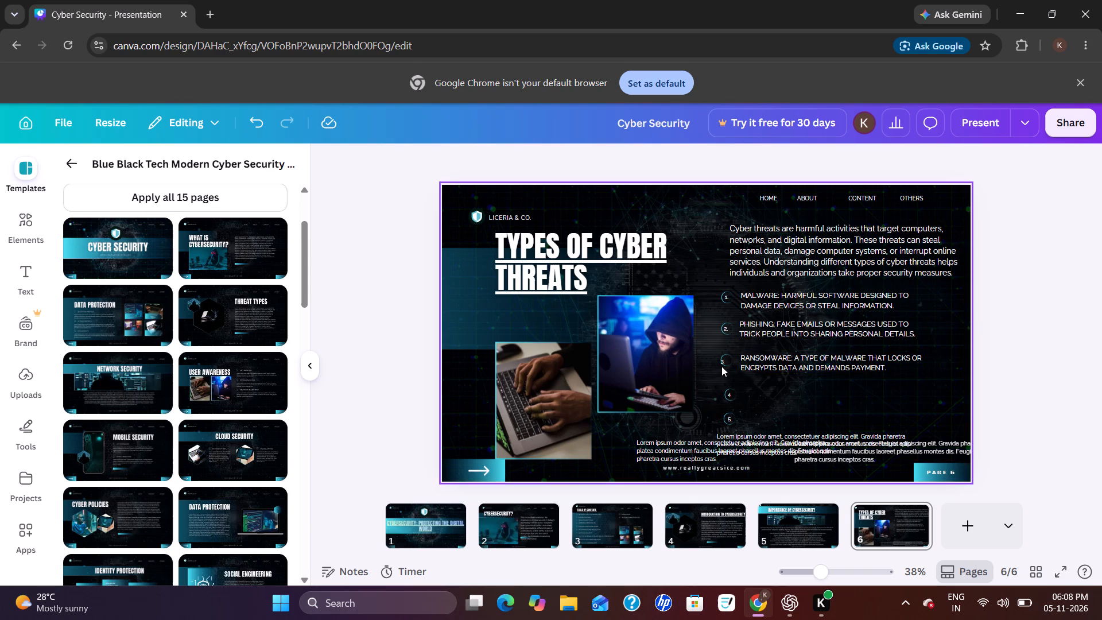
{"action": "left_click", "coordinate": [723, 362]}
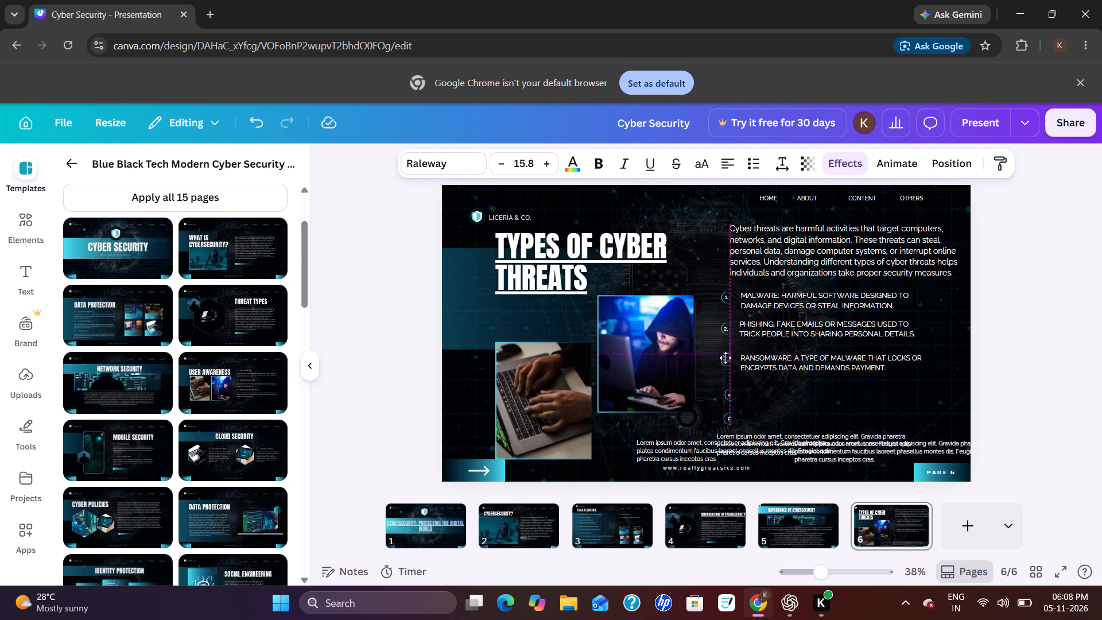
{"action": "left_click", "coordinate": [1044, 254]}
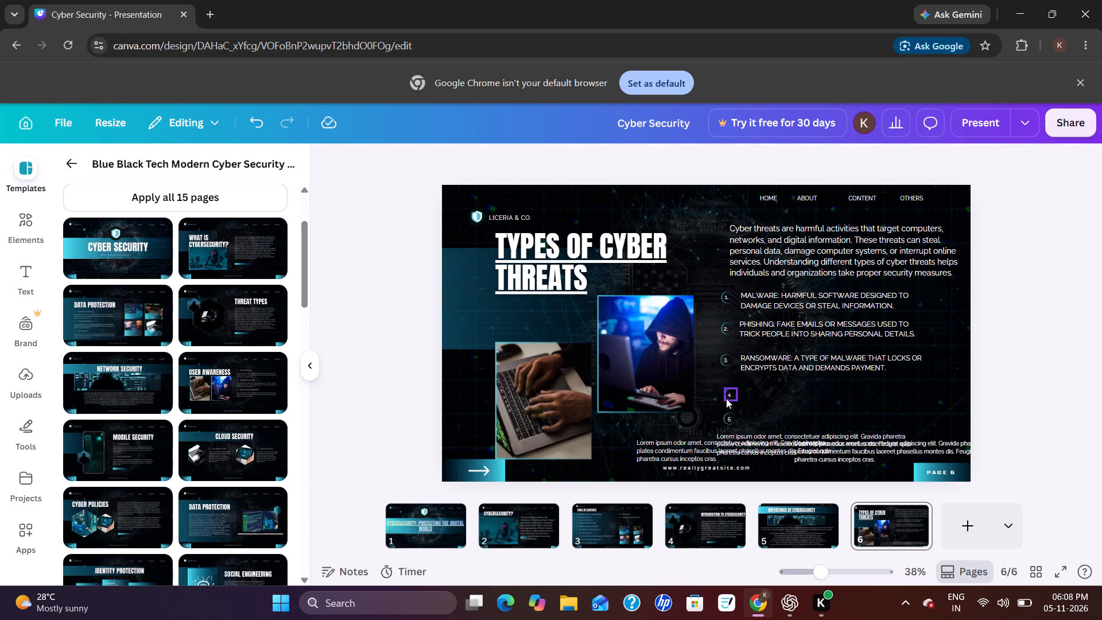
Move the fourth circle and its number 4 into line beneath the number 3 circle.
{"action": "left_click_drag", "start_coordinate": [726, 398], "coordinate": [720, 395]}
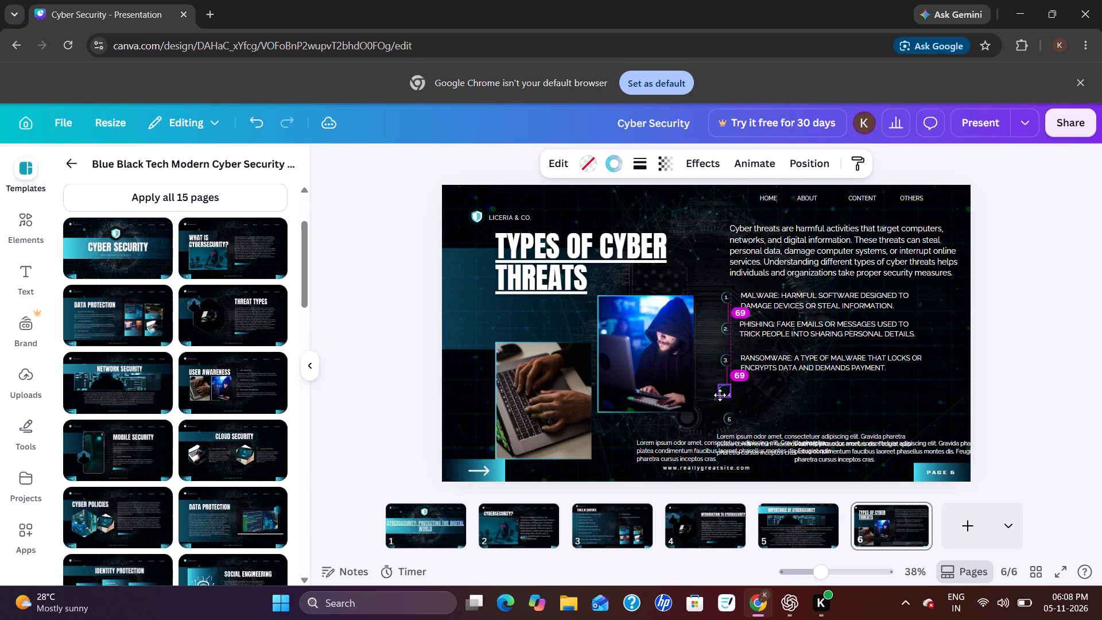
{"action": "left_click_drag", "start_coordinate": [720, 395], "coordinate": [721, 396]}
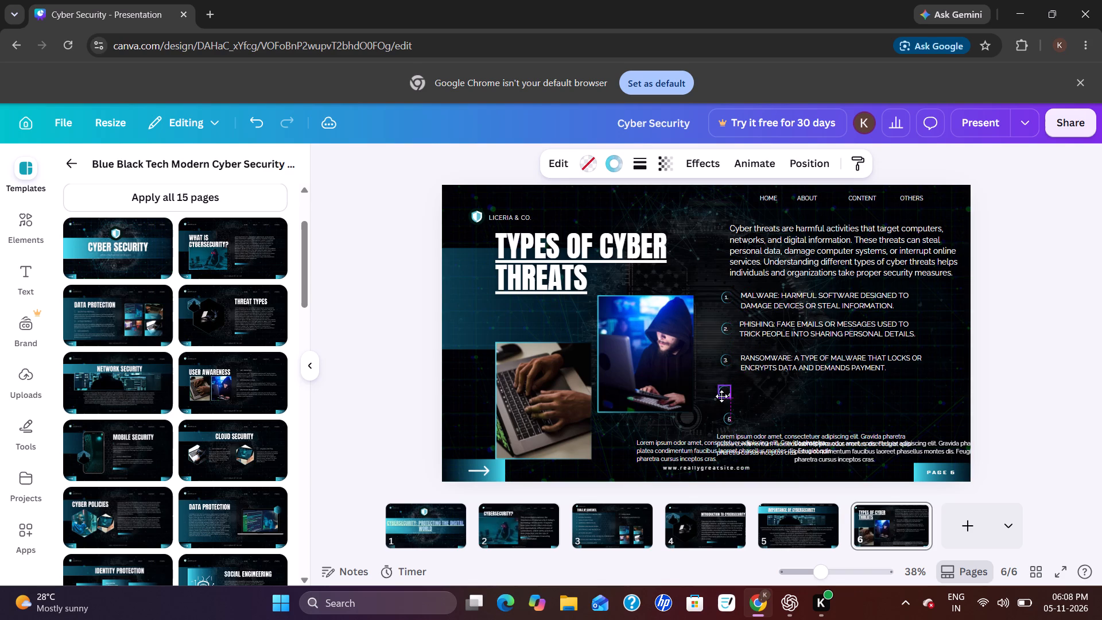
{"action": "left_click_drag", "start_coordinate": [721, 396], "coordinate": [721, 393]}
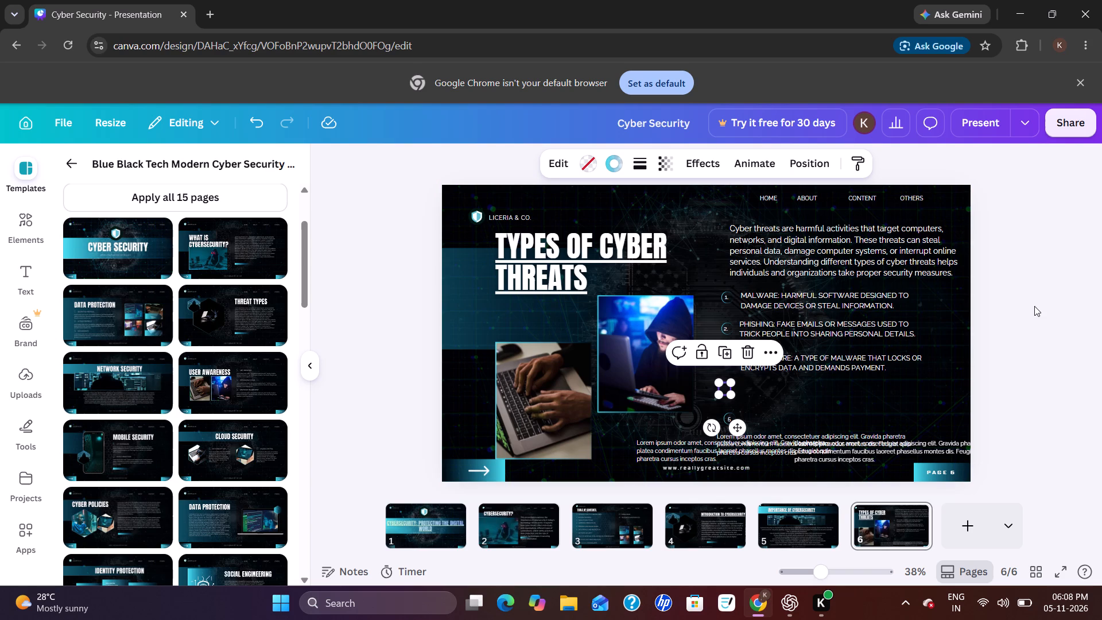
{"action": "left_click", "coordinate": [1034, 306]}
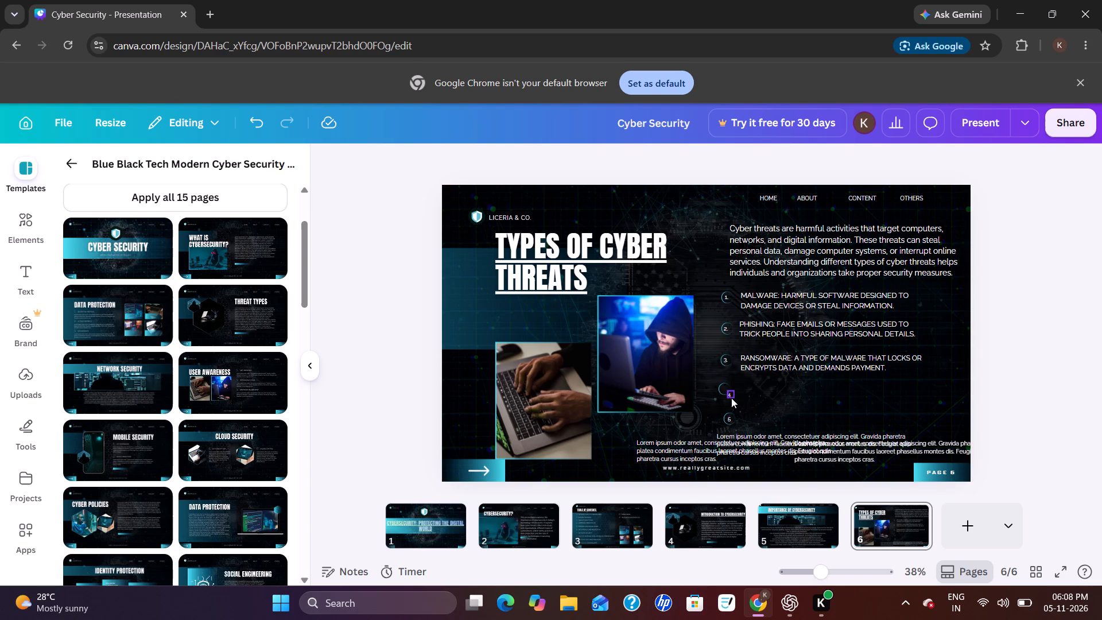
{"action": "left_click_drag", "start_coordinate": [731, 398], "coordinate": [724, 390]}
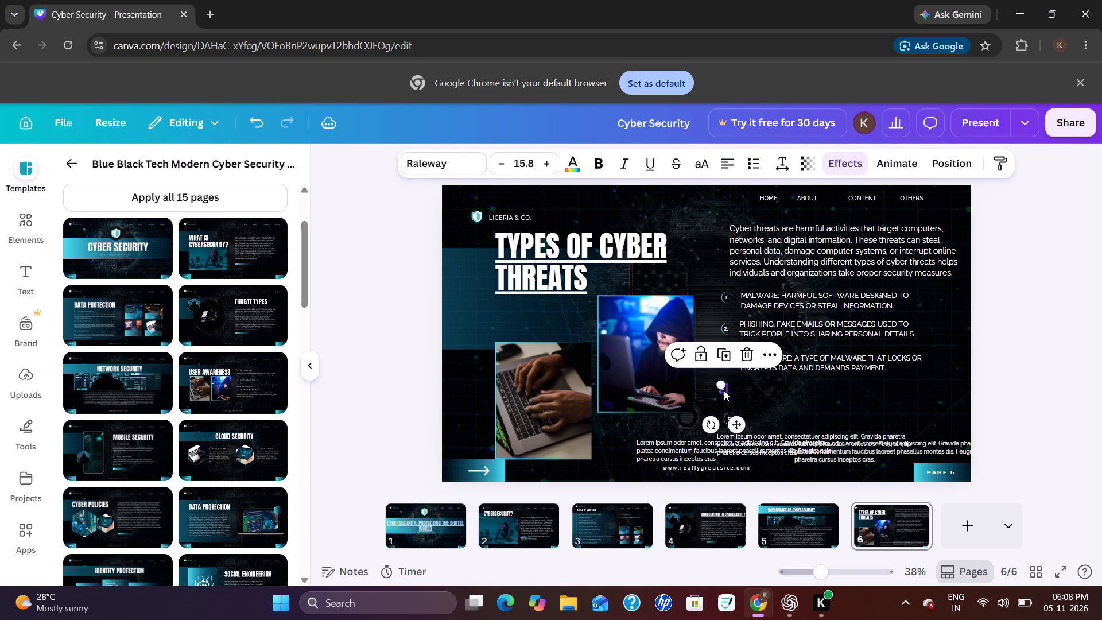
{"action": "left_click", "coordinate": [985, 315]}
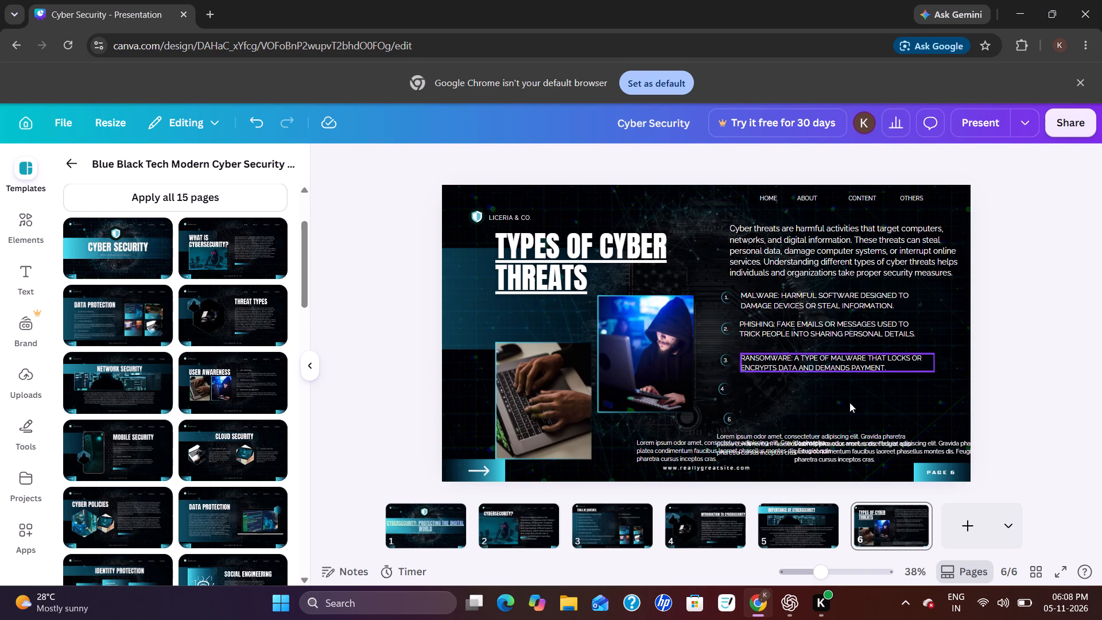
Place one of the overlapping lorem ipsum paragraphs beside number 4, left-aligned with the Ransomware text.
{"action": "left_click_drag", "start_coordinate": [821, 441], "coordinate": [800, 410]}
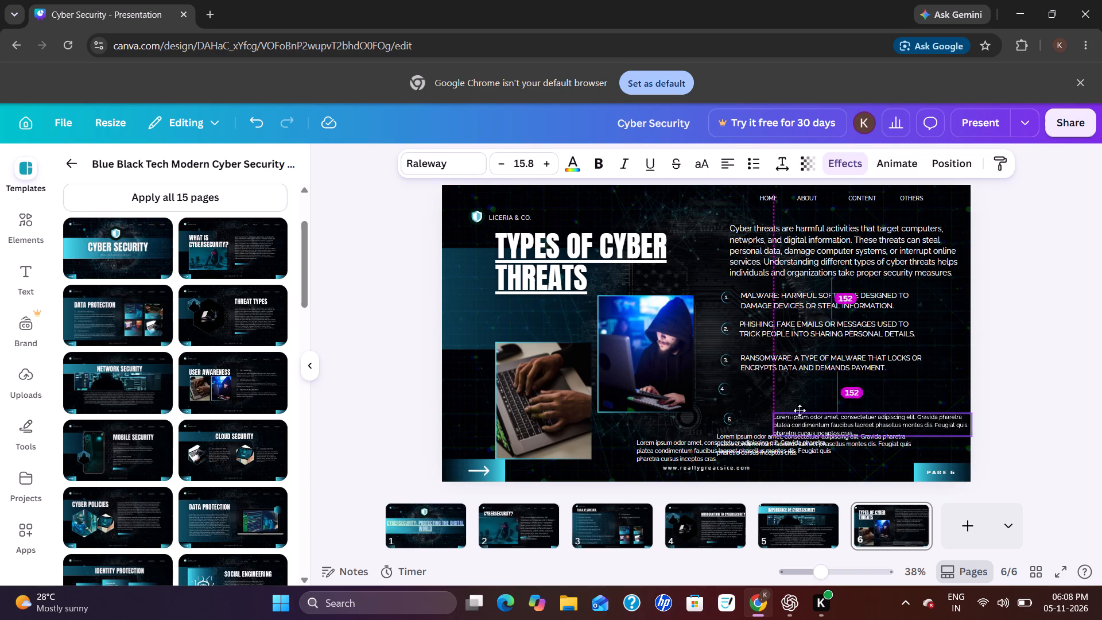
{"action": "left_click_drag", "start_coordinate": [800, 410], "coordinate": [764, 382]}
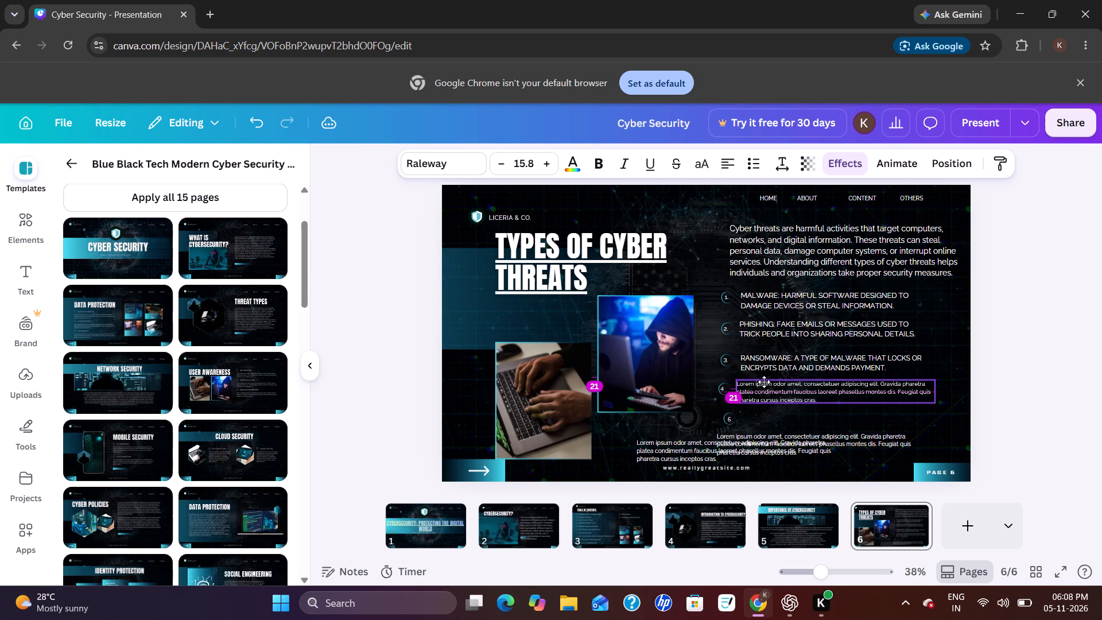
{"action": "left_click_drag", "start_coordinate": [764, 382], "coordinate": [766, 382]}
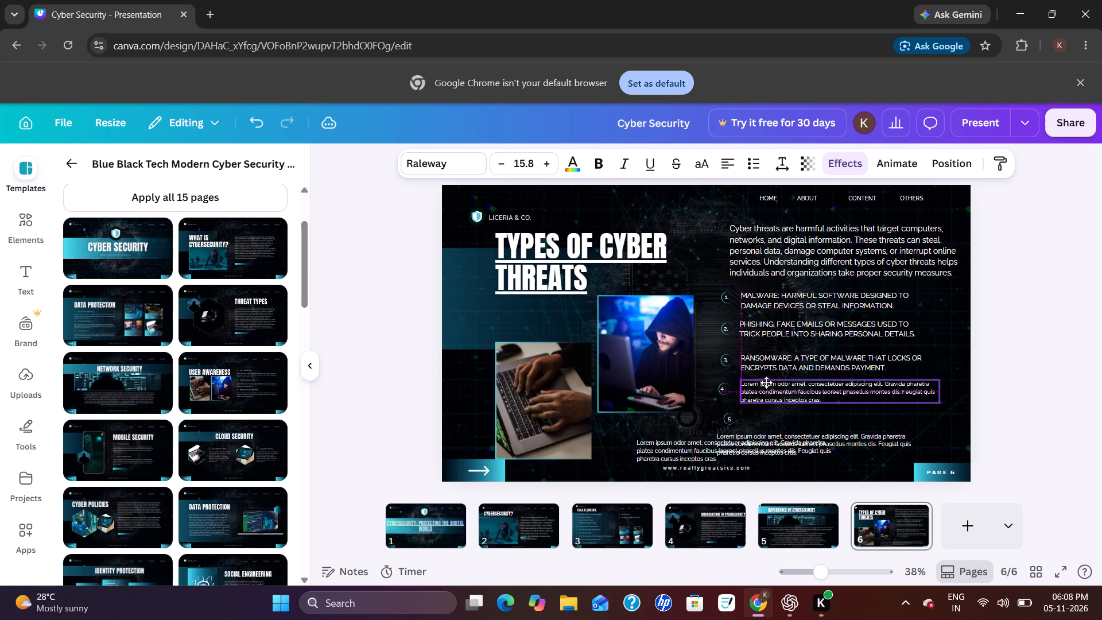
{"action": "left_click_drag", "start_coordinate": [766, 382], "coordinate": [767, 383]}
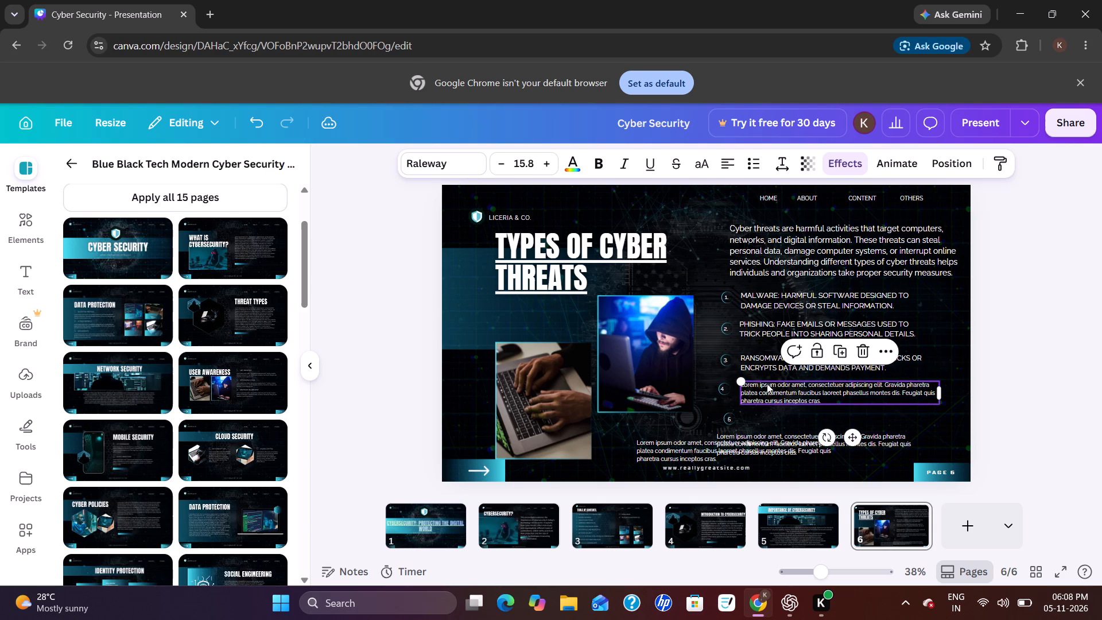
{"action": "left_click", "coordinate": [784, 388]}
{"action": "key", "text": "BackSpace"}
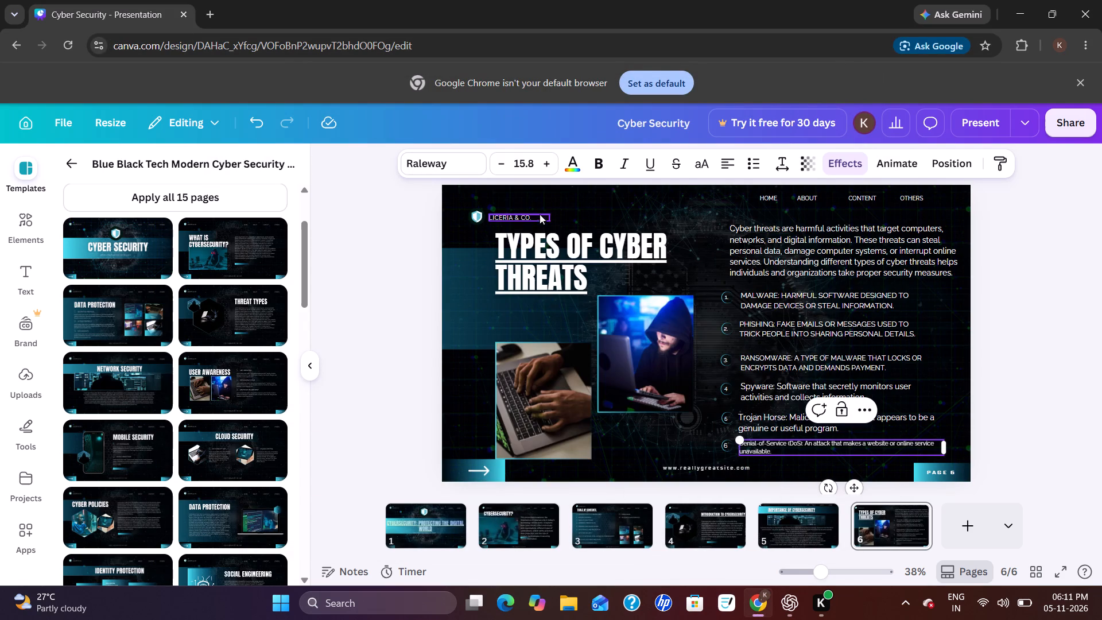
Increase the font size of the Denial-of-Service text to match the Trojan Horse entry above it.
{"action": "triple_click", "coordinate": [546, 169]}
{"action": "double_click", "coordinate": [546, 169]}
{"action": "left_click", "coordinate": [546, 169]}
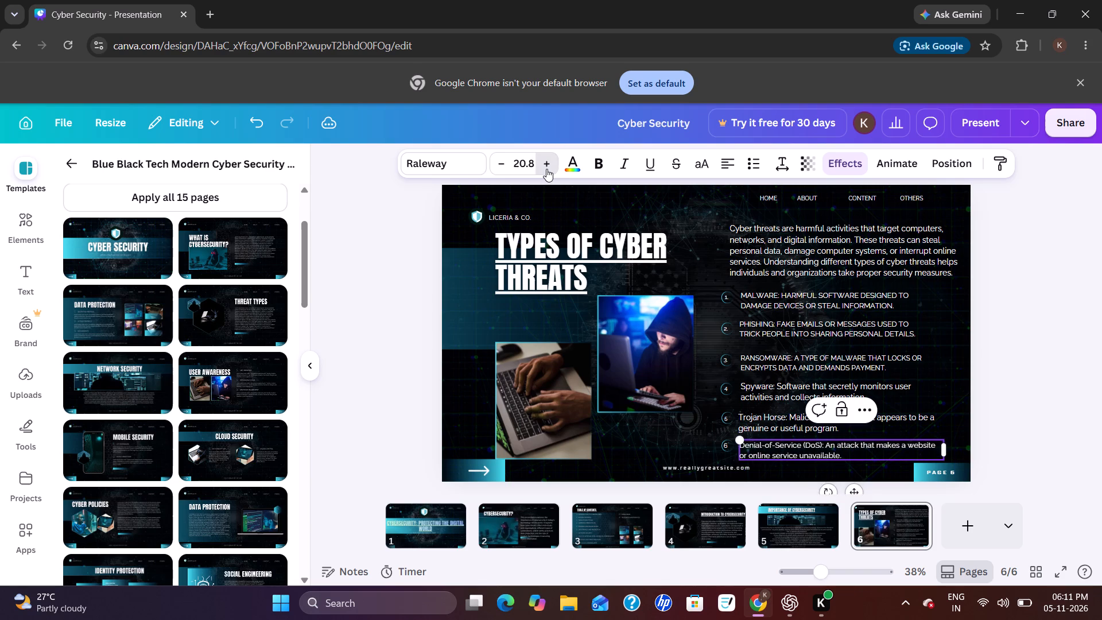
{"action": "left_click", "coordinate": [1061, 331]}
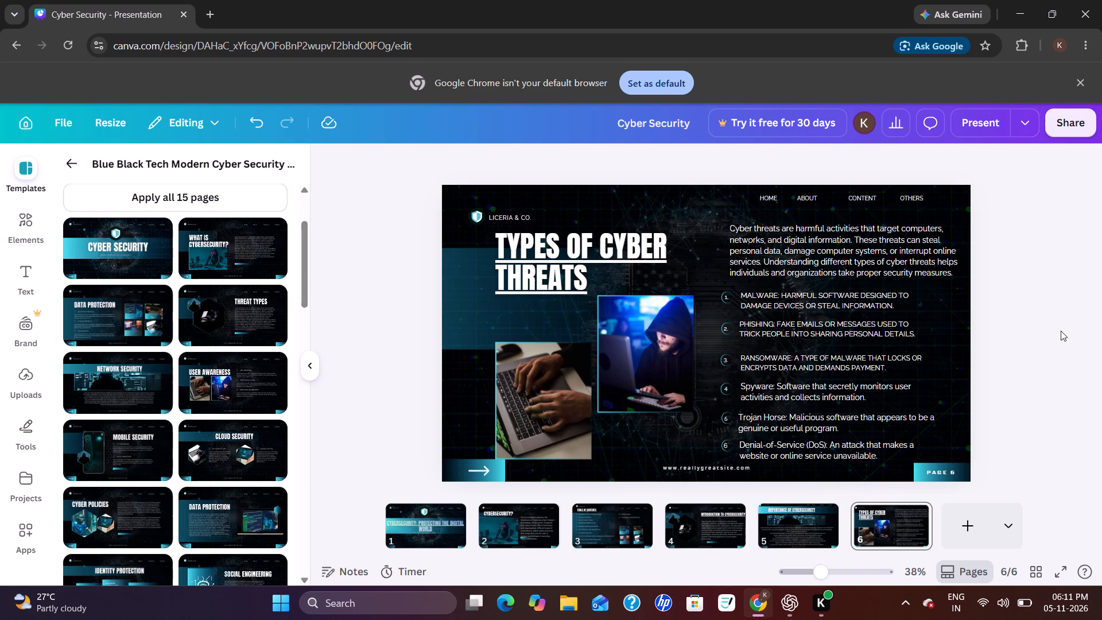
{"action": "left_click", "coordinate": [701, 470]}
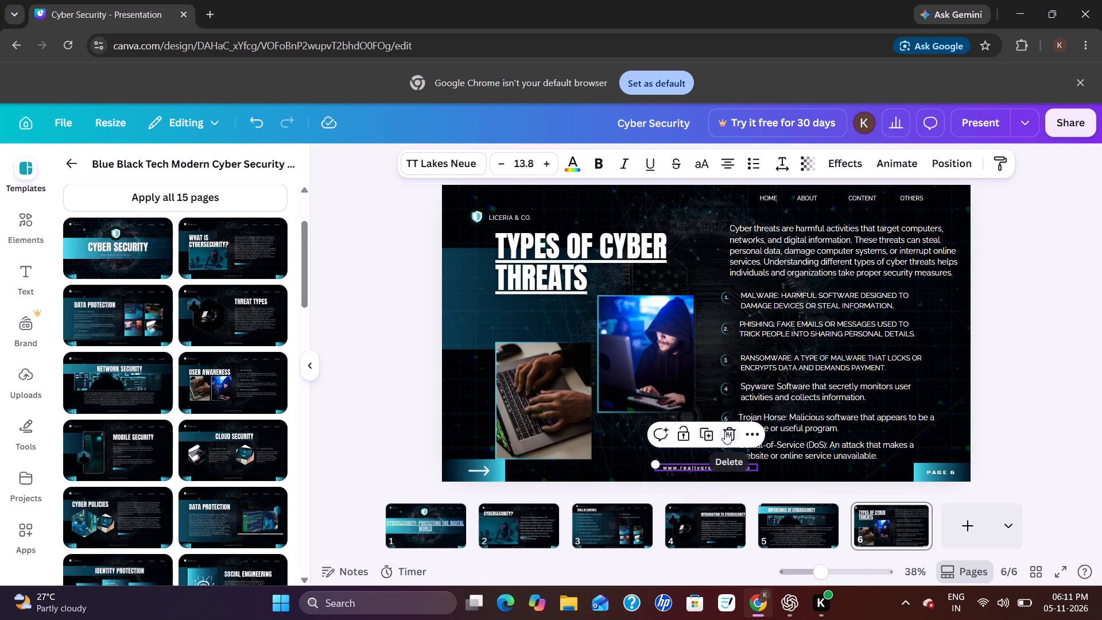
{"action": "left_click", "coordinate": [725, 431]}
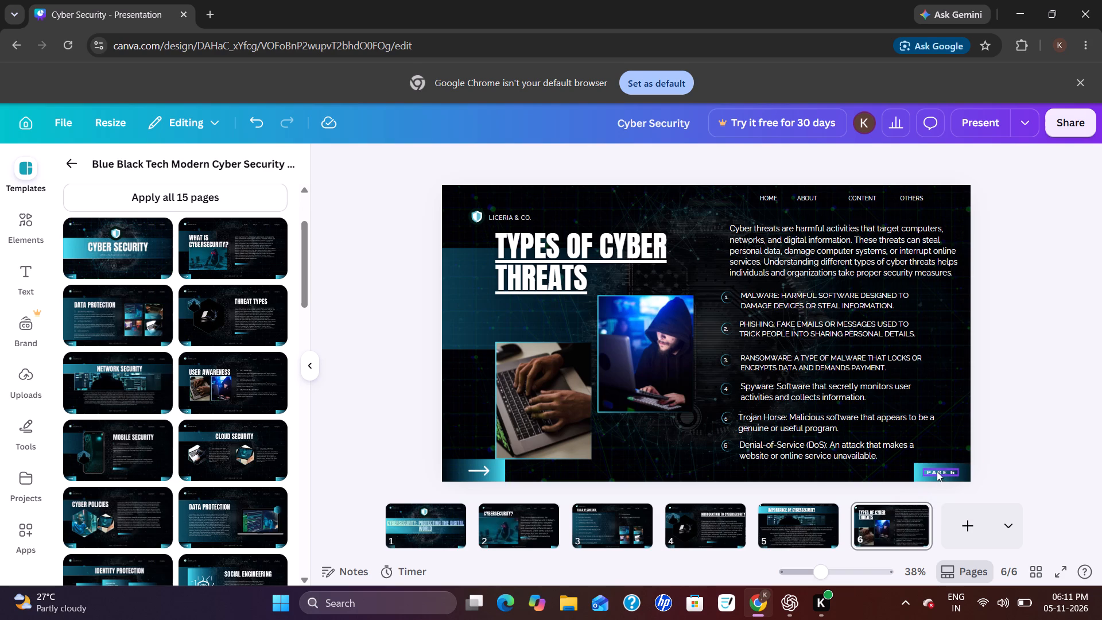
Shift the PAGE 6 label and its gradient background further into the slide's bottom-right corner, with the text centred on the background.
{"action": "left_click_drag", "start_coordinate": [931, 466], "coordinate": [939, 475]}
{"action": "left_click", "coordinate": [1033, 442]}
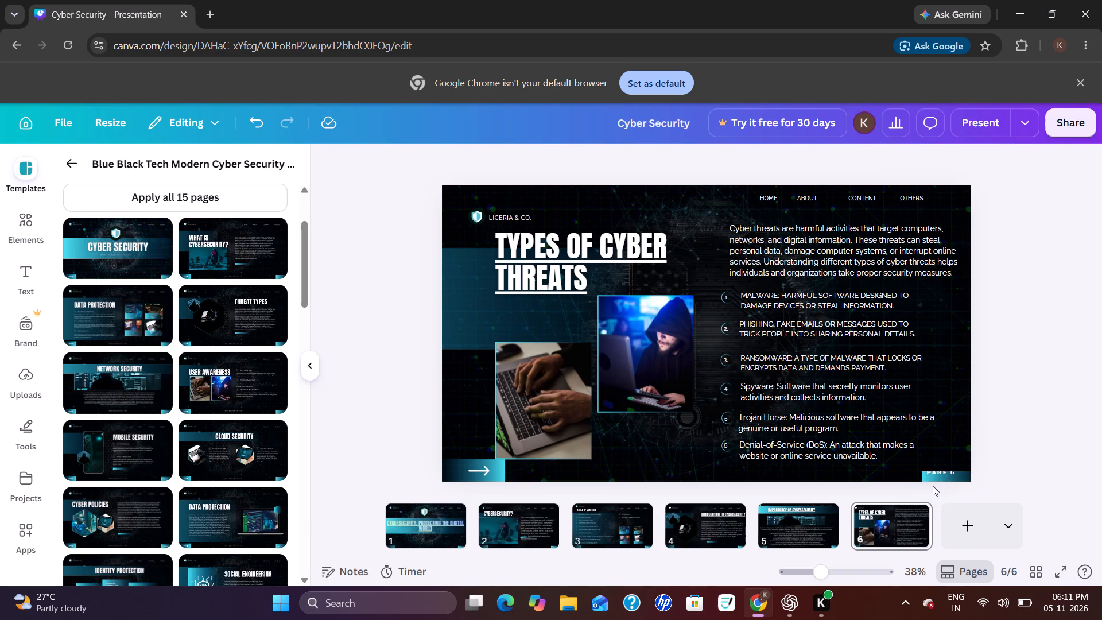
{"action": "left_click_drag", "start_coordinate": [938, 471], "coordinate": [945, 475]}
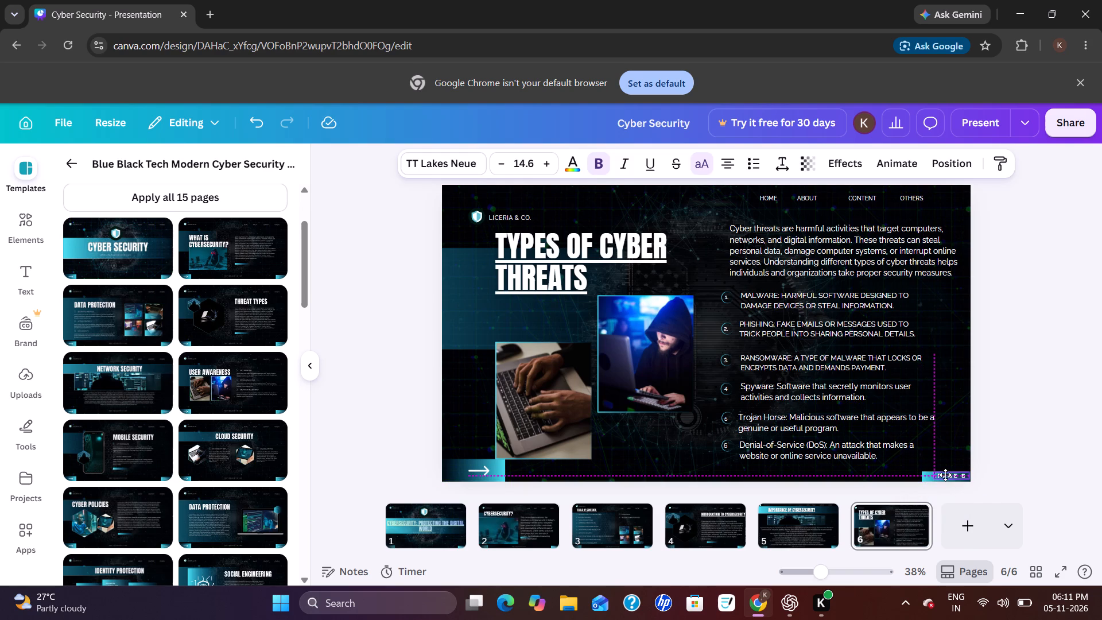
{"action": "left_click_drag", "start_coordinate": [945, 475], "coordinate": [945, 476]}
{"action": "left_click", "coordinate": [945, 476]}
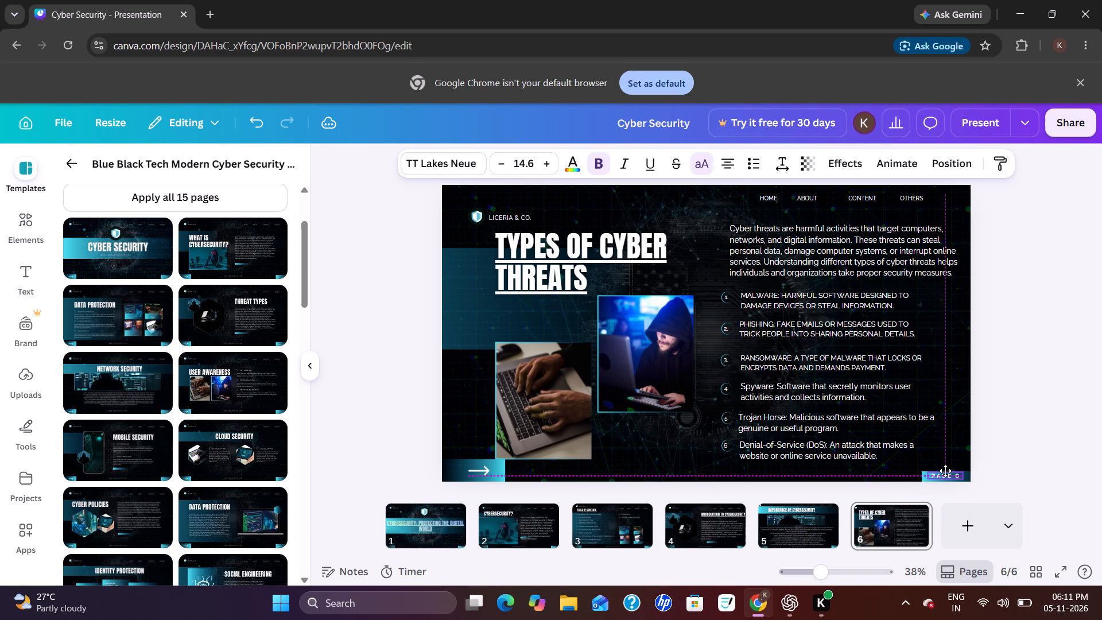
{"action": "left_click", "coordinate": [1042, 448]}
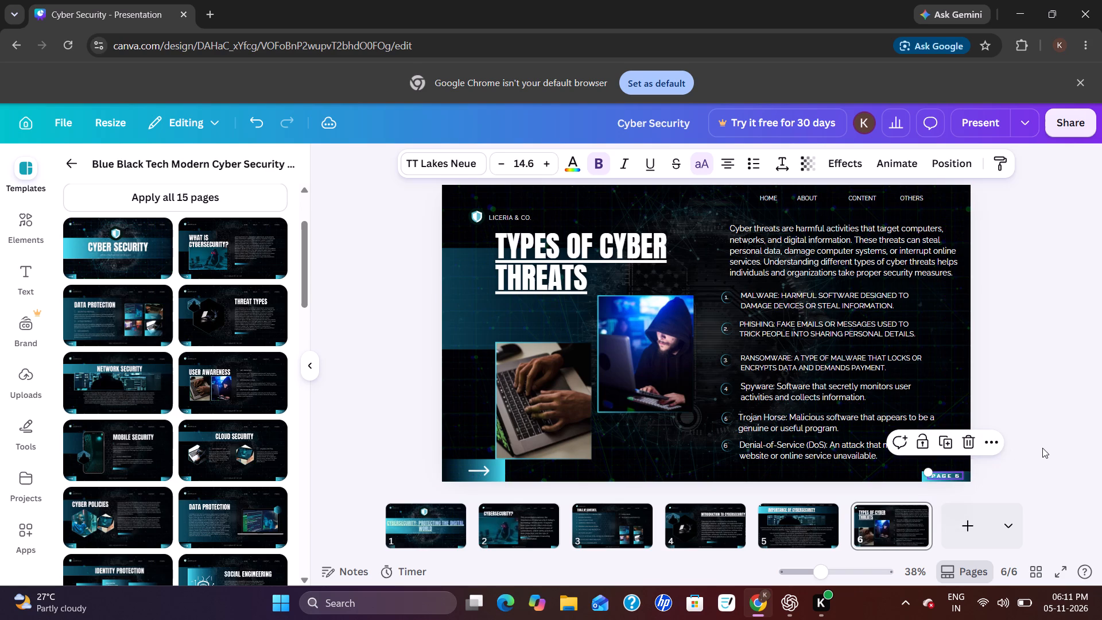
Duplicate the circle around number 6 and place the copy directly beneath it at the slide's bottom edge.
{"action": "left_click", "coordinate": [731, 447]}
{"action": "left_click", "coordinate": [775, 409]}
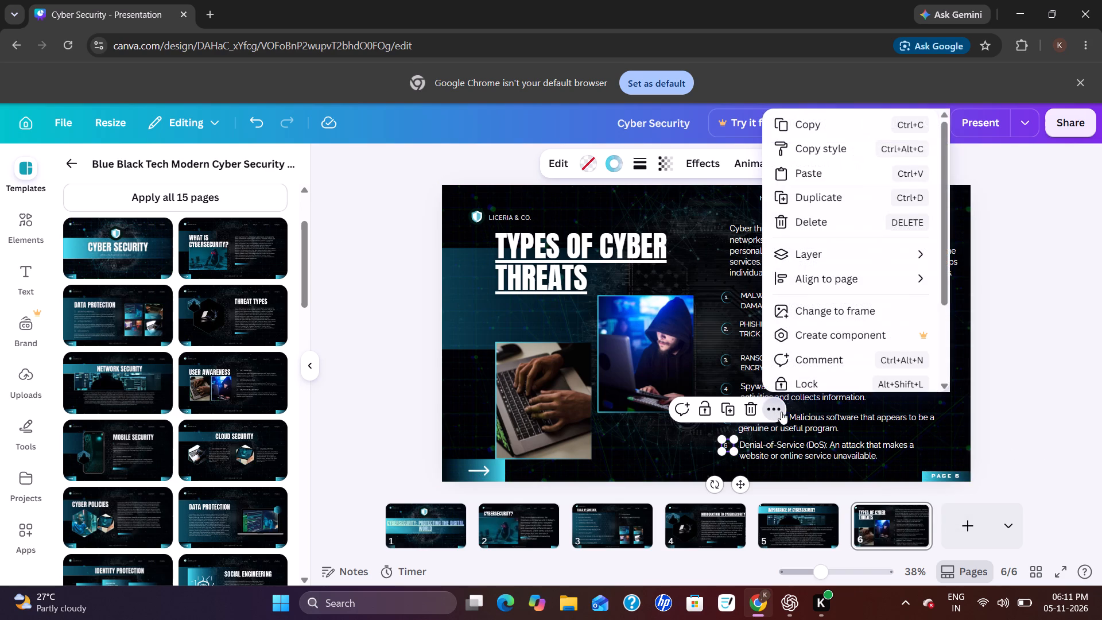
{"action": "left_click", "coordinate": [852, 191]}
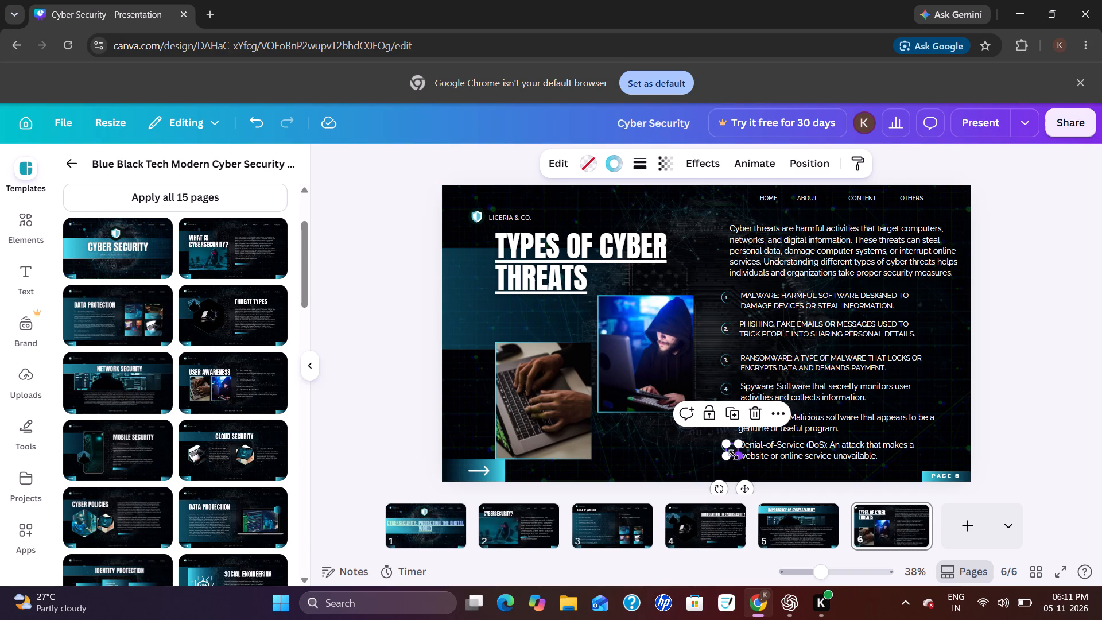
{"action": "left_click", "coordinate": [998, 304]}
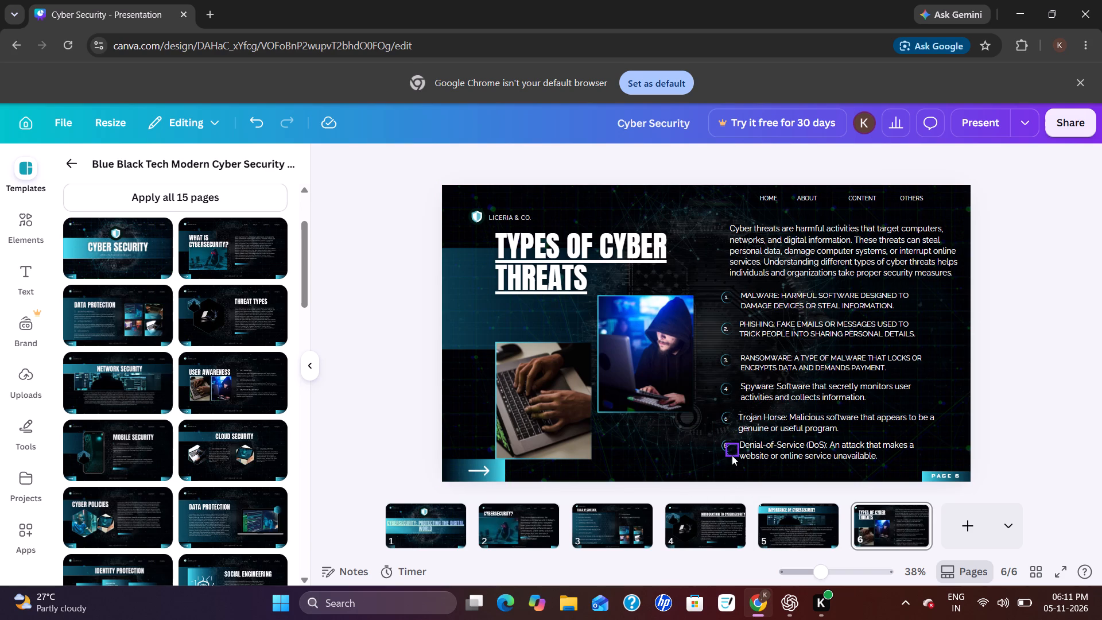
{"action": "left_click_drag", "start_coordinate": [731, 451], "coordinate": [727, 473]}
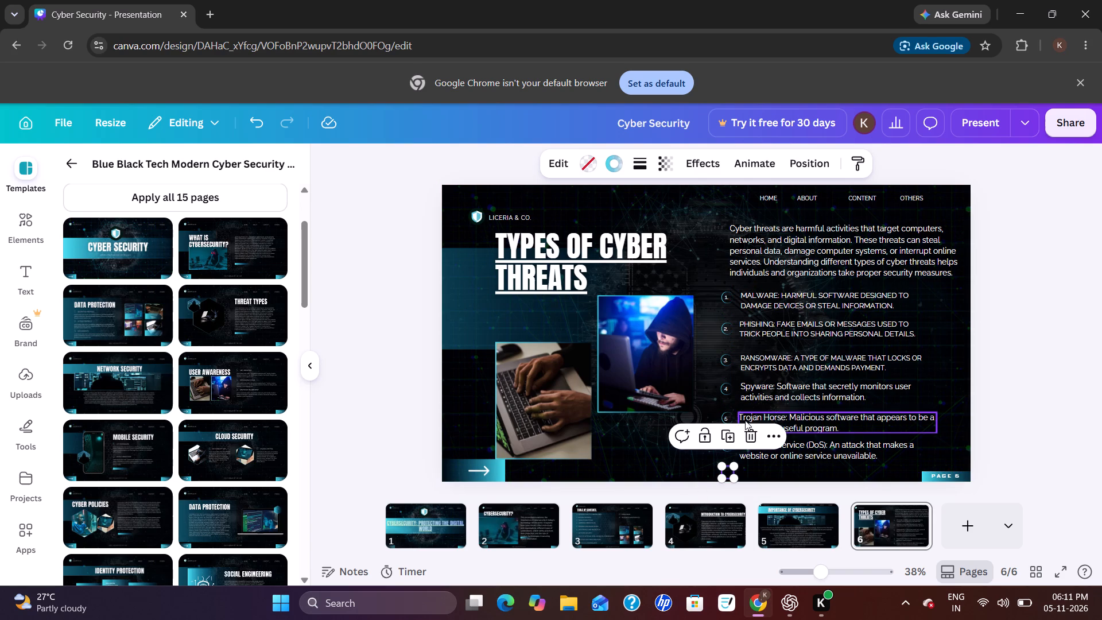
{"action": "left_click", "coordinate": [1050, 265]}
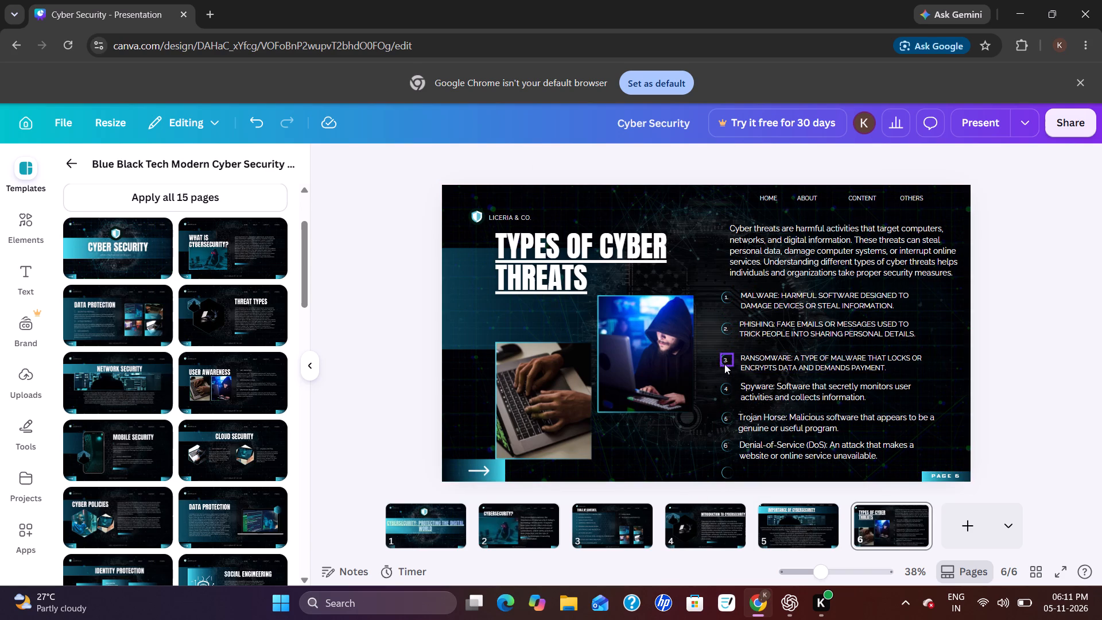
Duplicate the number 3 text and place the copy inside the empty circle beneath number 6.
{"action": "left_click", "coordinate": [725, 362]}
{"action": "left_click", "coordinate": [777, 326]}
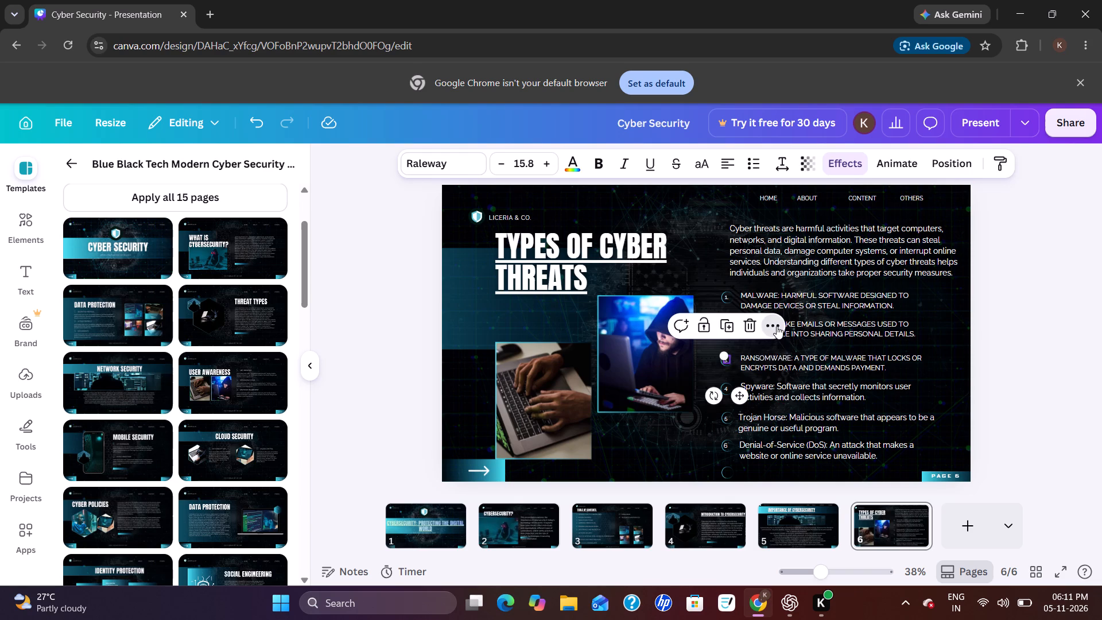
{"action": "left_click", "coordinate": [822, 427]}
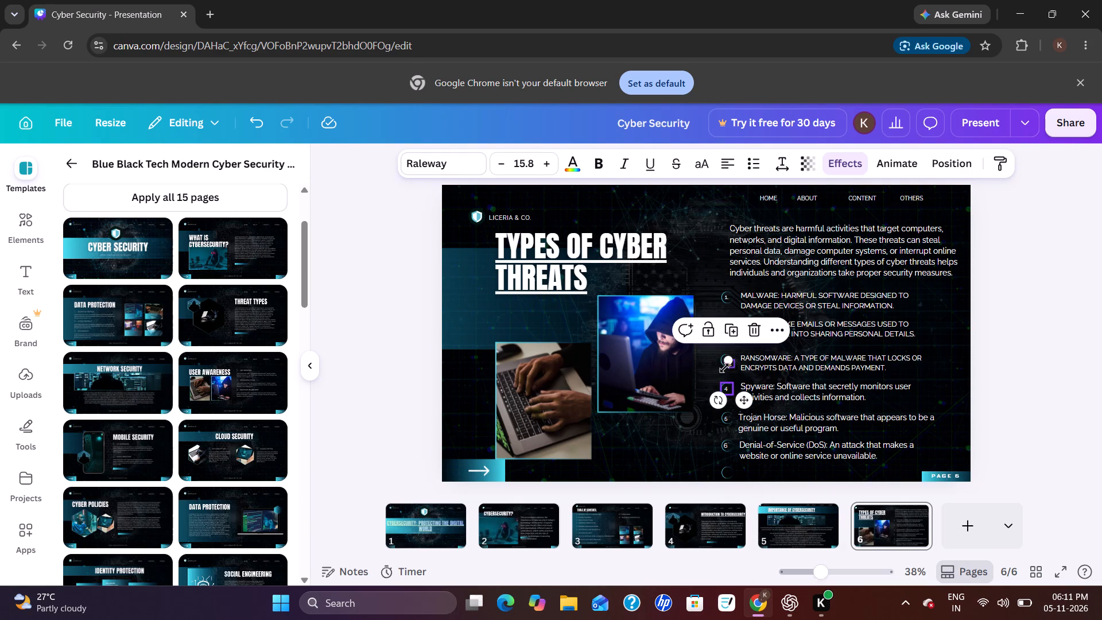
{"action": "left_click", "coordinate": [1072, 216]}
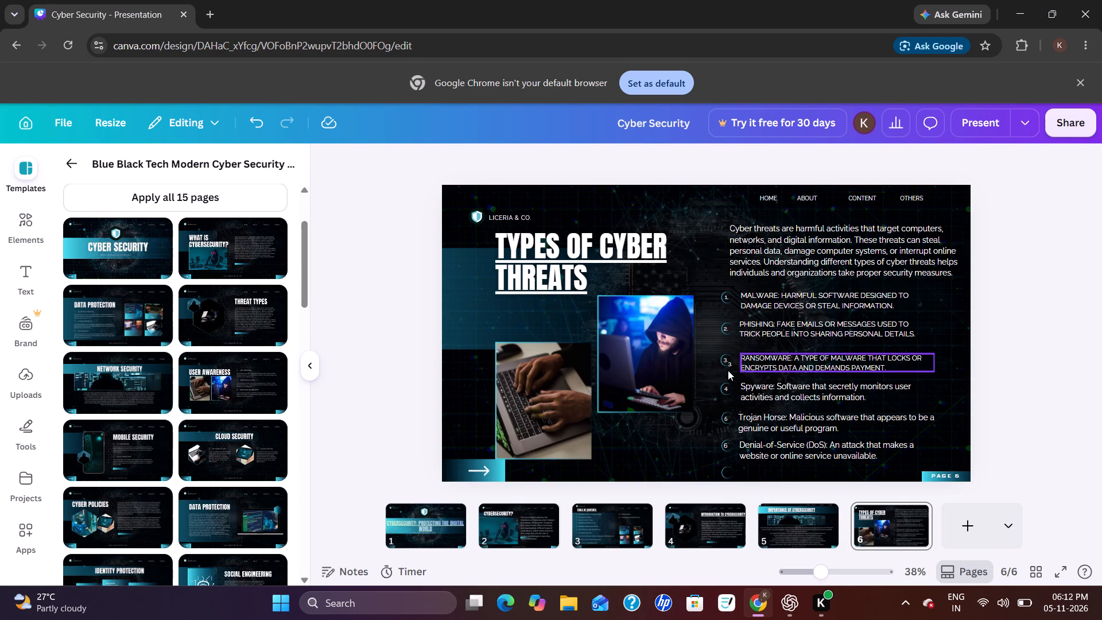
{"action": "left_click_drag", "start_coordinate": [731, 367], "coordinate": [733, 474]}
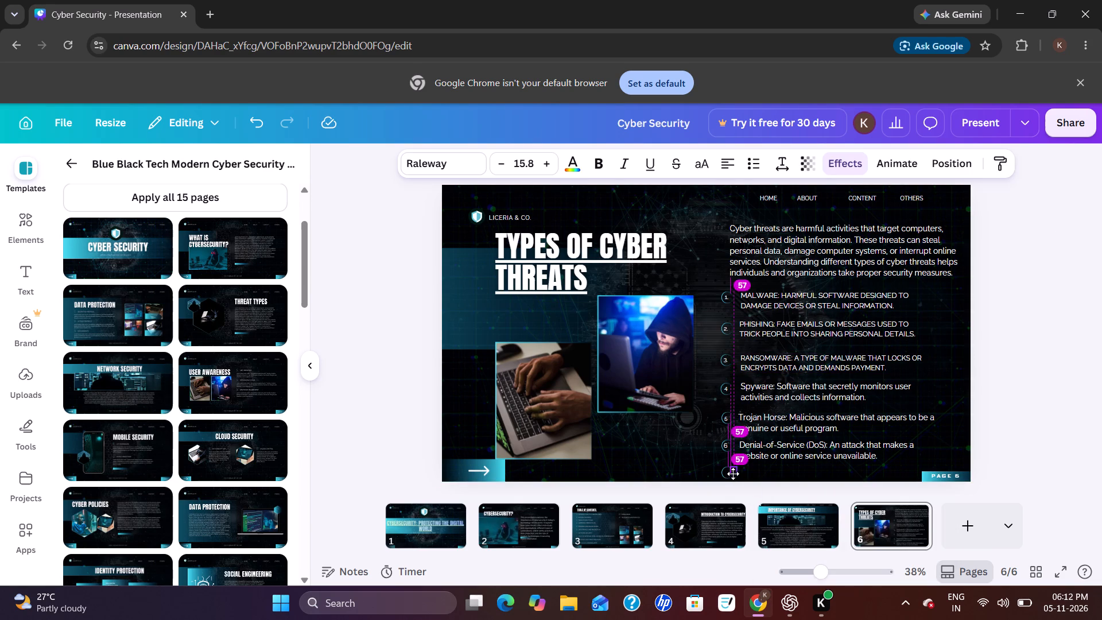
{"action": "left_click_drag", "start_coordinate": [733, 474], "coordinate": [727, 476]}
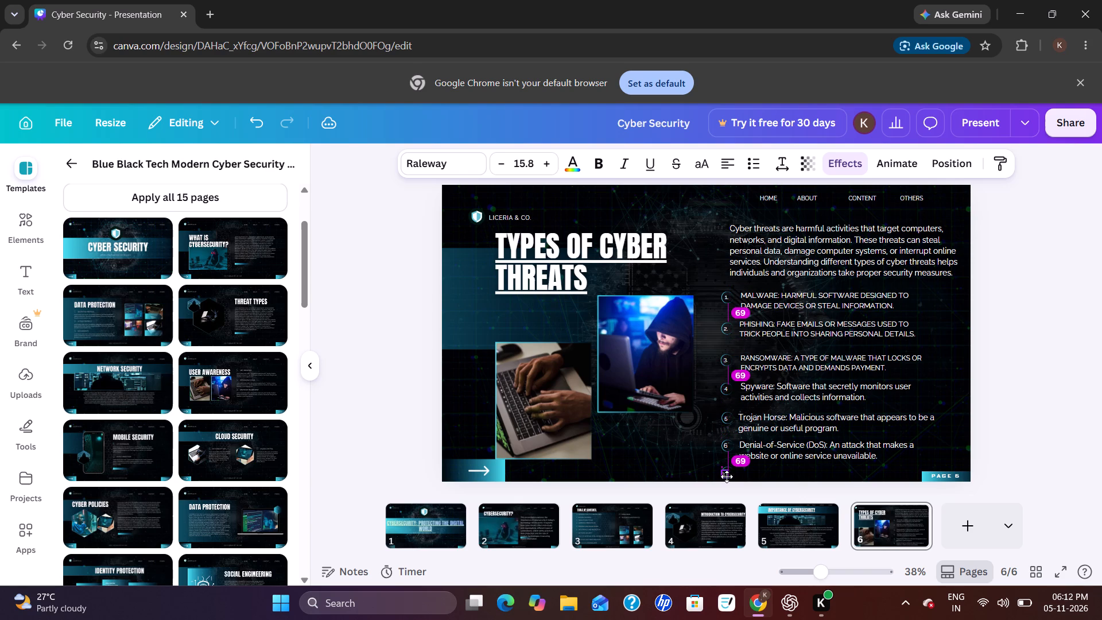
{"action": "left_click_drag", "start_coordinate": [727, 476], "coordinate": [726, 476]}
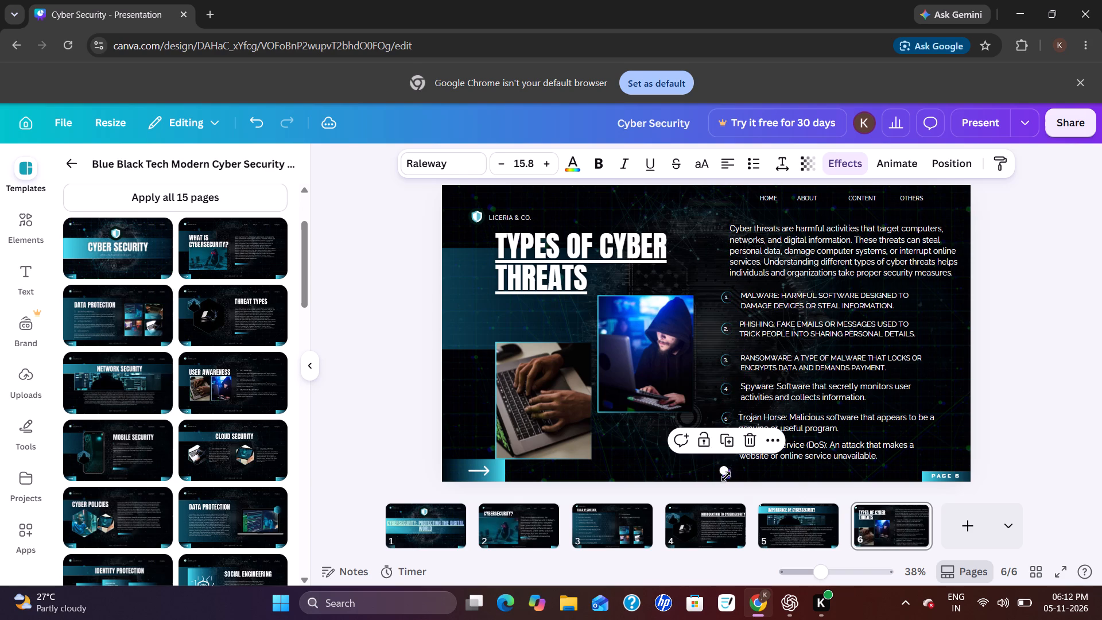
{"action": "left_click", "coordinate": [984, 280]}
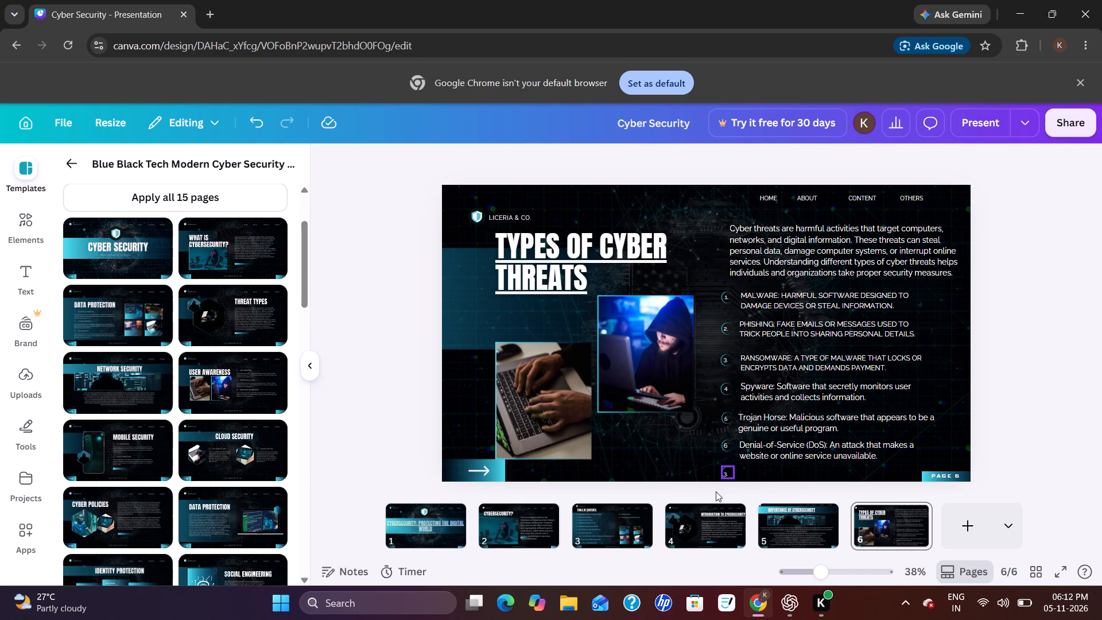
{"action": "left_click", "coordinate": [723, 476]}
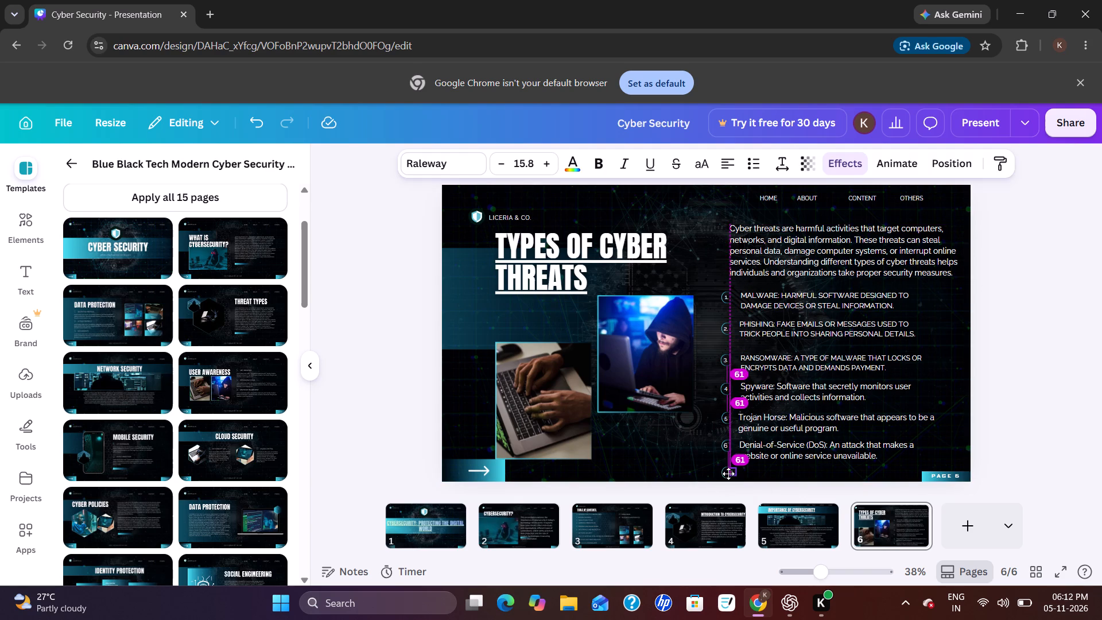
{"action": "left_click", "coordinate": [997, 338]}
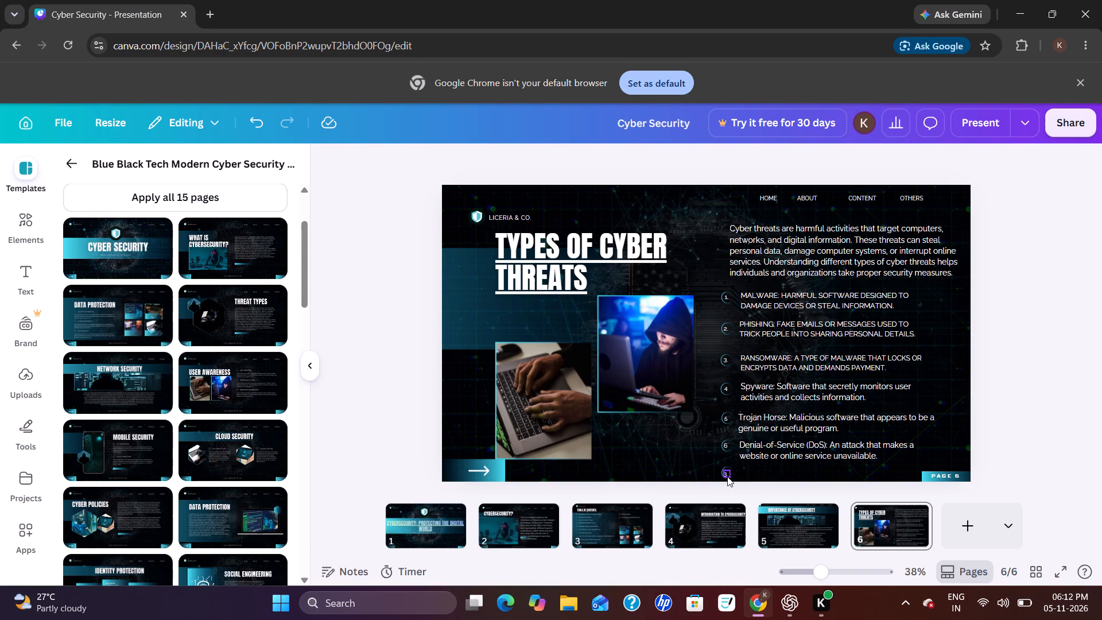
{"action": "left_click", "coordinate": [727, 476]}
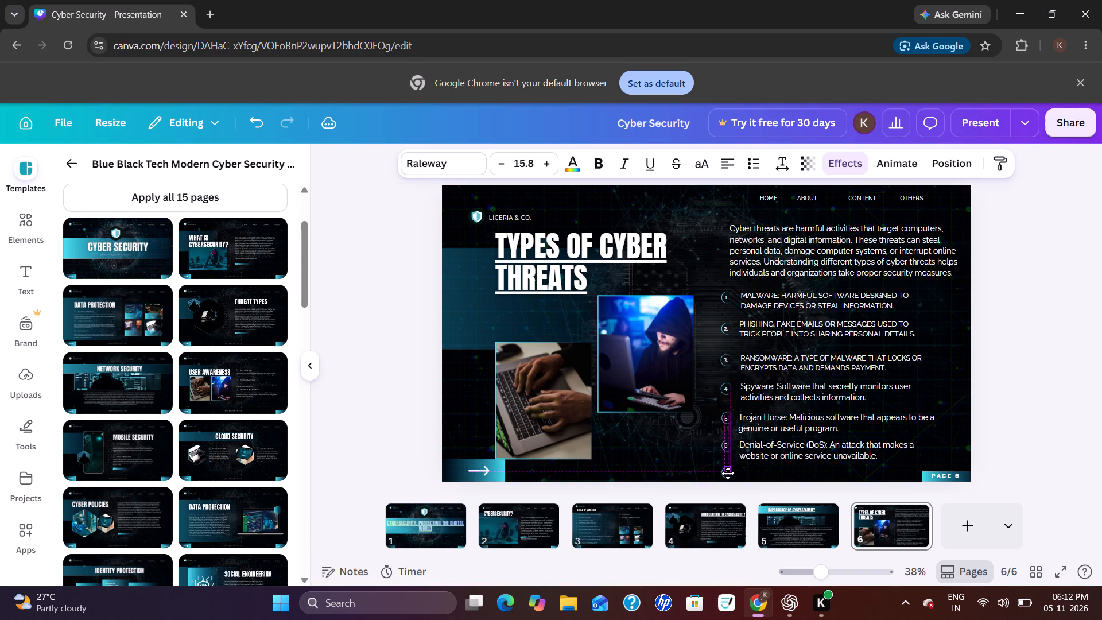
{"action": "left_click", "coordinate": [1051, 301]}
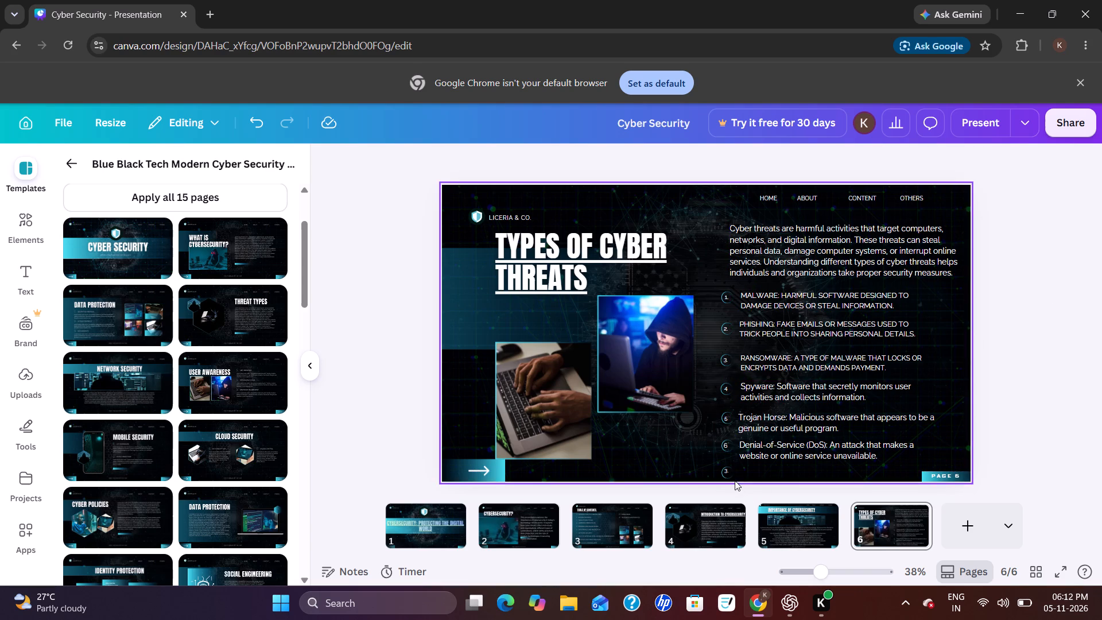
Change the duplicated number in the lowest circle to 7.
{"action": "left_click", "coordinate": [727, 470]}
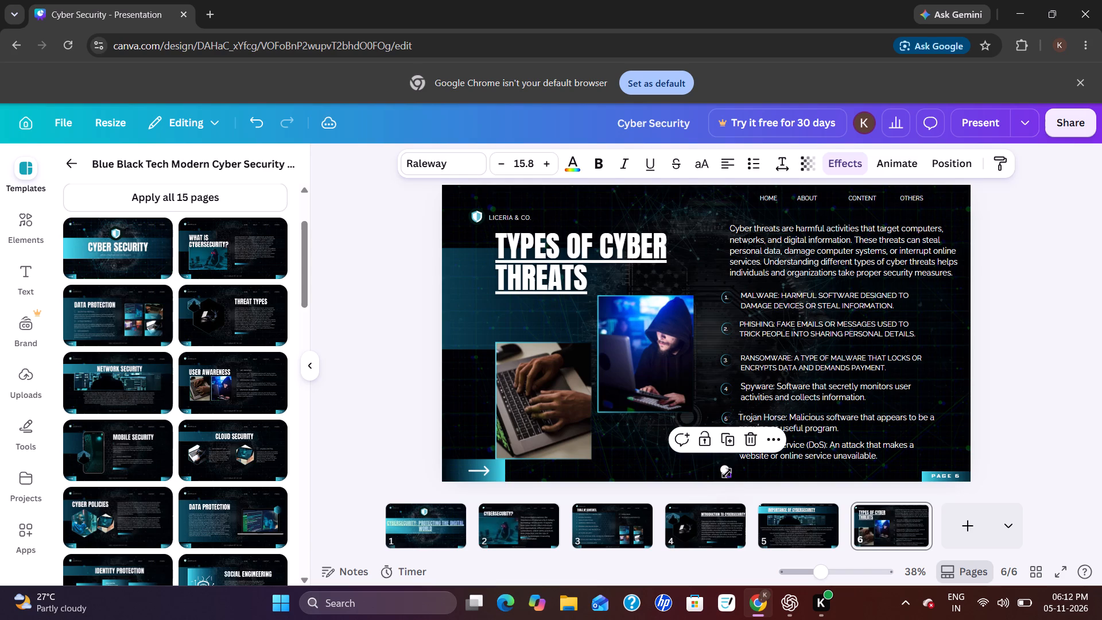
{"action": "left_click", "coordinate": [935, 417]}
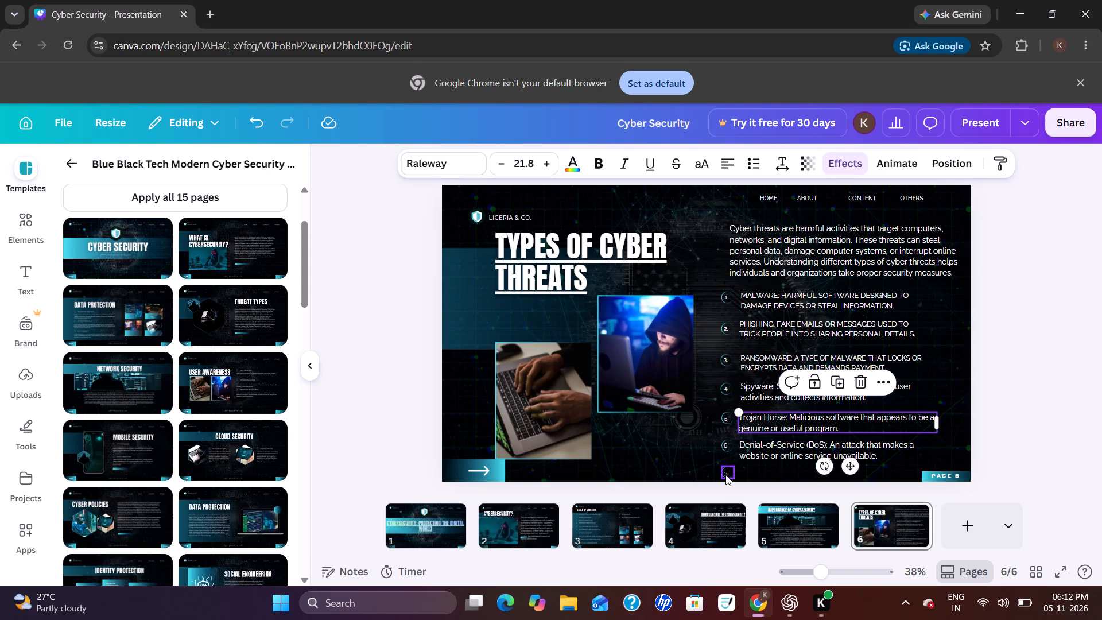
{"action": "double_click", "coordinate": [725, 475]}
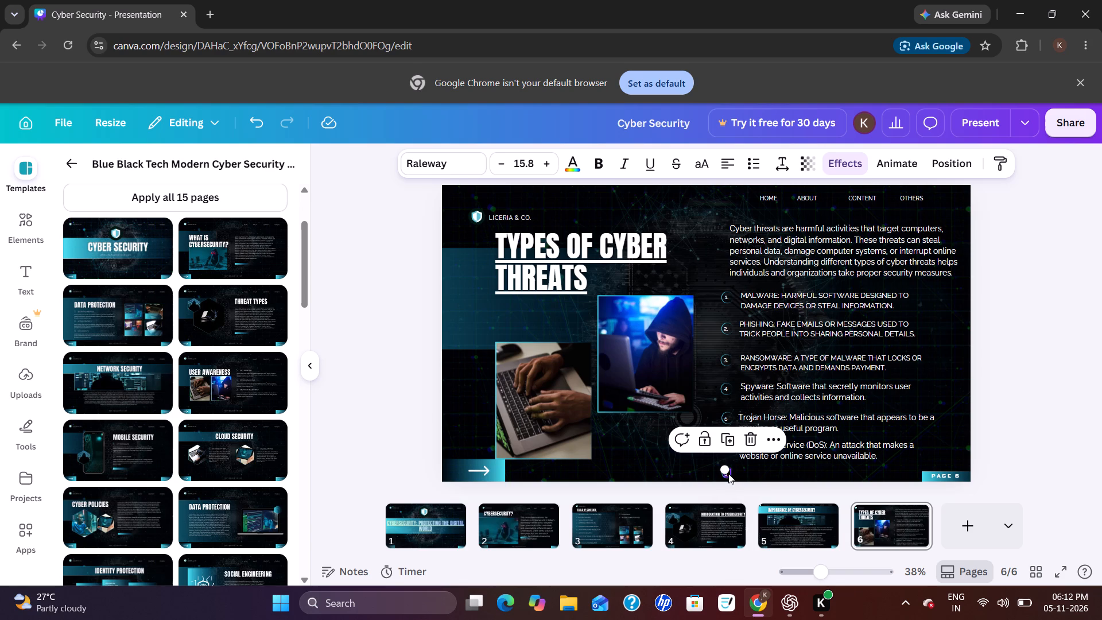
{"action": "left_click", "coordinate": [728, 474]}
{"action": "key", "text": "BackSpace"}
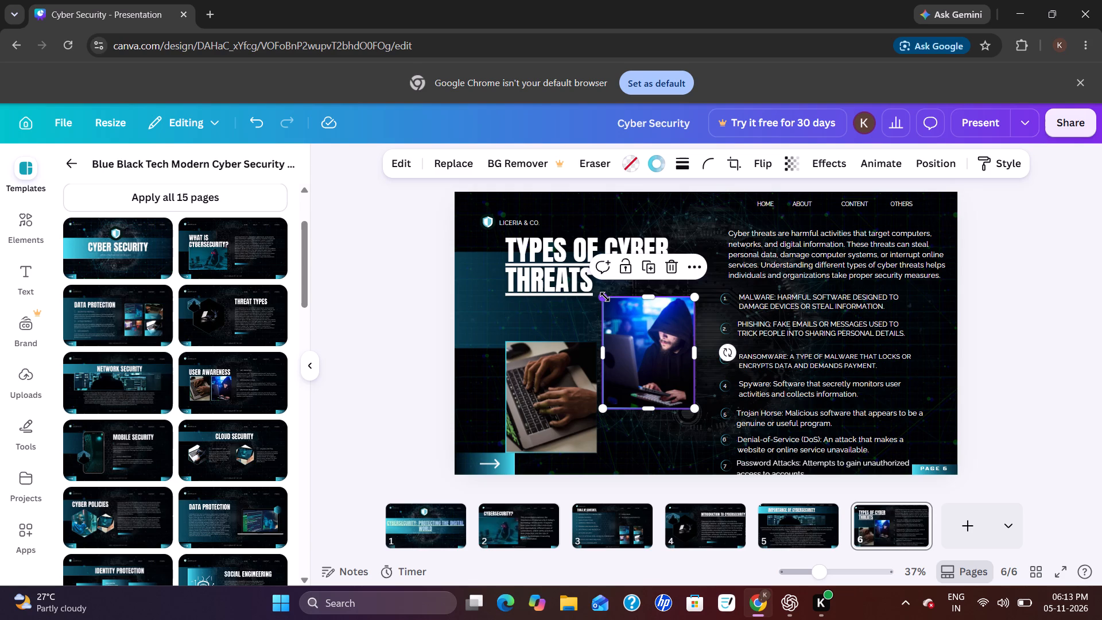
Shrink the photo of hands on a laptop slightly from its upper-right corner, keeping its lower-left corner in place.
{"action": "left_click", "coordinate": [551, 378]}
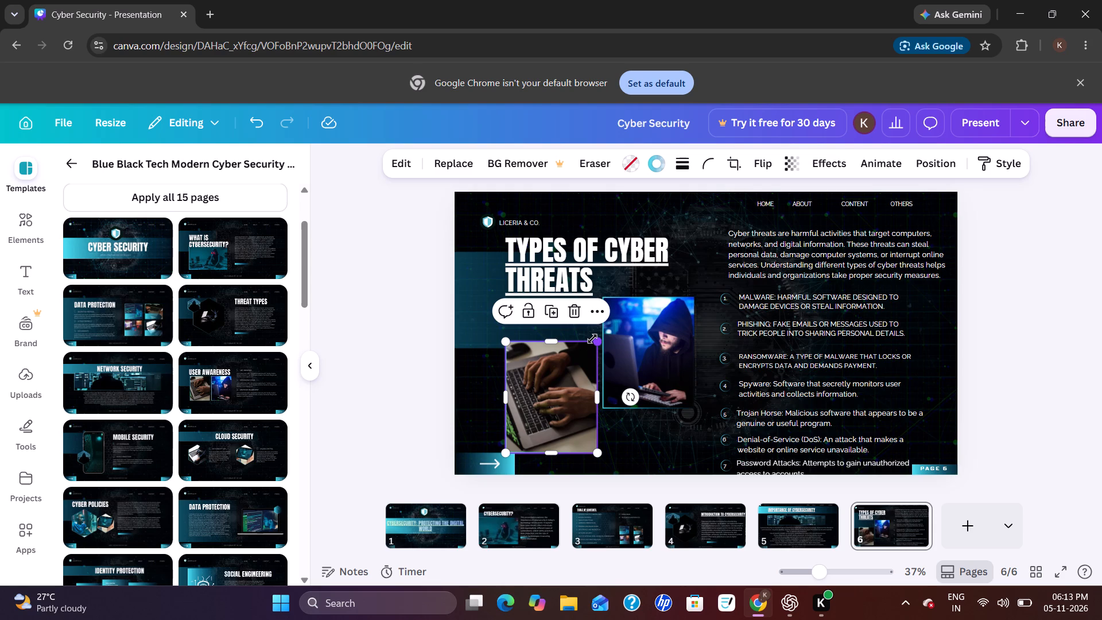
{"action": "left_click_drag", "start_coordinate": [597, 346], "coordinate": [589, 356]}
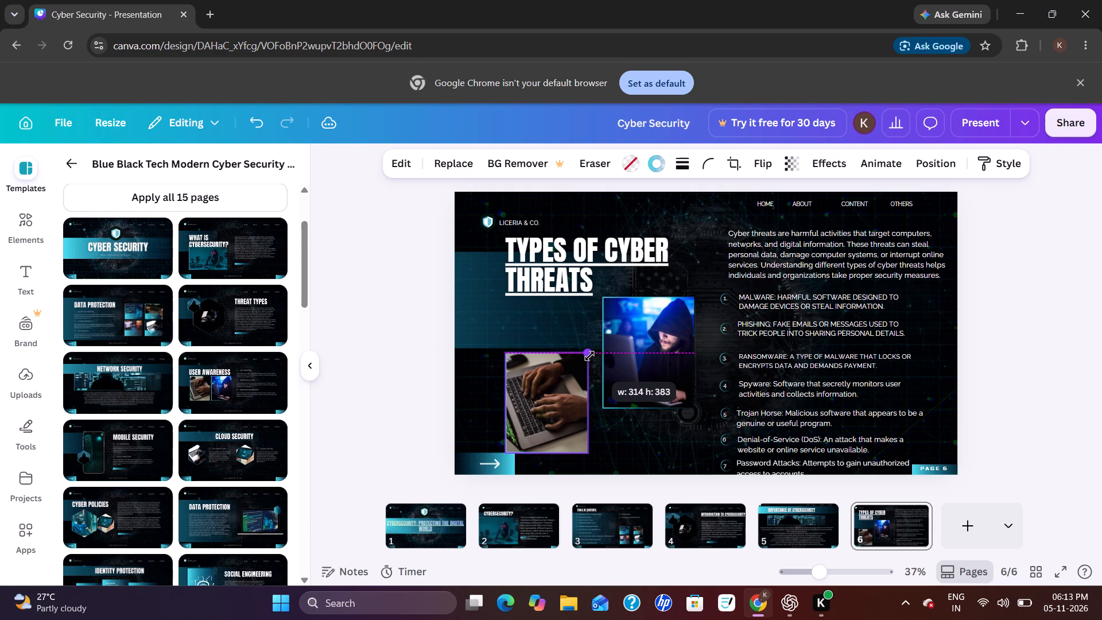
{"action": "left_click_drag", "start_coordinate": [589, 356], "coordinate": [590, 355]}
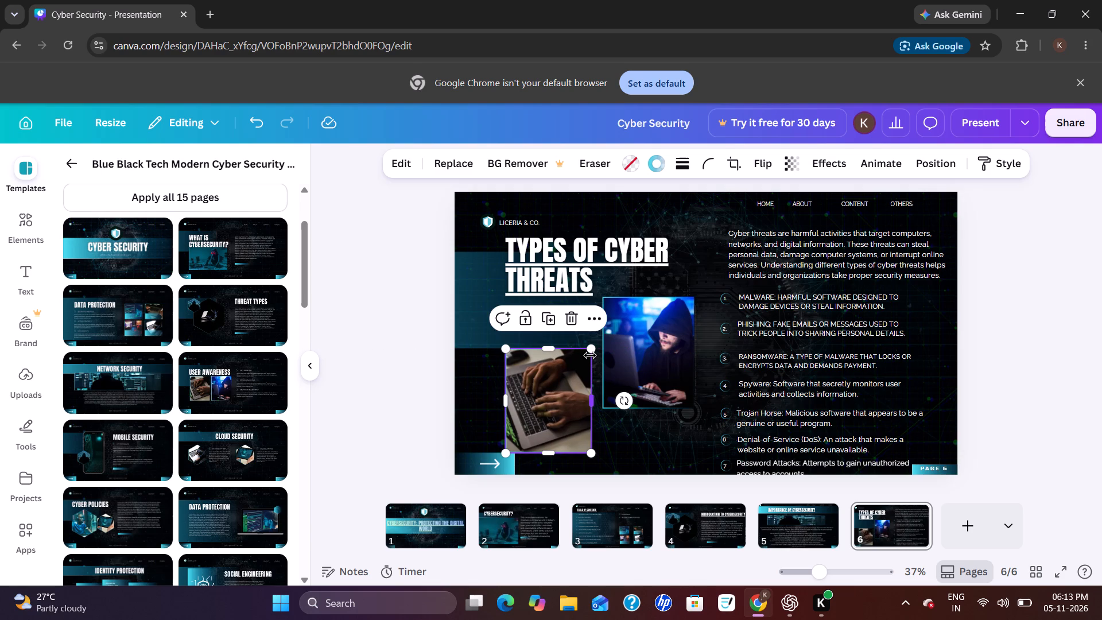
{"action": "left_click", "coordinate": [590, 355]}
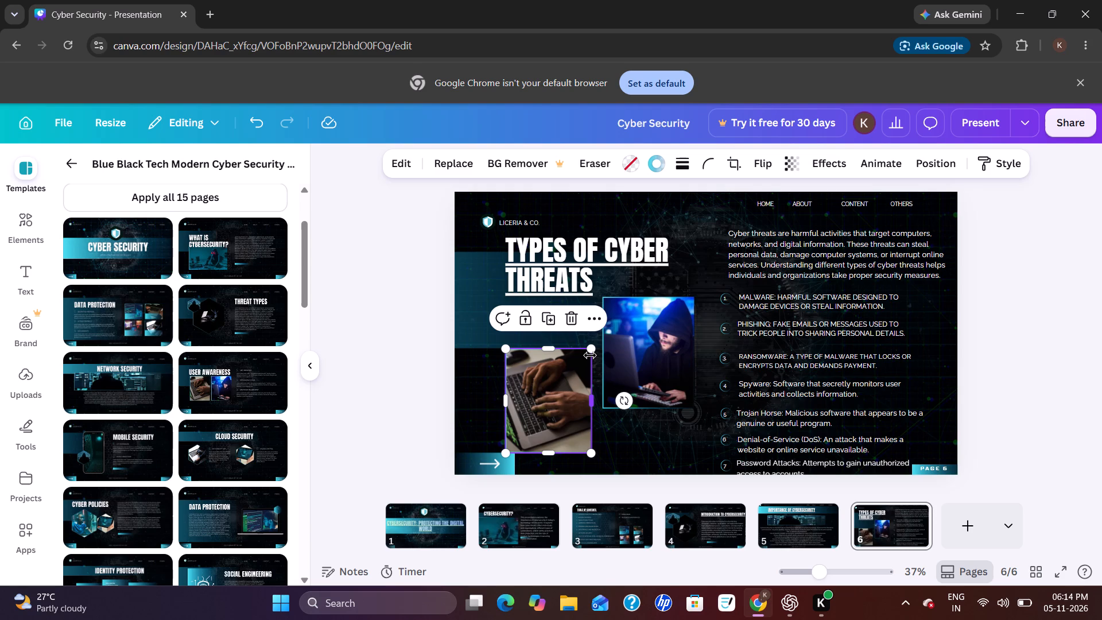
{"action": "left_click", "coordinate": [592, 352]}
{"action": "left_click_drag", "start_coordinate": [592, 352], "coordinate": [576, 355]}
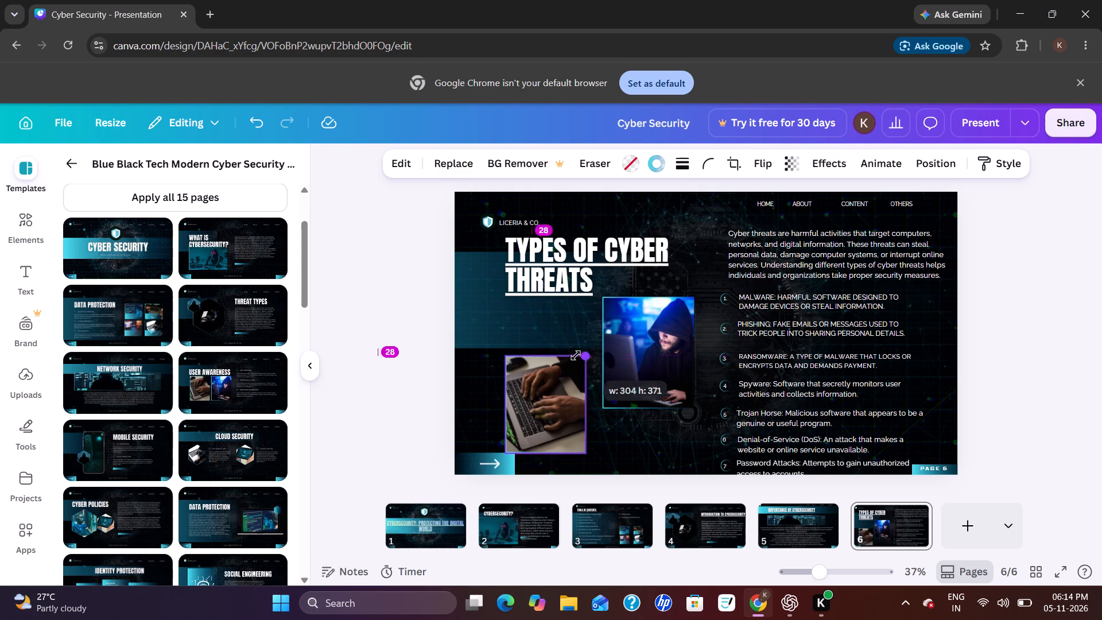
{"action": "left_click_drag", "start_coordinate": [576, 355], "coordinate": [590, 347]}
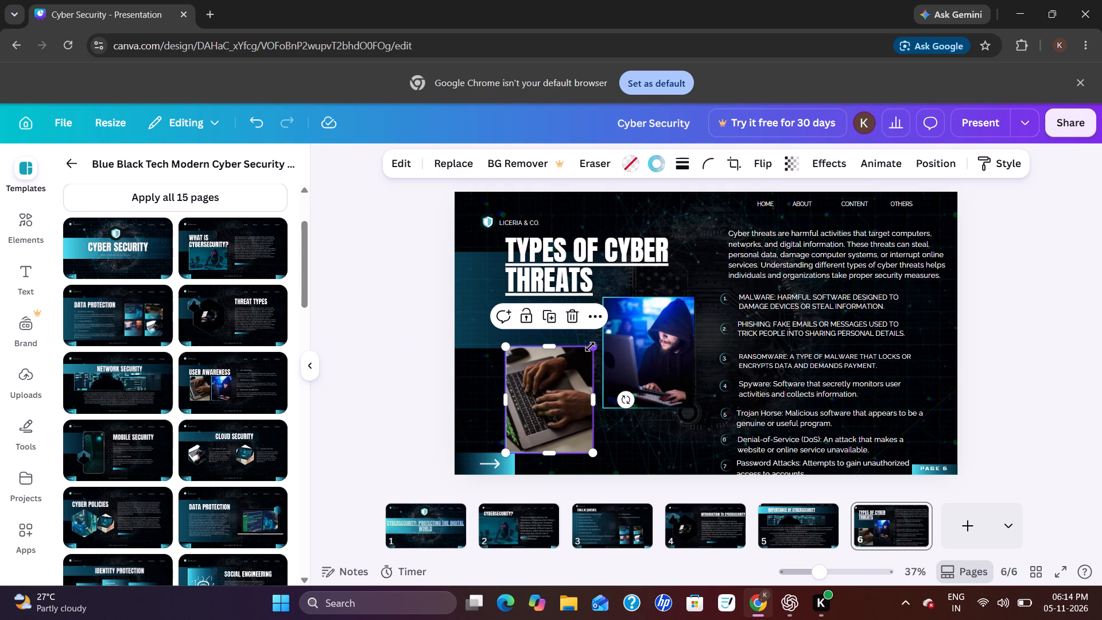
Shrink the photo of the hooded hacker to about 325 by 397, keeping its lower-left corner in place.
{"action": "left_click", "coordinate": [680, 334]}
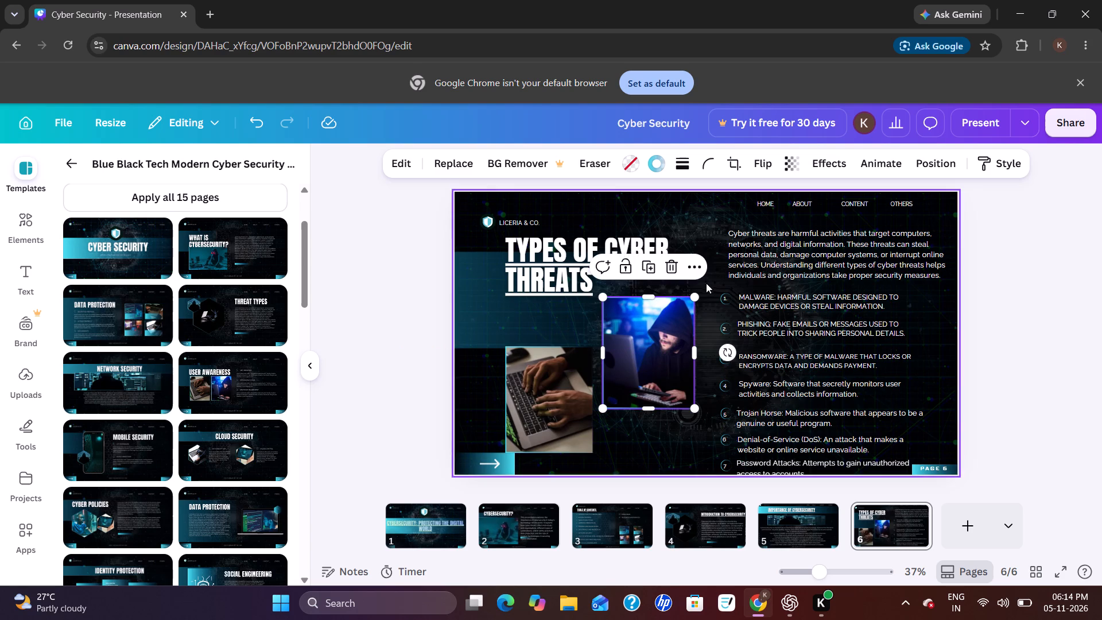
{"action": "left_click_drag", "start_coordinate": [694, 294], "coordinate": [687, 304]}
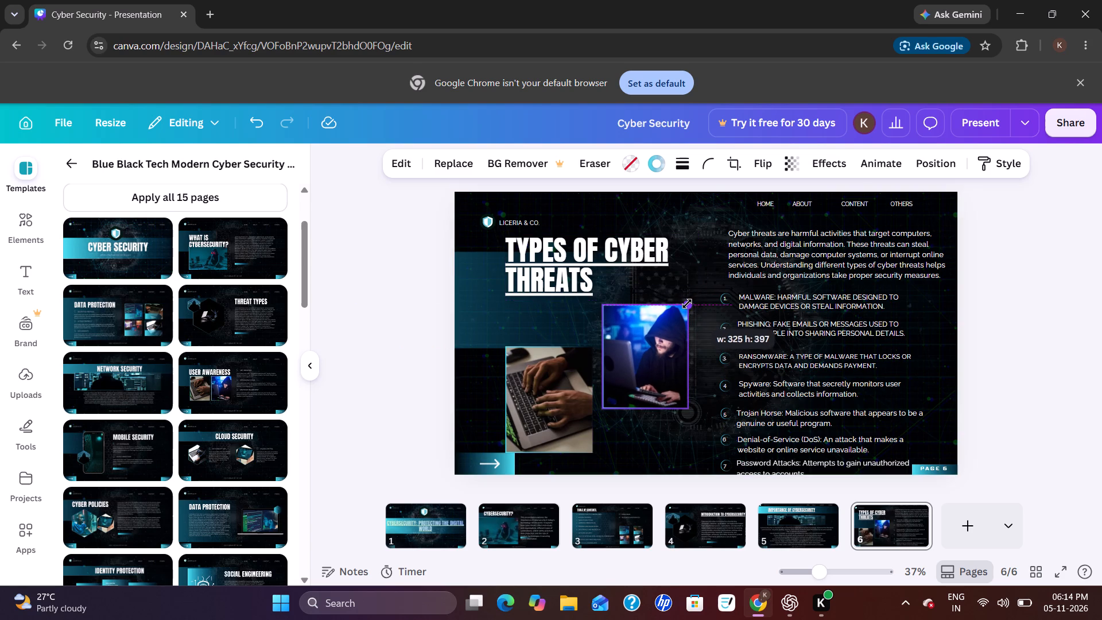
{"action": "left_click_drag", "start_coordinate": [687, 304], "coordinate": [686, 305]}
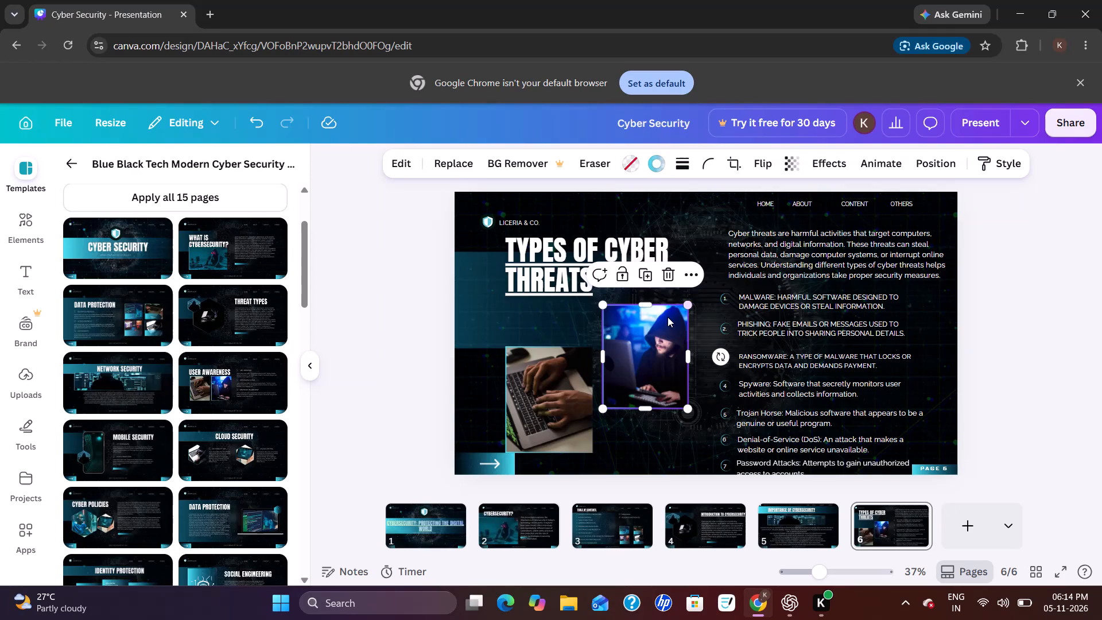
{"action": "left_click", "coordinate": [707, 336]}
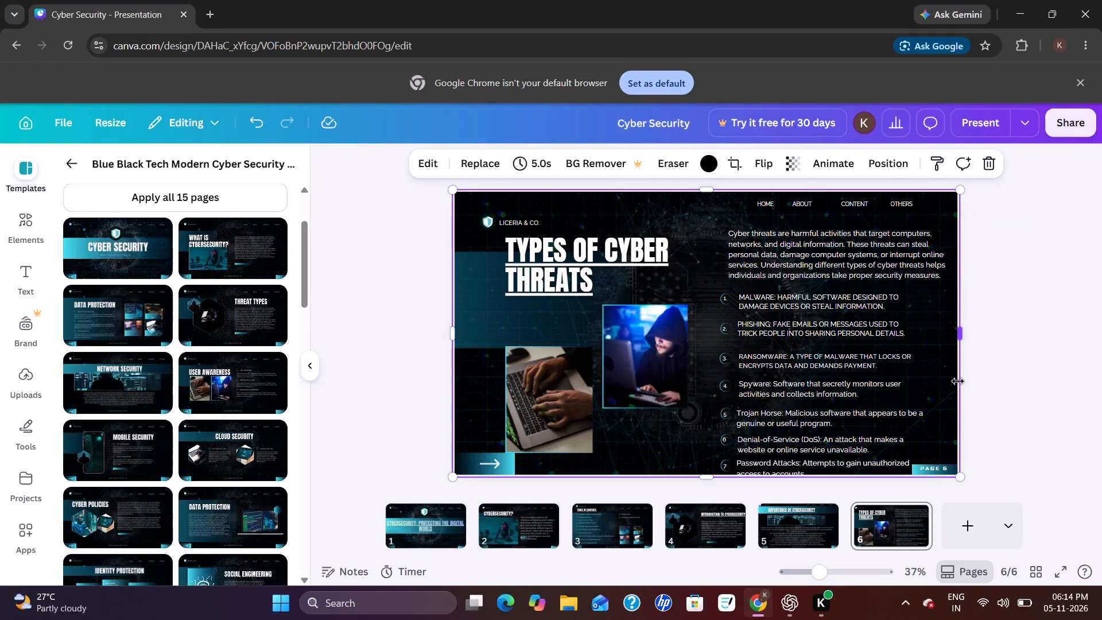
Nudge the Denial-of-Service and Password Attacks texts up slightly so that both lines of each fit on the slide.
{"action": "left_click_drag", "start_coordinate": [859, 451], "coordinate": [854, 442]}
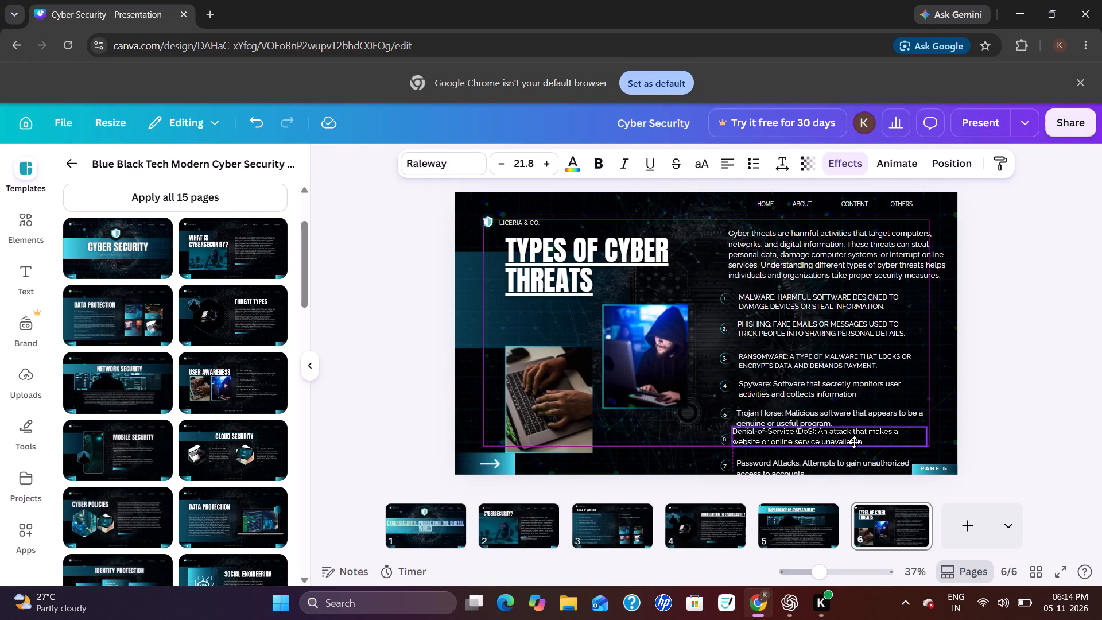
{"action": "left_click_drag", "start_coordinate": [854, 442], "coordinate": [857, 445]}
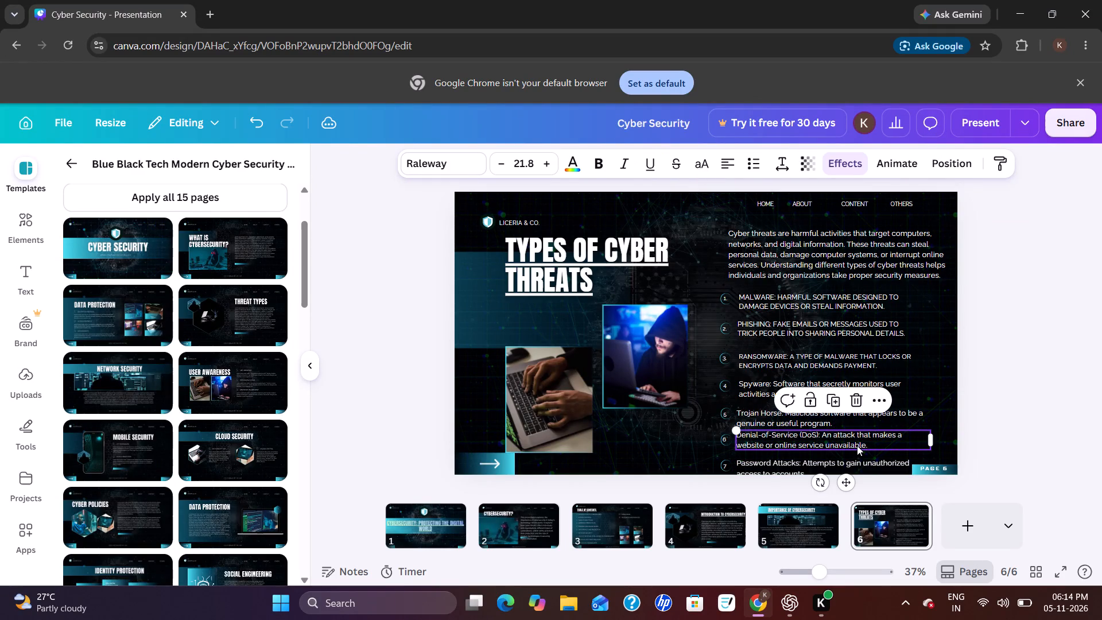
{"action": "left_click", "coordinate": [855, 440]}
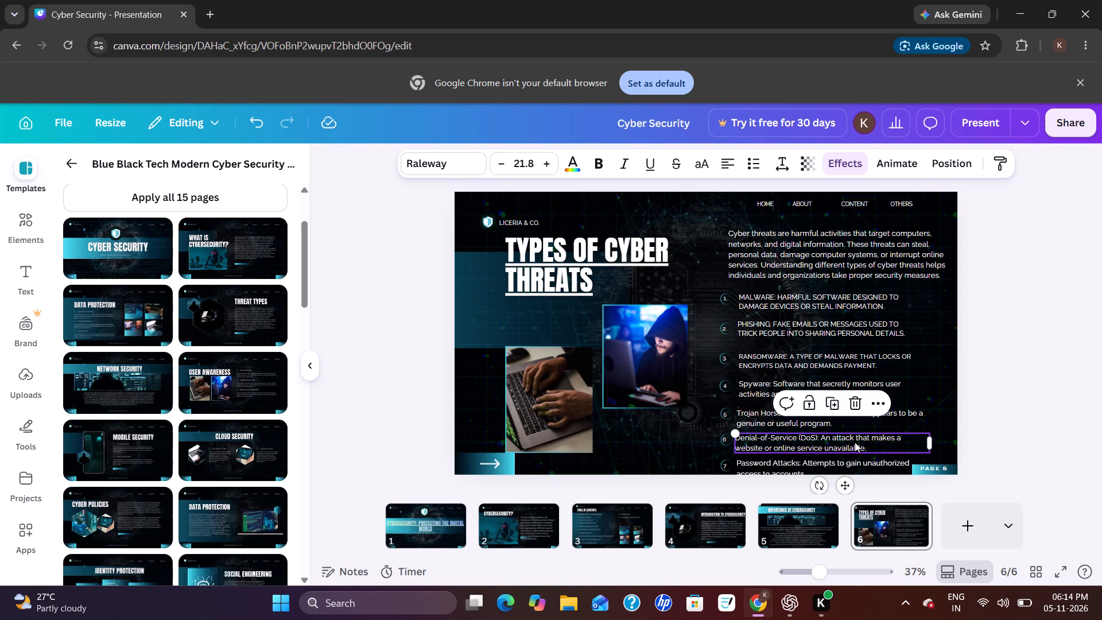
{"action": "left_click", "coordinate": [855, 442]}
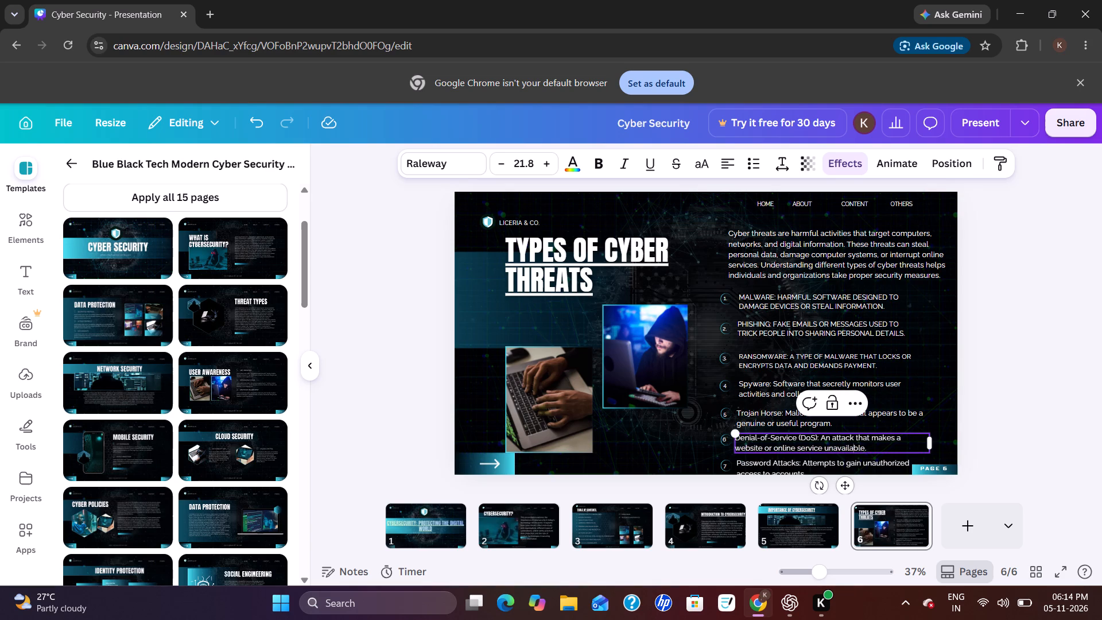
{"action": "left_click", "coordinate": [999, 424]}
{"action": "left_click", "coordinate": [880, 465]}
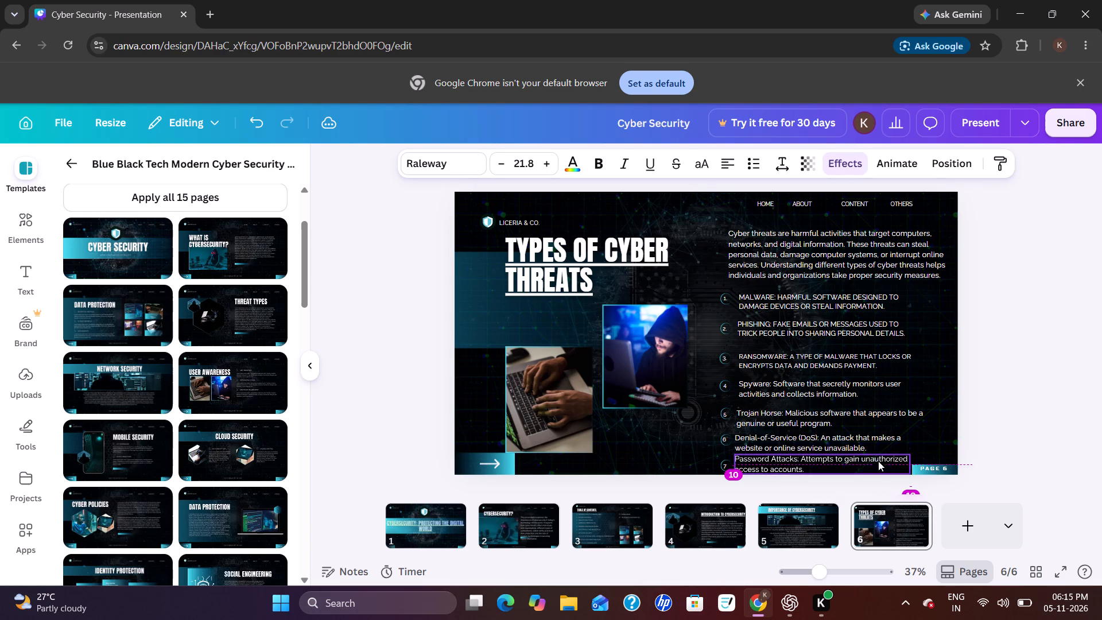
{"action": "left_click", "coordinate": [1002, 421]}
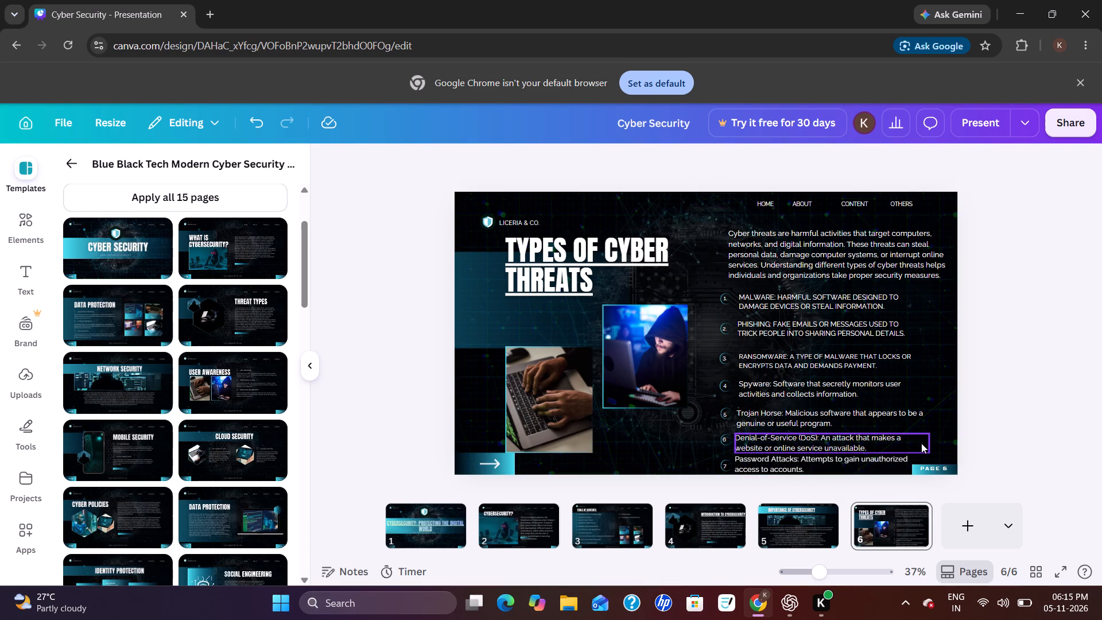
Move the Malware text up to just beneath the intro paragraph, and raise the Phishing text by a similar amount.
{"action": "left_click_drag", "start_coordinate": [816, 304], "coordinate": [815, 294]}
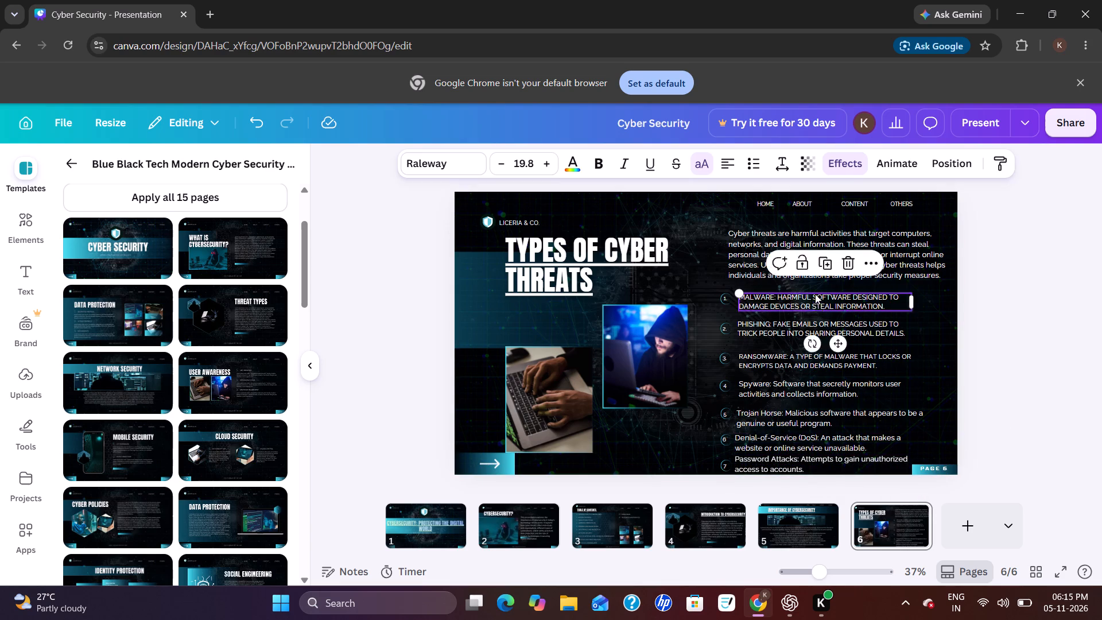
{"action": "left_click_drag", "start_coordinate": [815, 294], "coordinate": [815, 298]}
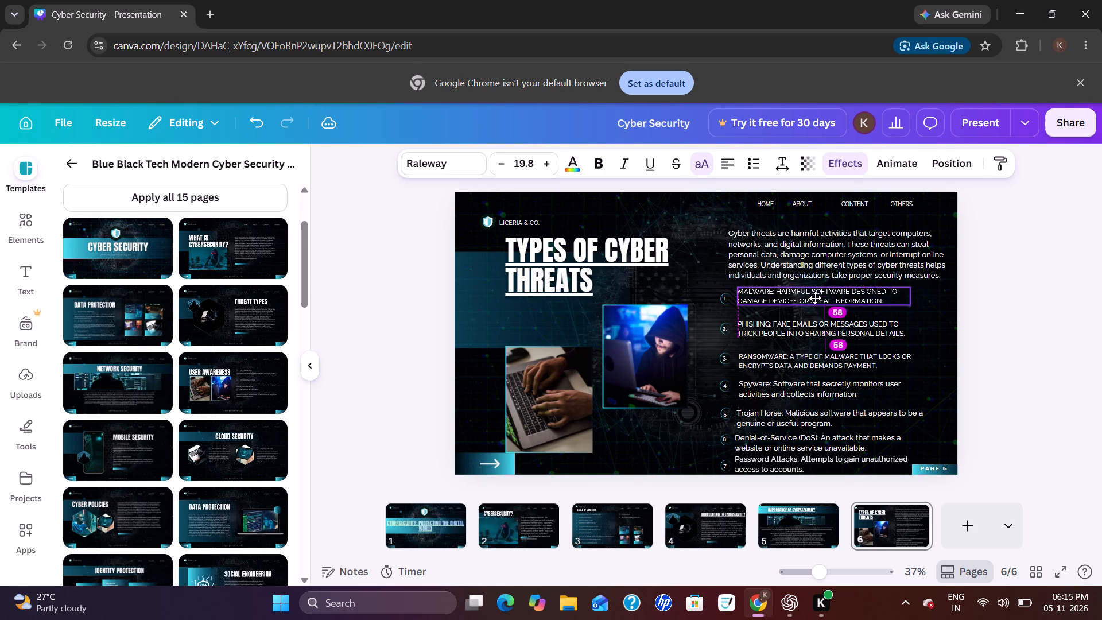
{"action": "left_click_drag", "start_coordinate": [815, 298], "coordinate": [816, 297]}
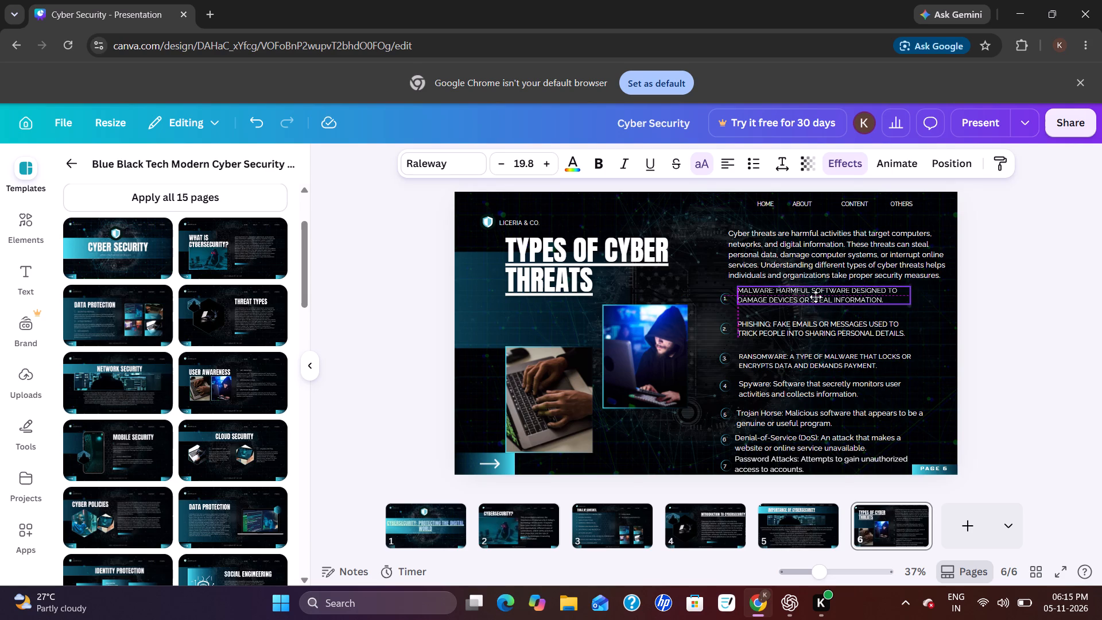
{"action": "left_click_drag", "start_coordinate": [816, 297], "coordinate": [816, 296]}
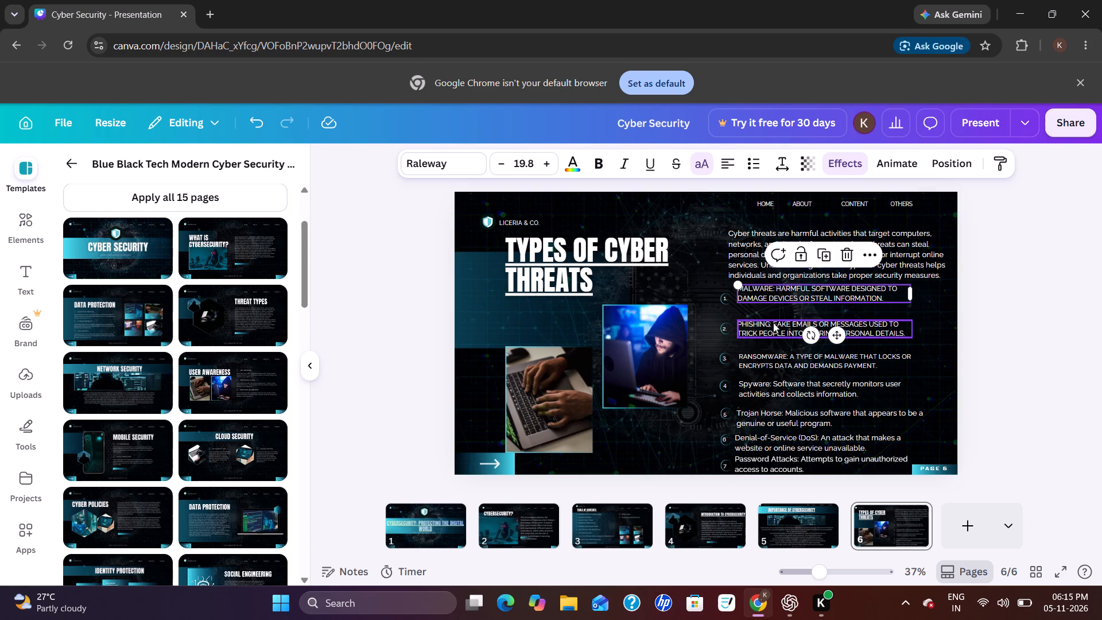
{"action": "left_click_drag", "start_coordinate": [774, 322], "coordinate": [774, 314]}
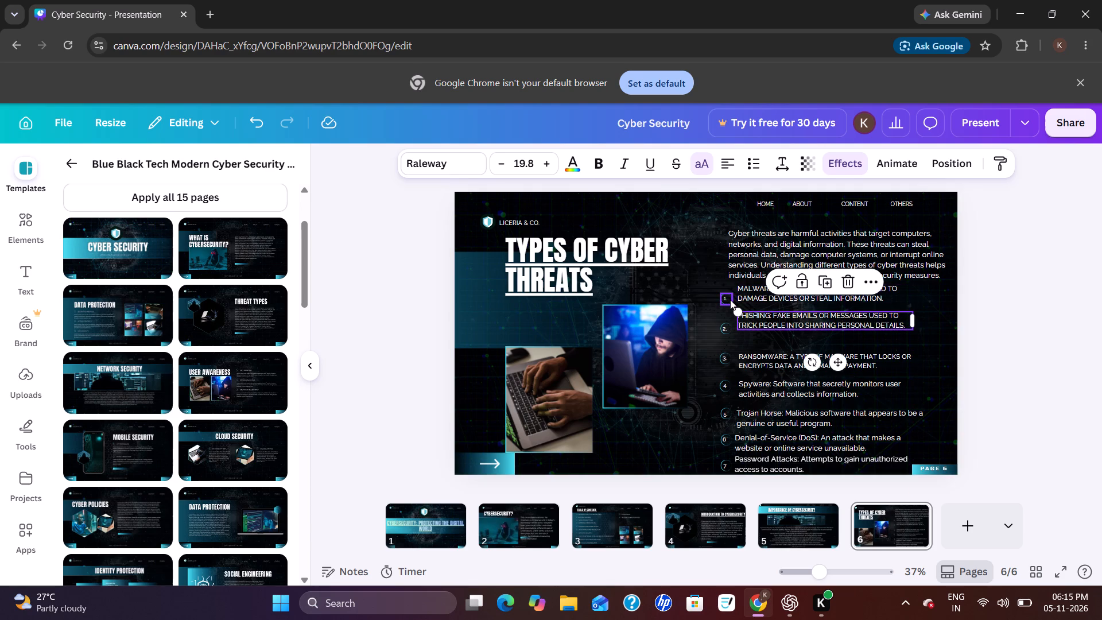
Move the circle and the number 1 up to line up with the raised Malware text.
{"action": "left_click_drag", "start_coordinate": [730, 300], "coordinate": [729, 292]}
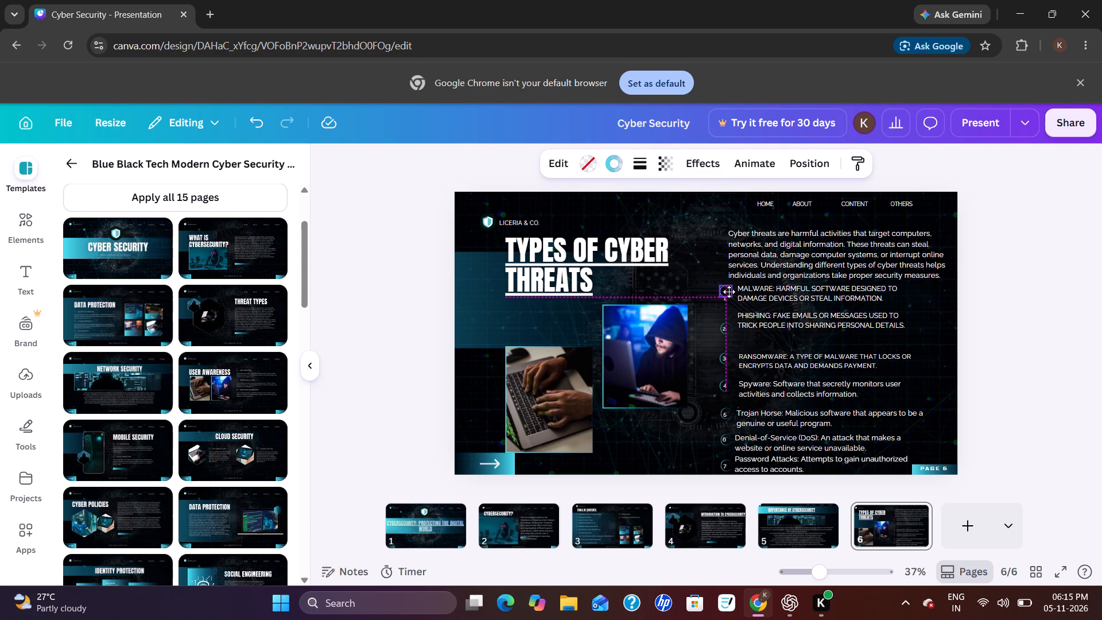
{"action": "left_click_drag", "start_coordinate": [729, 292], "coordinate": [728, 291]}
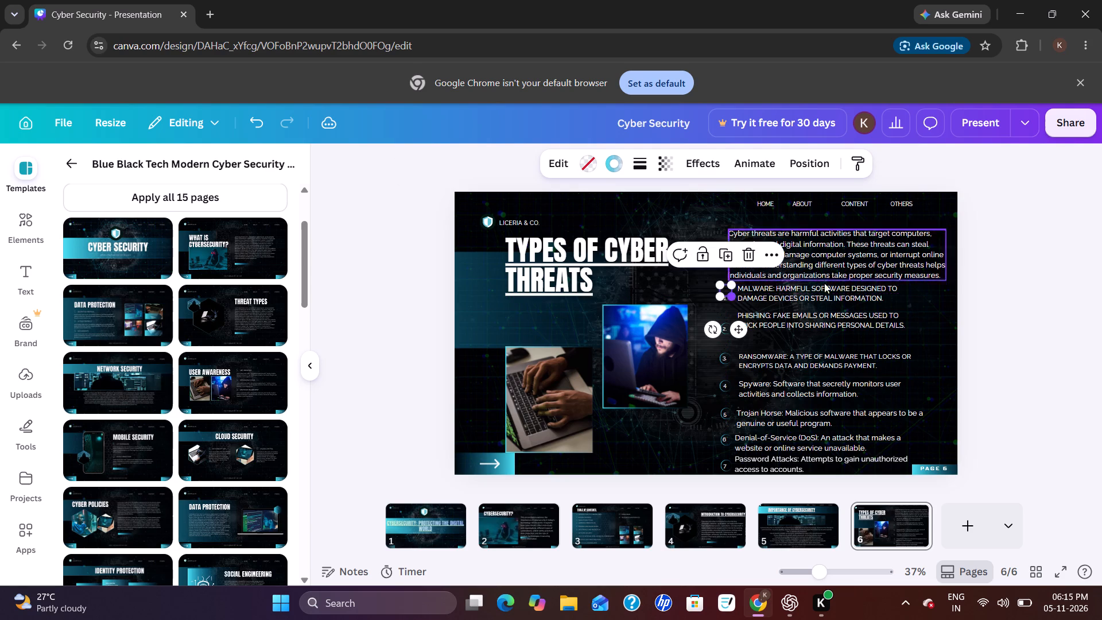
{"action": "left_click", "coordinate": [973, 306]}
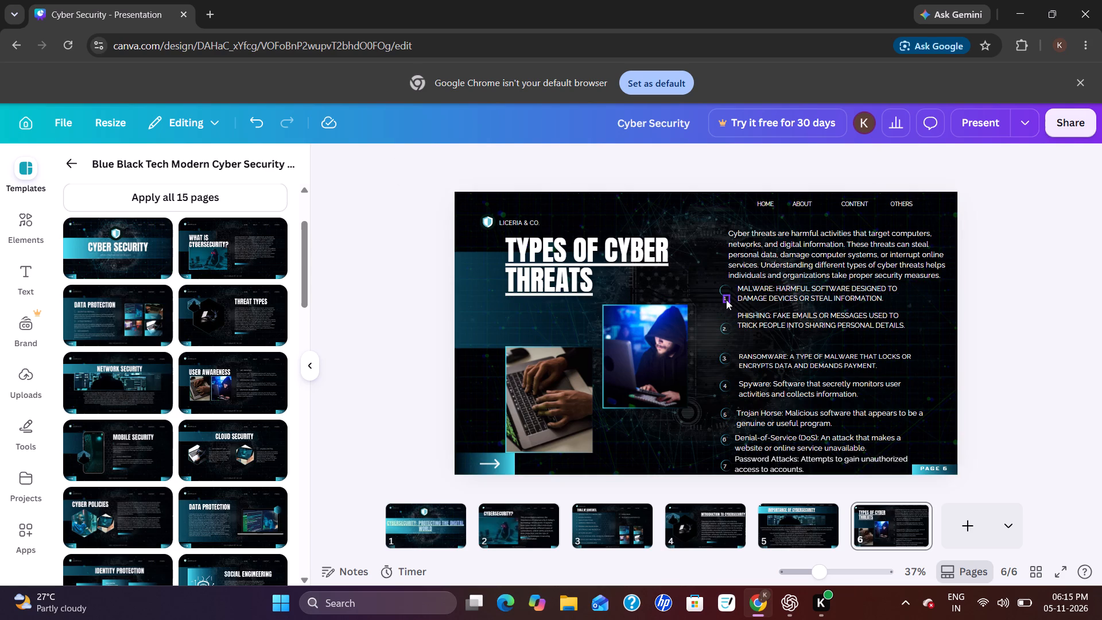
{"action": "left_click_drag", "start_coordinate": [726, 300], "coordinate": [726, 292]}
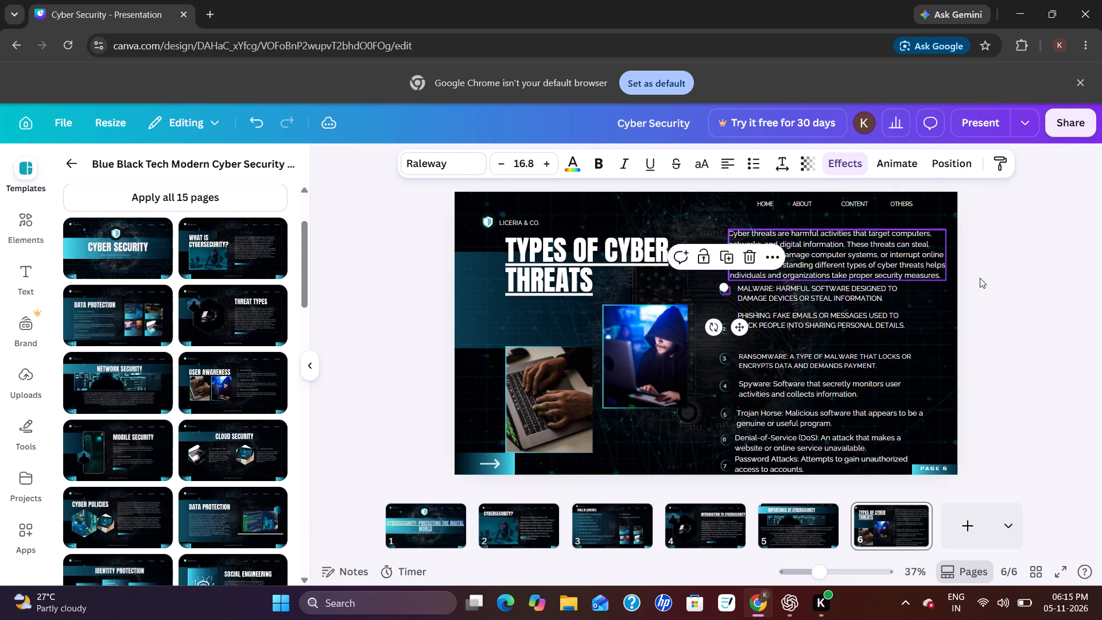
{"action": "left_click", "coordinate": [980, 278]}
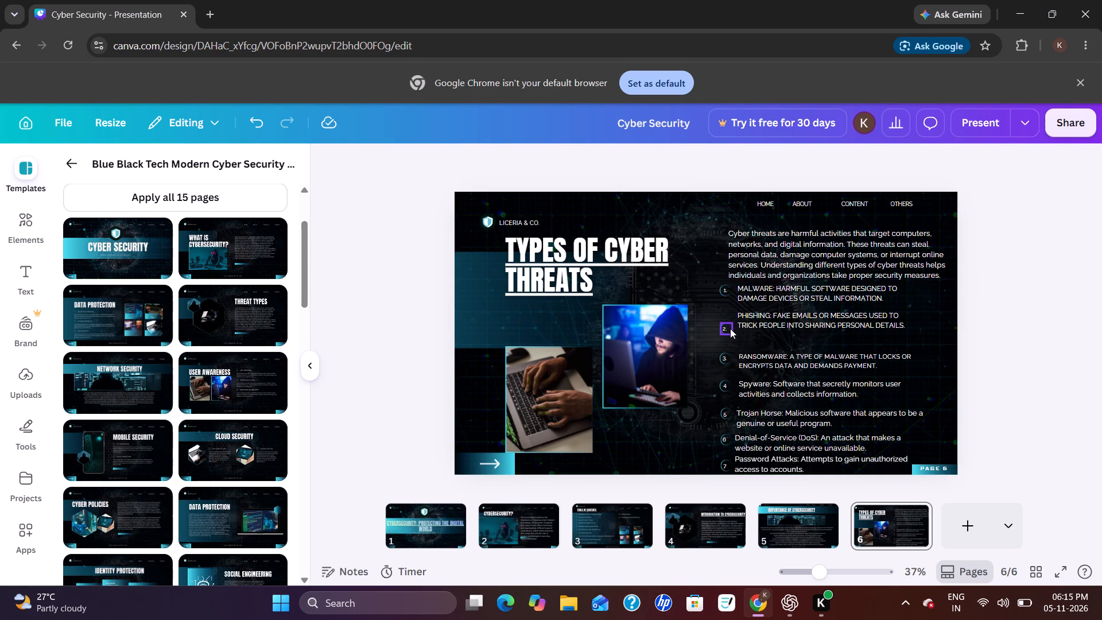
Move the circle and the number 2 up beside the first line of the Phishing text.
{"action": "left_click_drag", "start_coordinate": [730, 328], "coordinate": [729, 316]}
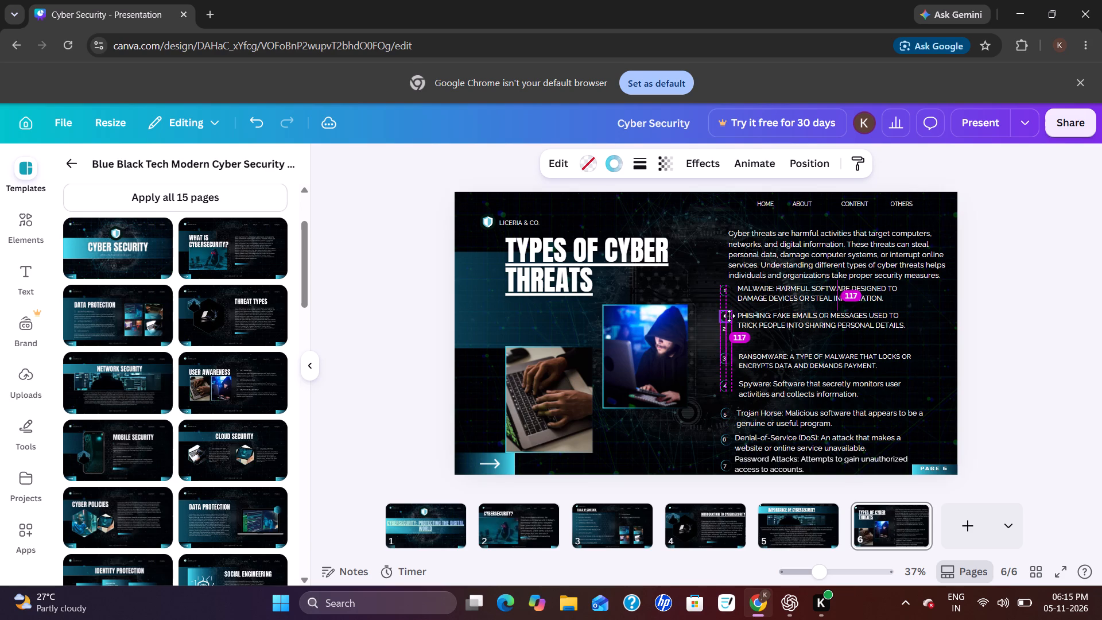
{"action": "left_click_drag", "start_coordinate": [729, 316], "coordinate": [728, 316]}
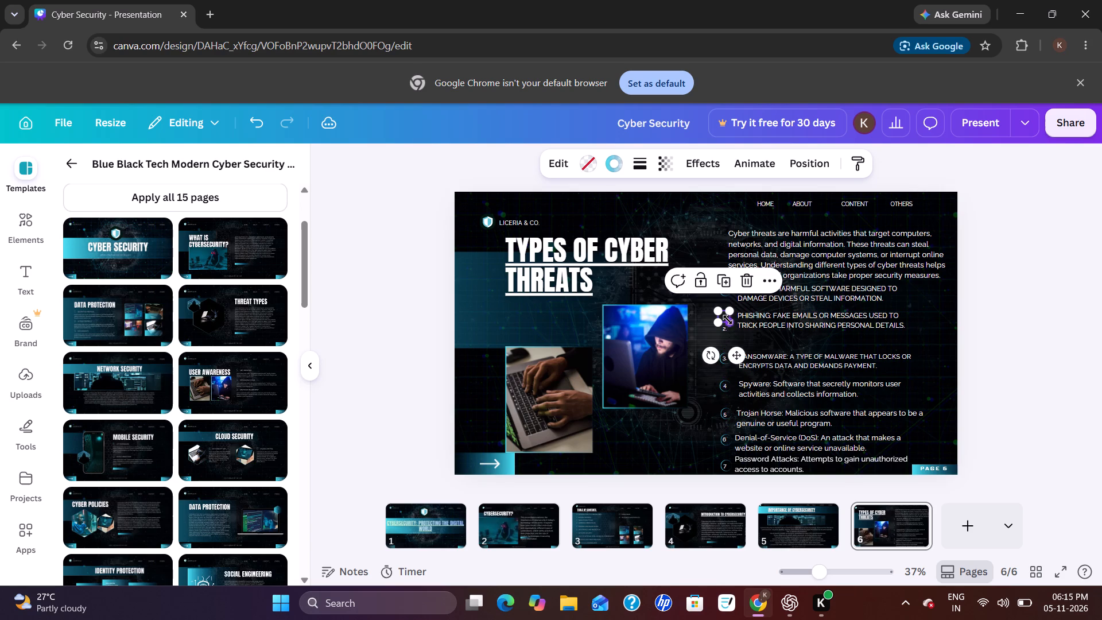
{"action": "left_click_drag", "start_coordinate": [727, 331], "coordinate": [725, 320]}
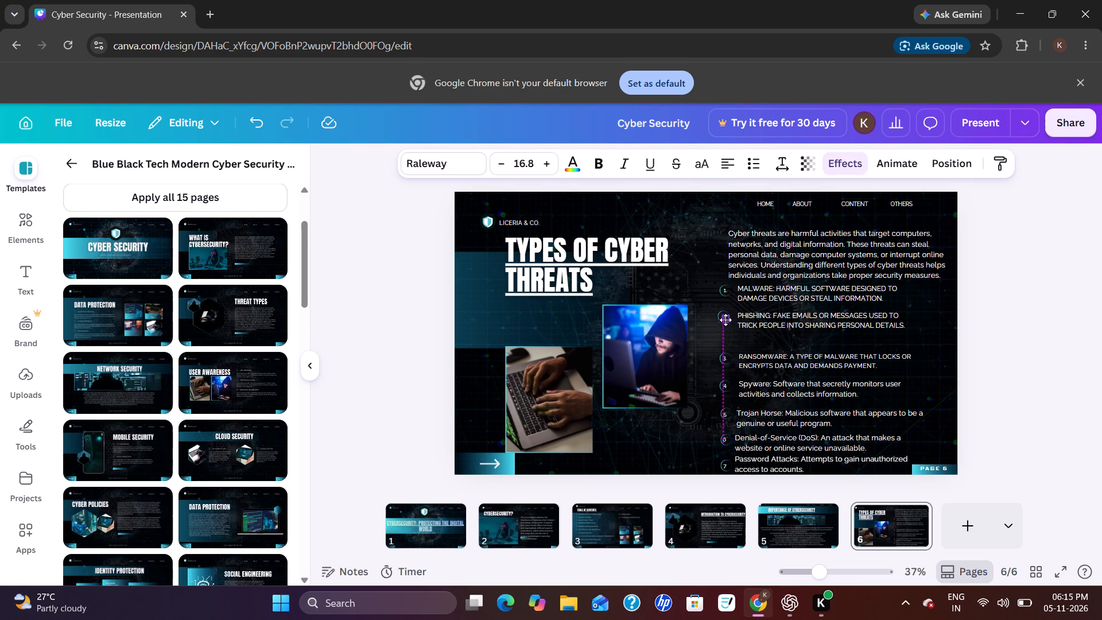
{"action": "left_click_drag", "start_coordinate": [725, 320], "coordinate": [724, 317]}
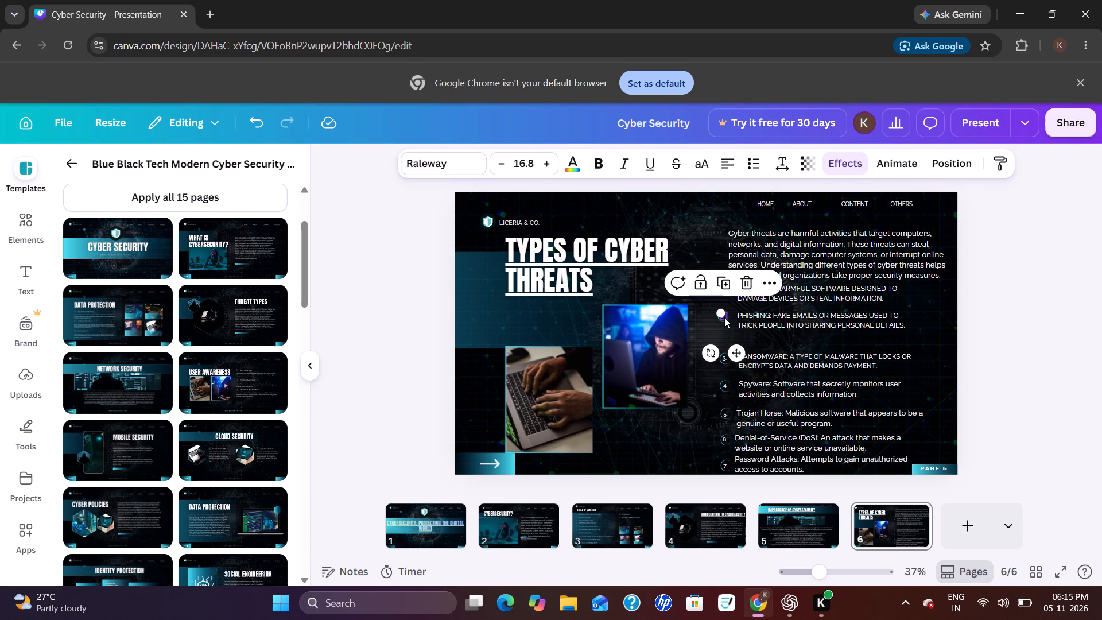
{"action": "left_click", "coordinate": [999, 316]}
Move the Ransomware text up closer to the Phishing item, and raise its circle and number 3 to match.
{"action": "left_click_drag", "start_coordinate": [837, 366], "coordinate": [838, 355]}
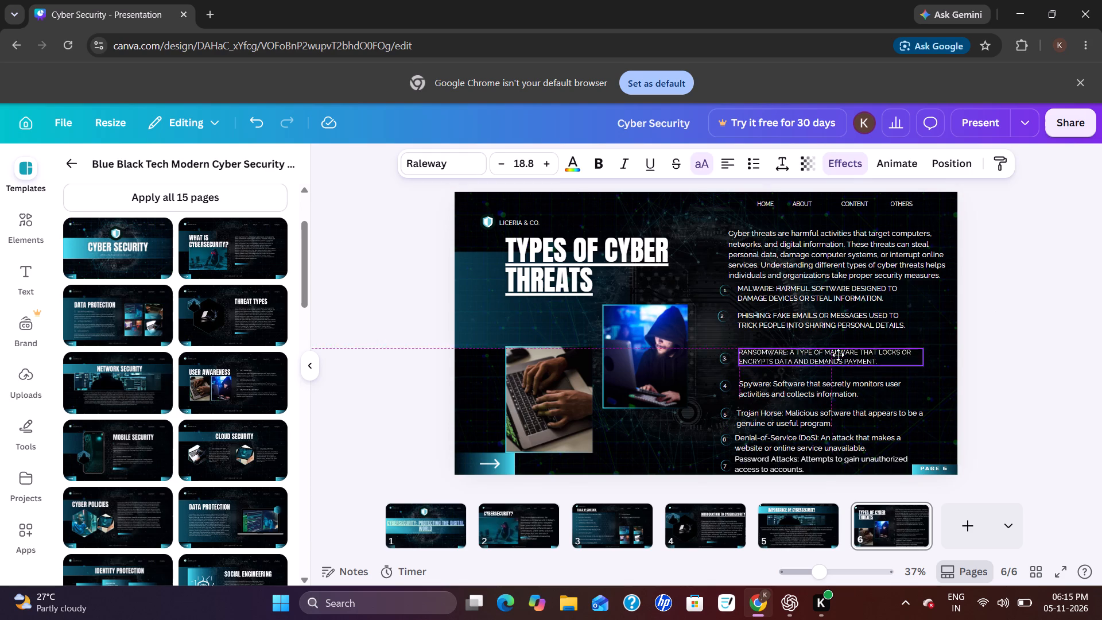
{"action": "left_click_drag", "start_coordinate": [838, 355], "coordinate": [837, 356]}
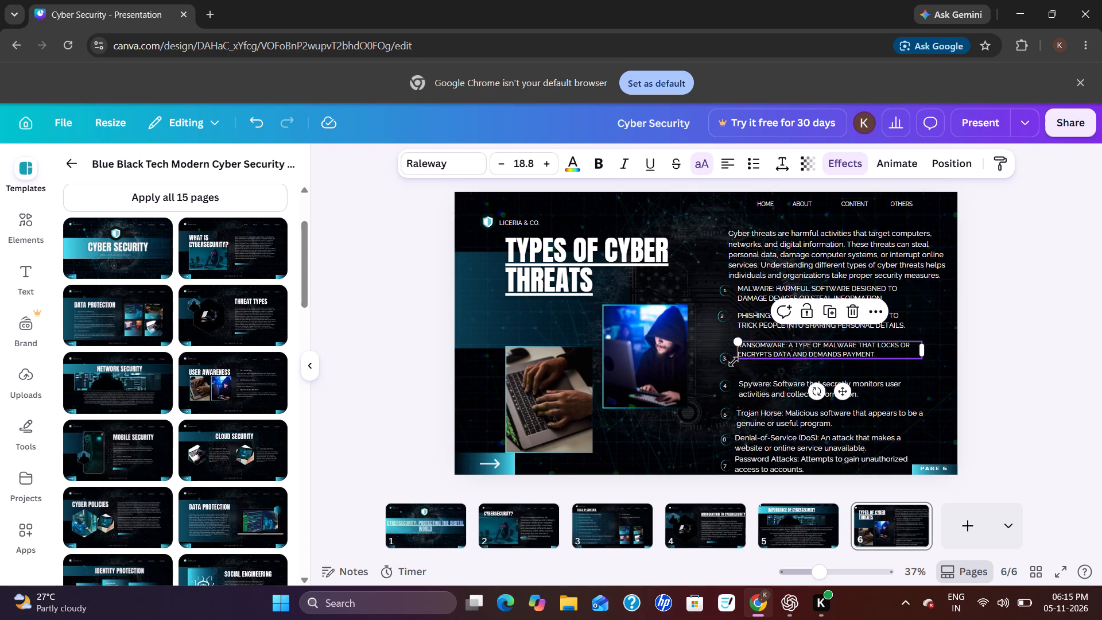
{"action": "left_click", "coordinate": [991, 282]}
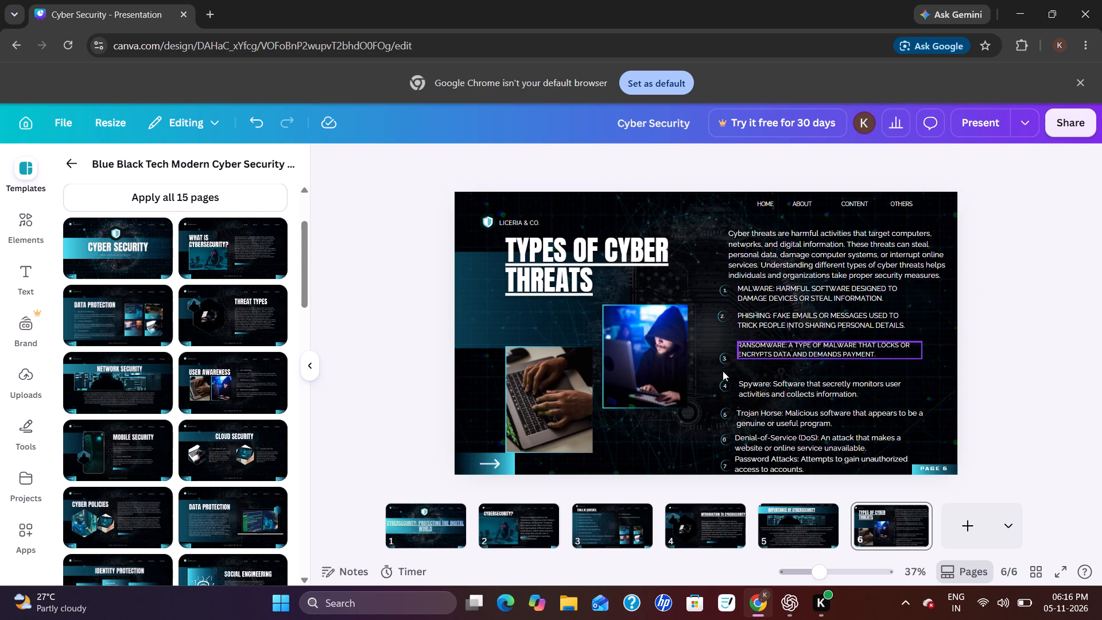
{"action": "left_click_drag", "start_coordinate": [728, 363], "coordinate": [727, 352]}
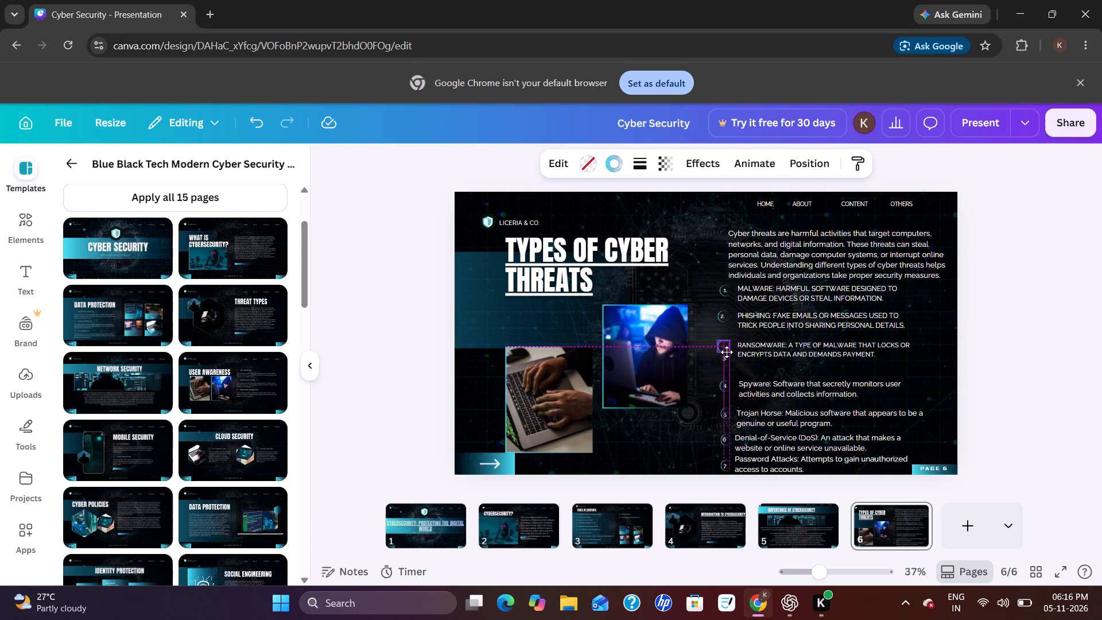
{"action": "left_click_drag", "start_coordinate": [727, 352], "coordinate": [728, 352]}
{"action": "left_click", "coordinate": [1101, 237]}
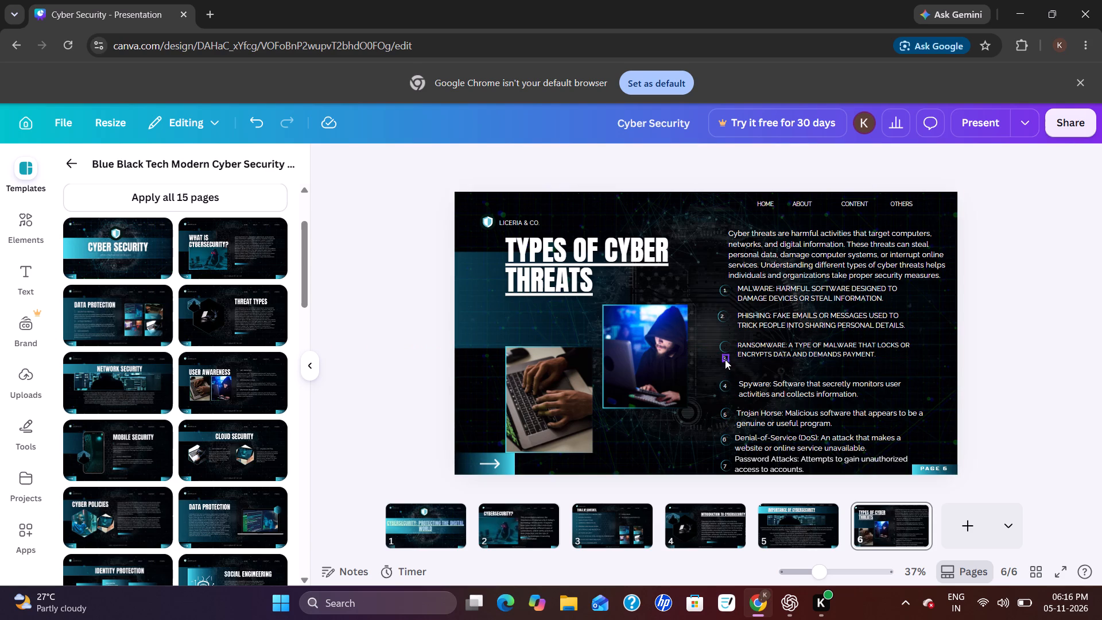
{"action": "left_click_drag", "start_coordinate": [723, 360], "coordinate": [725, 346]}
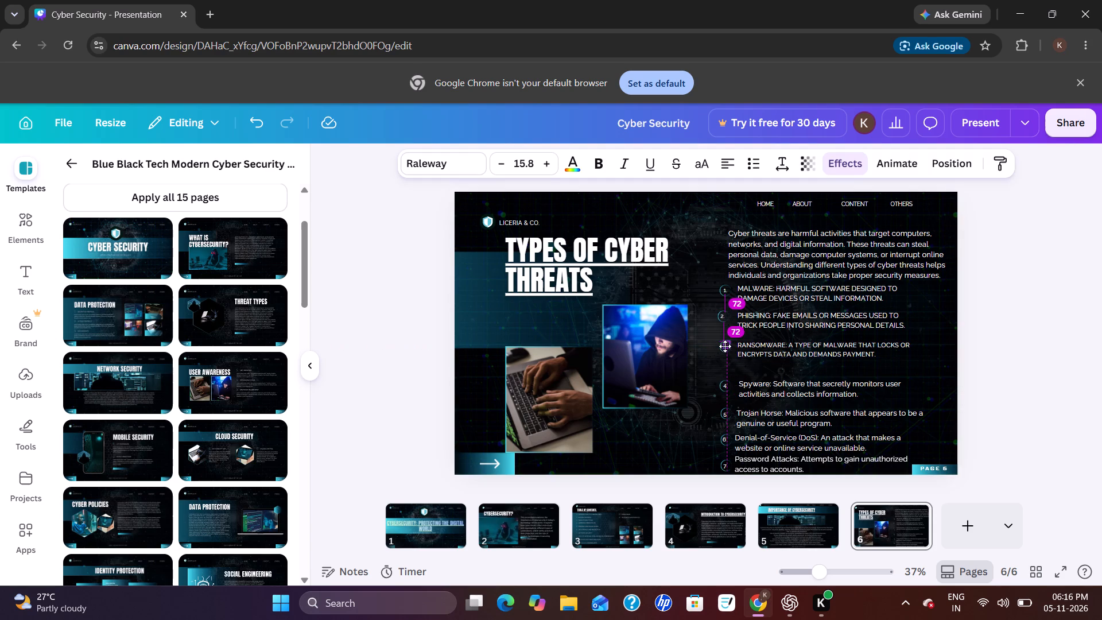
{"action": "left_click_drag", "start_coordinate": [725, 346], "coordinate": [725, 348]}
{"action": "left_click", "coordinate": [977, 284]}
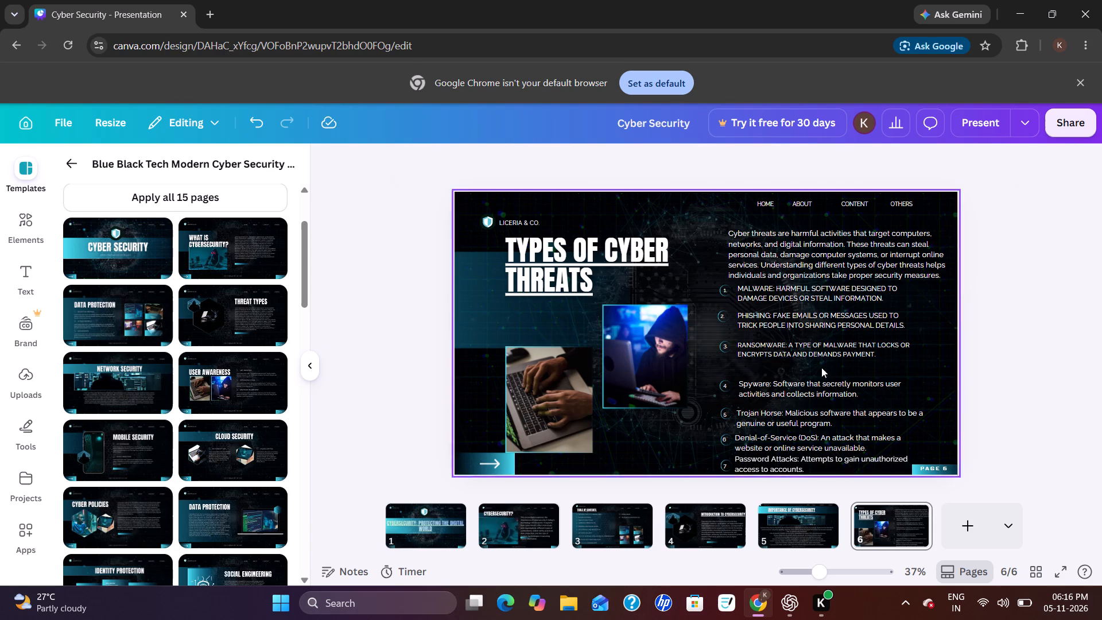
Move the Spyware text up closer to the Ransomware item, and raise its circle and number 4 to match.
{"action": "left_click_drag", "start_coordinate": [804, 394], "coordinate": [805, 381]}
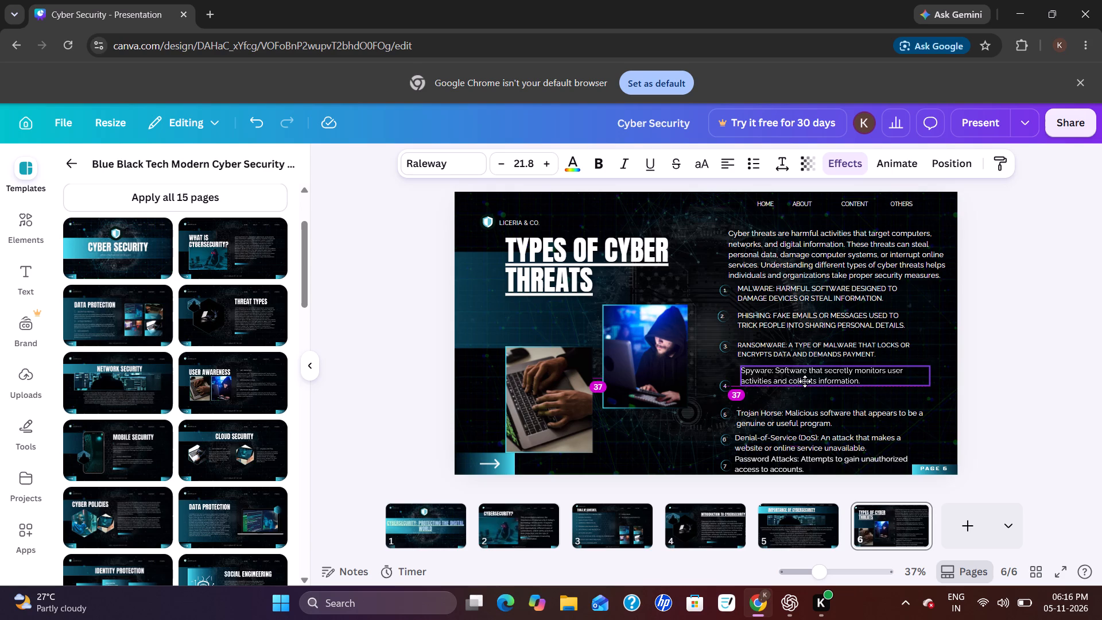
{"action": "left_click_drag", "start_coordinate": [805, 381], "coordinate": [805, 382]}
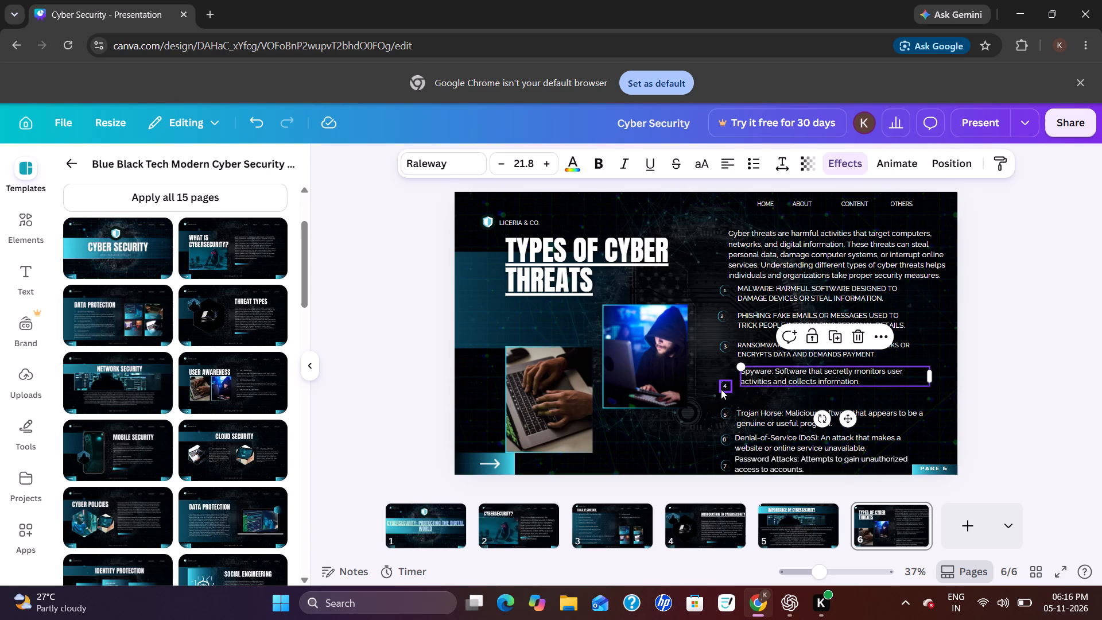
{"action": "left_click_drag", "start_coordinate": [721, 389], "coordinate": [721, 377]}
{"action": "left_click_drag", "start_coordinate": [724, 386], "coordinate": [725, 373]}
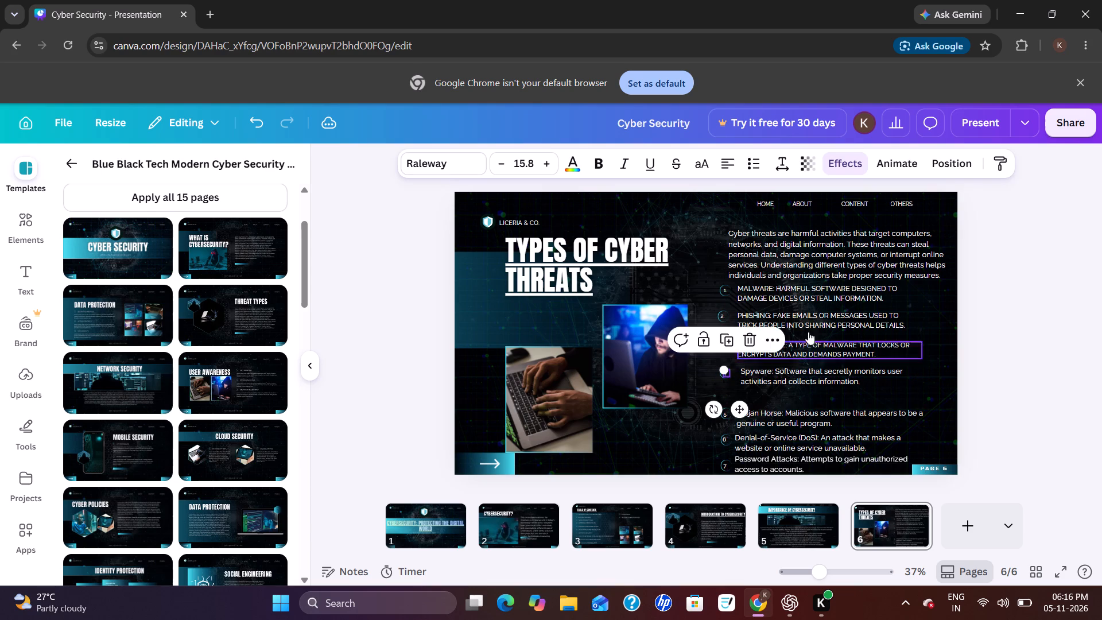
{"action": "left_click", "coordinate": [984, 301]}
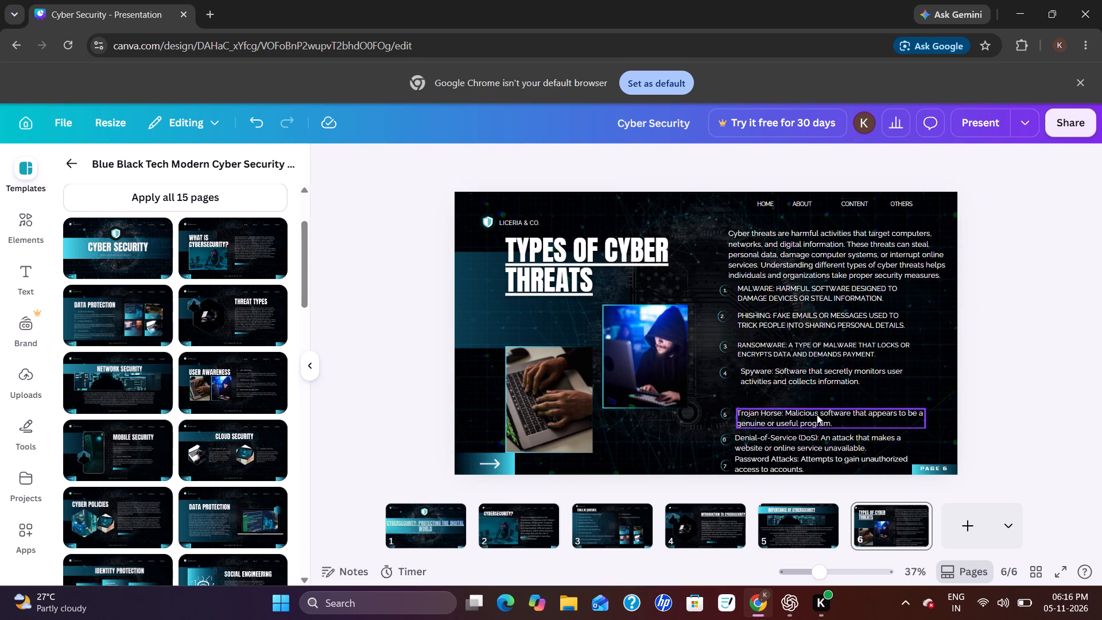
Move the Trojan Horse text up closer to the Spyware item, and raise its number 5 and circle to match.
{"action": "left_click_drag", "start_coordinate": [817, 414], "coordinate": [821, 400]}
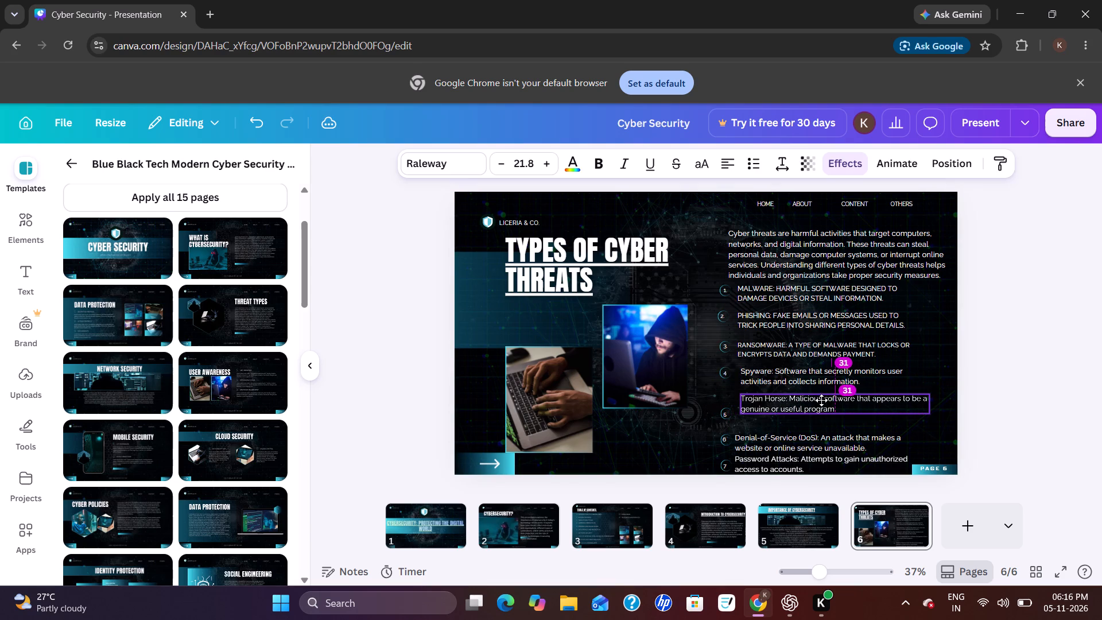
{"action": "left_click_drag", "start_coordinate": [821, 400], "coordinate": [822, 400]}
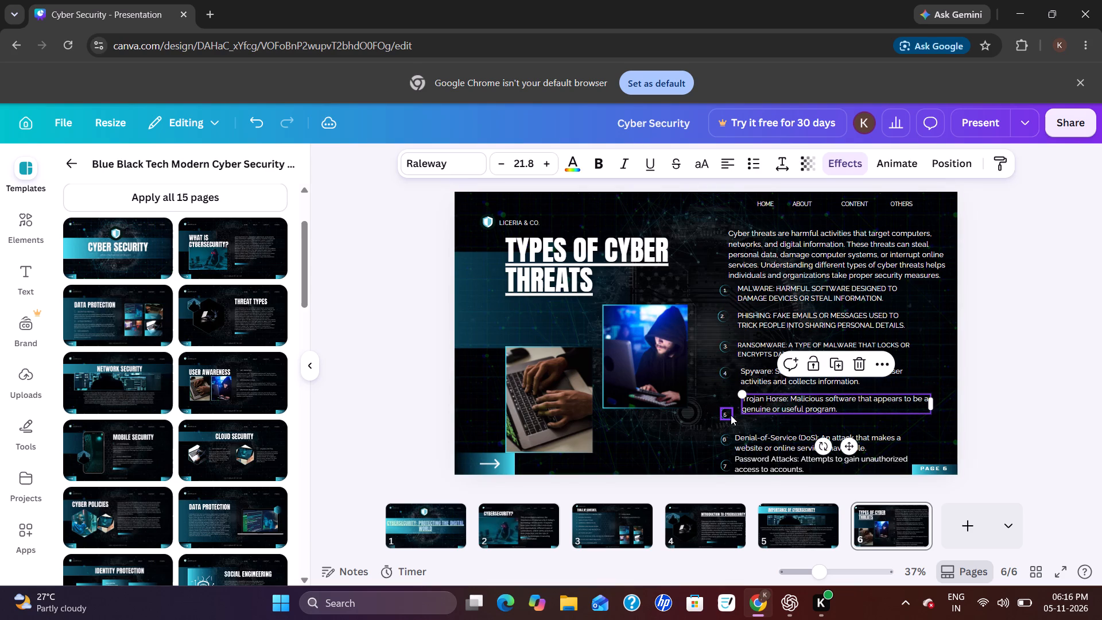
{"action": "left_click_drag", "start_coordinate": [729, 415], "coordinate": [730, 400]}
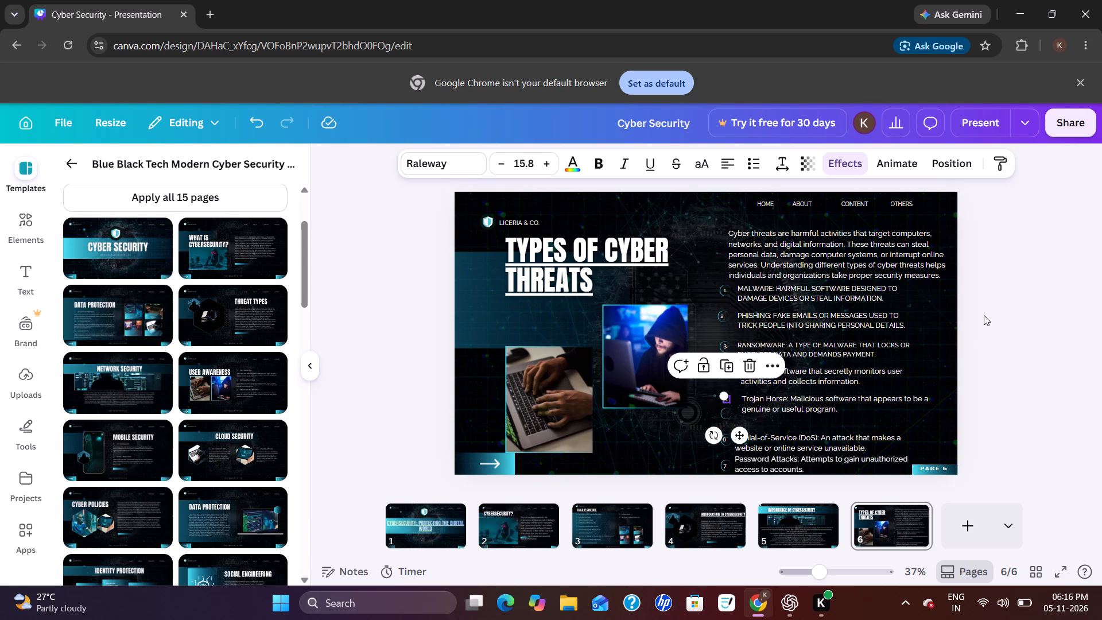
{"action": "left_click", "coordinate": [984, 315]}
{"action": "left_click_drag", "start_coordinate": [730, 412], "coordinate": [730, 410]}
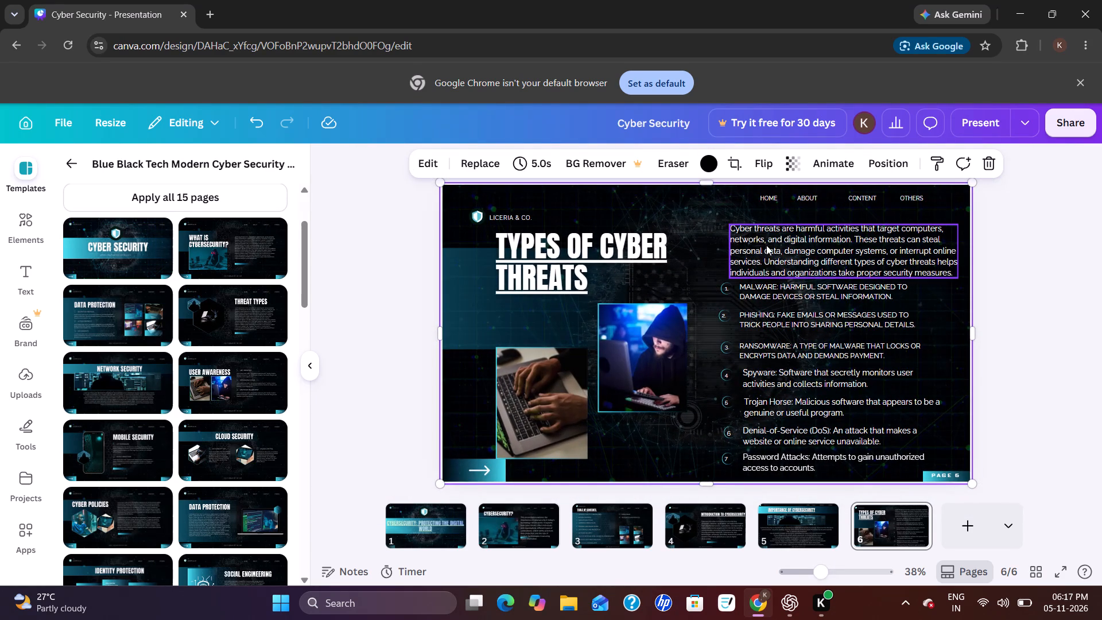
Move the introductory paragraph on page 6 up, away from the Malware item and closer to the page's navigation links.
{"action": "left_click", "coordinate": [771, 241]}
{"action": "left_click_drag", "start_coordinate": [771, 241], "coordinate": [773, 231]}
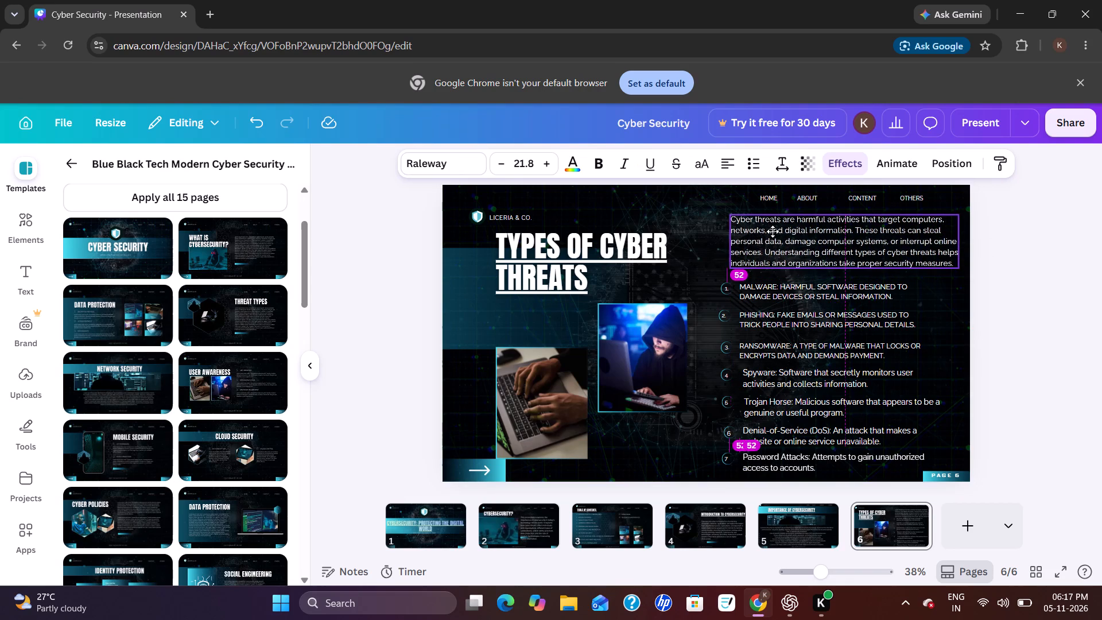
{"action": "left_click_drag", "start_coordinate": [773, 231], "coordinate": [770, 227]}
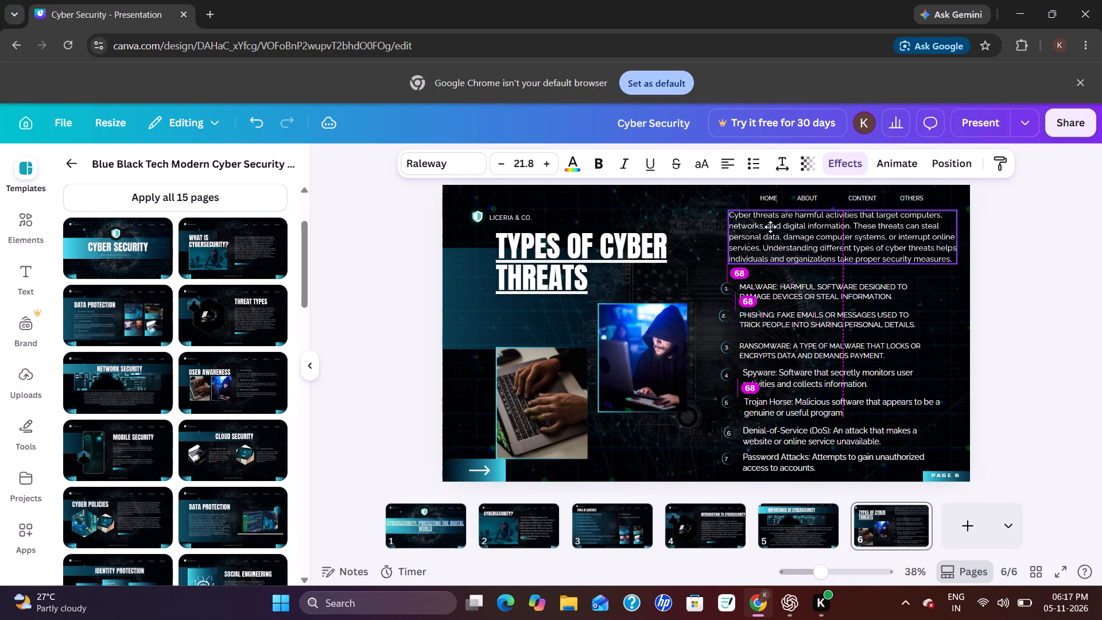
{"action": "left_click_drag", "start_coordinate": [770, 227], "coordinate": [770, 227]}
{"action": "left_click", "coordinate": [1027, 258]}
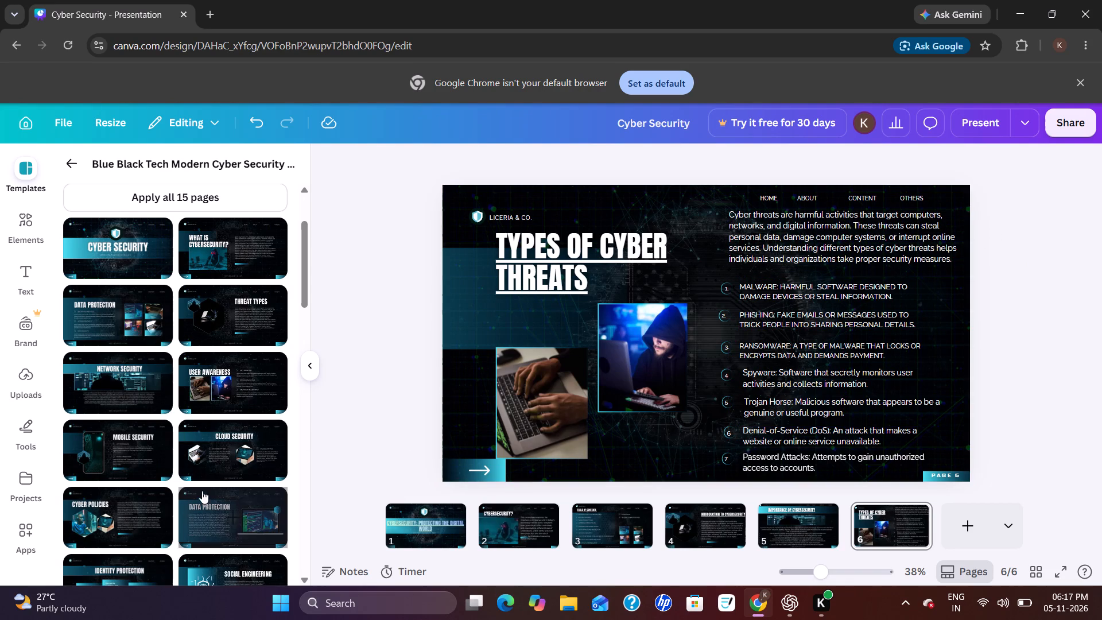
Add the template's Mobile Security layout as a new page 7.
{"action": "scroll", "coordinate": [241, 456], "scroll_direction": "down", "scroll_amount": 1}
{"action": "left_click", "coordinate": [162, 436]}
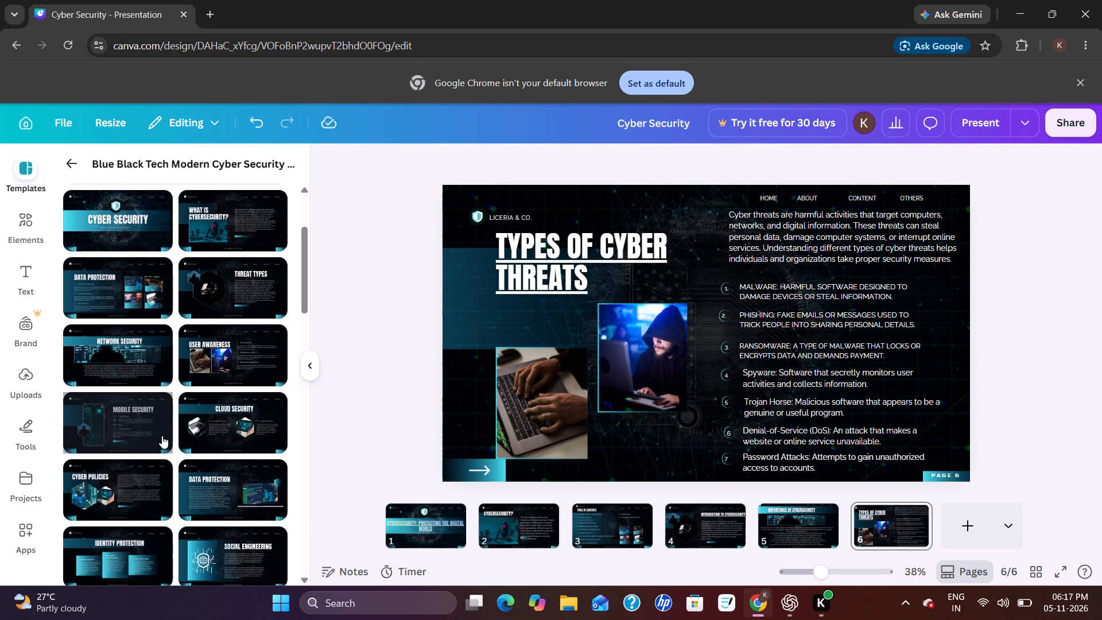
{"action": "left_click", "coordinate": [608, 393]}
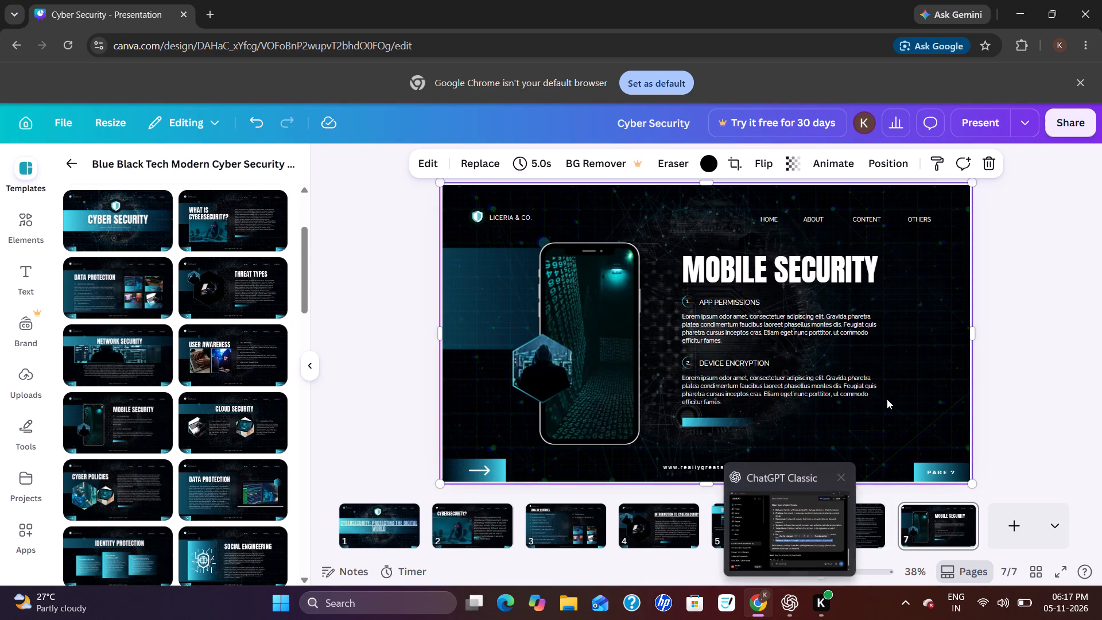
{"action": "left_click", "coordinate": [785, 611]}
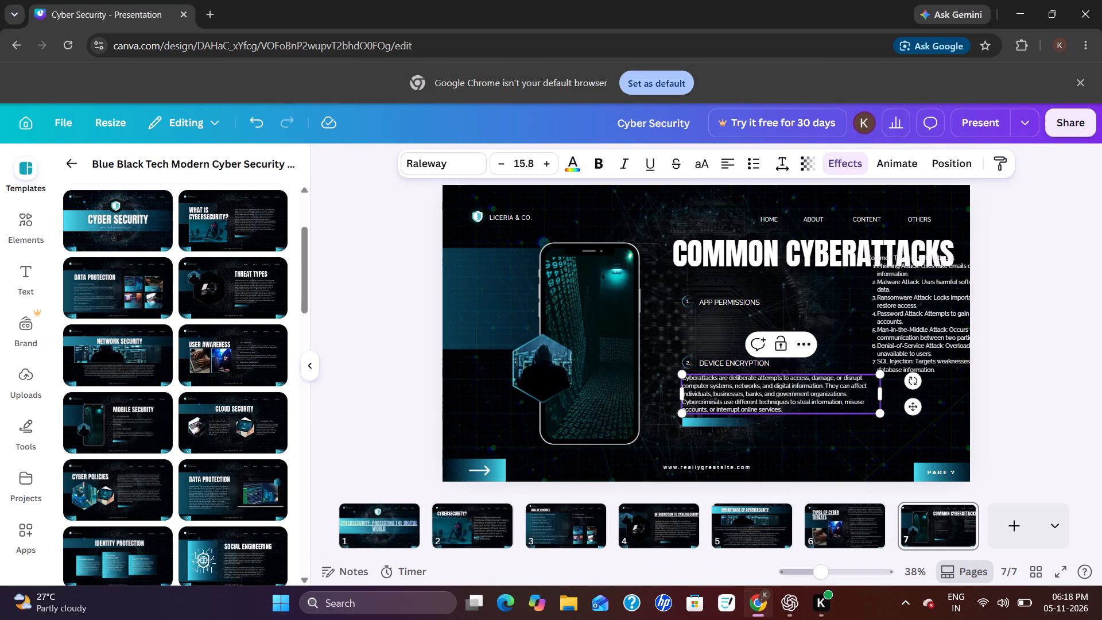
{"action": "left_click", "coordinate": [1004, 315]}
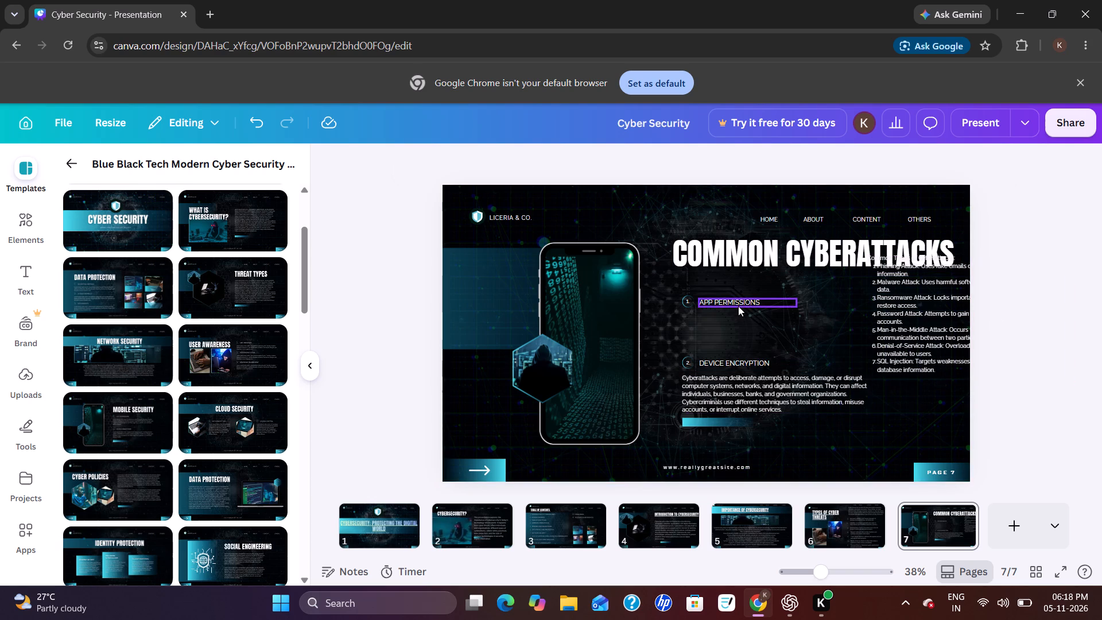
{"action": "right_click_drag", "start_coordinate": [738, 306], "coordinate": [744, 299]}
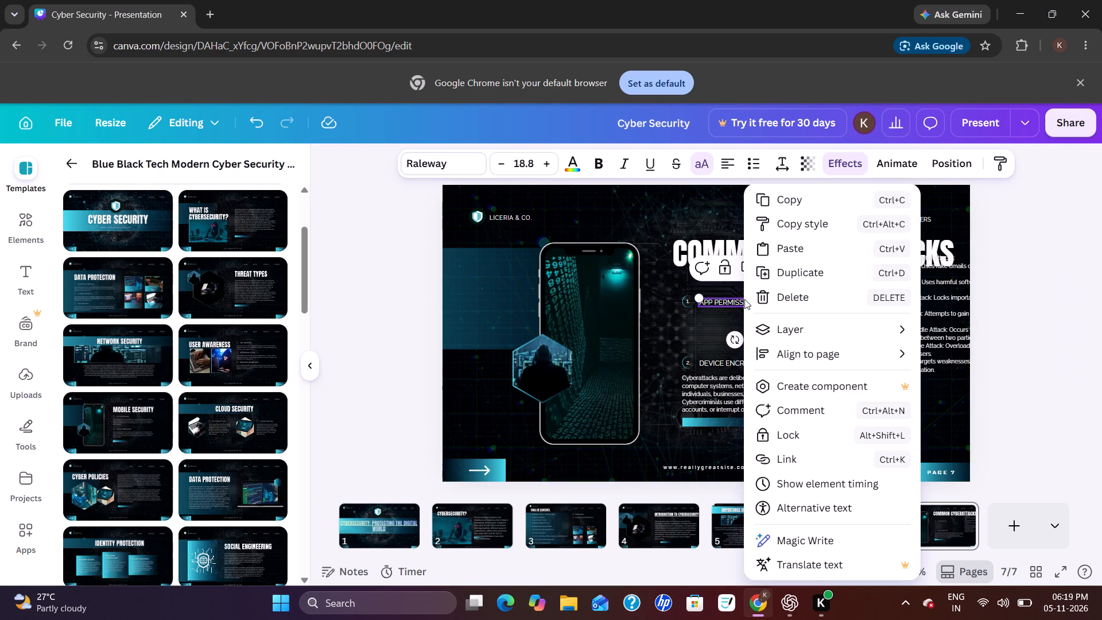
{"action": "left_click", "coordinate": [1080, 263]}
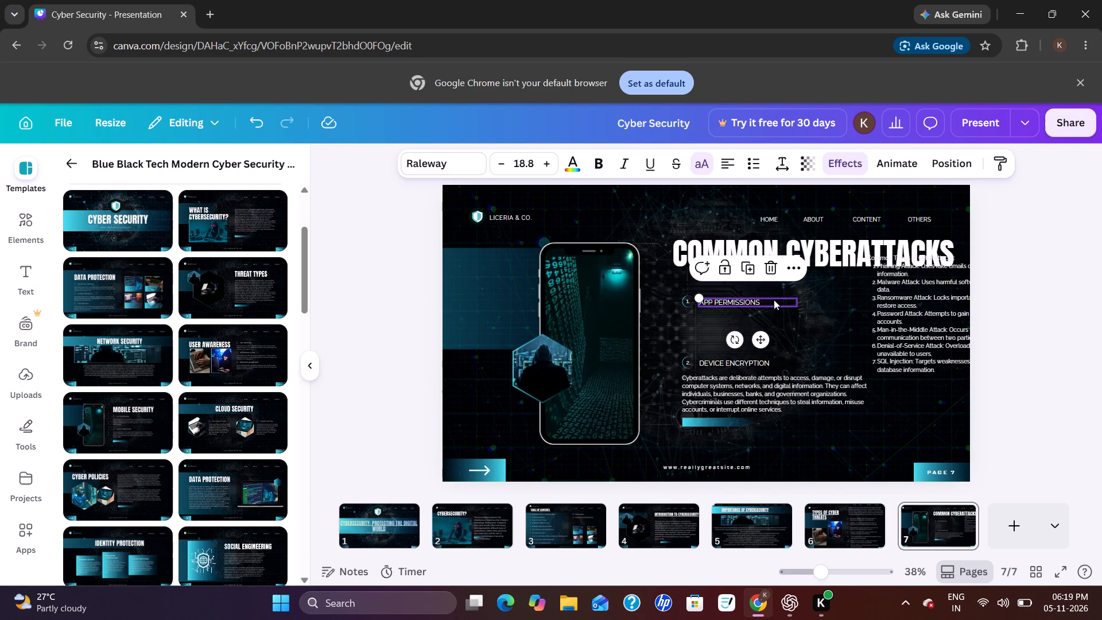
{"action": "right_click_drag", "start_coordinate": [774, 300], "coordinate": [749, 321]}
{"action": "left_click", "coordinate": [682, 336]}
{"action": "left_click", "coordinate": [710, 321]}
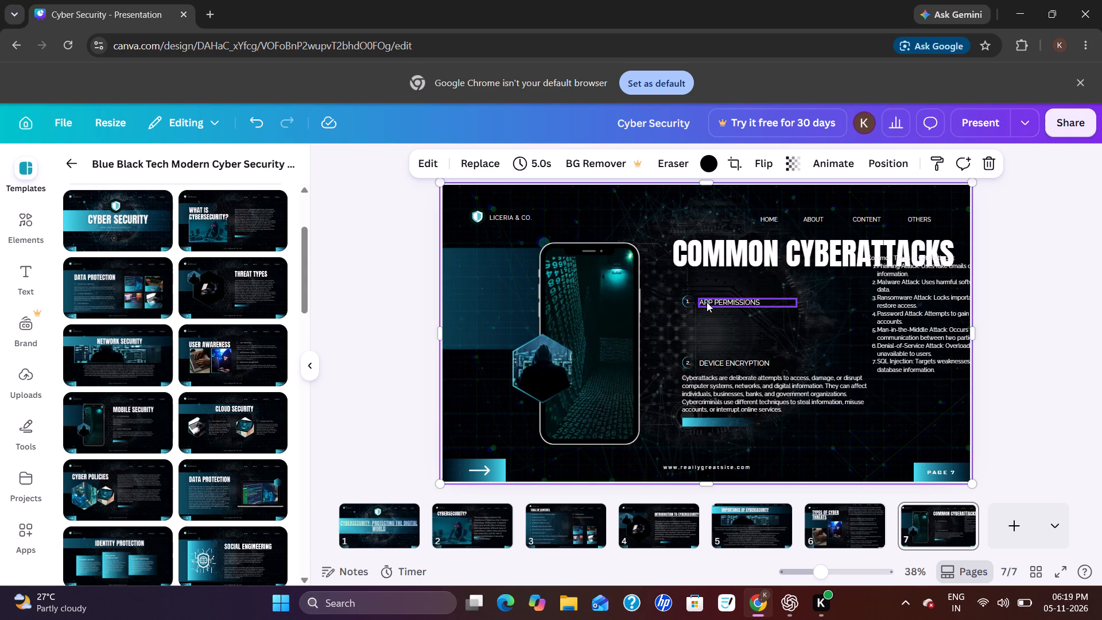
Move the App Permissions label down to just above the website address at the bottom of page 7.
{"action": "left_click_drag", "start_coordinate": [707, 302], "coordinate": [682, 459]}
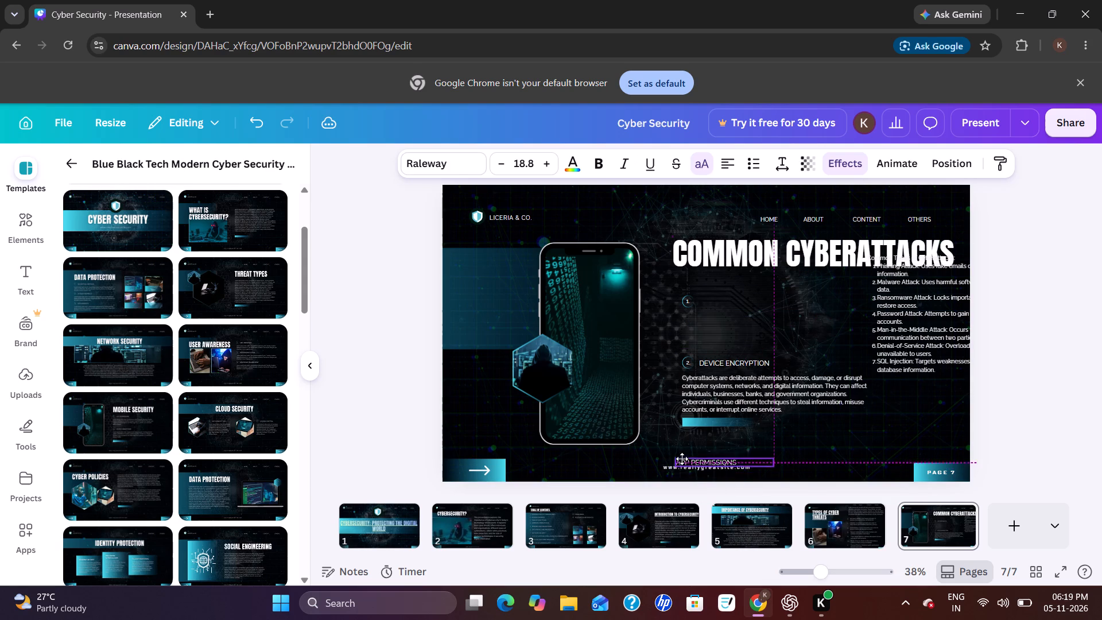
{"action": "left_click_drag", "start_coordinate": [682, 459], "coordinate": [680, 455]}
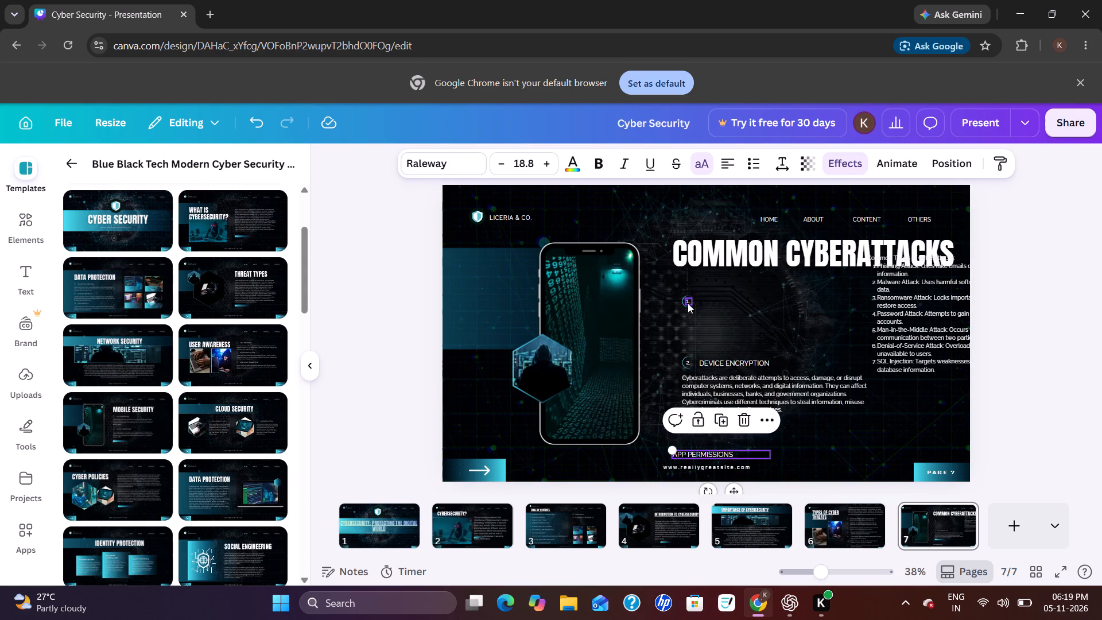
Delete the number 1 from the upper list circle on page 7.
{"action": "left_click", "coordinate": [688, 303]}
{"action": "left_click_drag", "start_coordinate": [688, 303], "coordinate": [685, 335]}
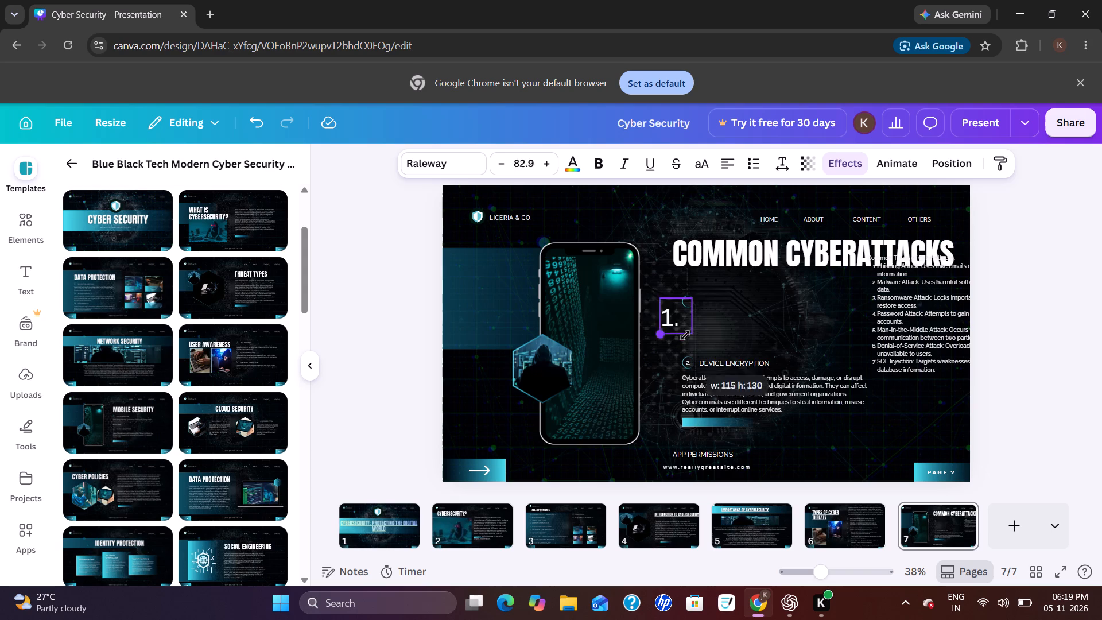
{"action": "left_click_drag", "start_coordinate": [685, 335], "coordinate": [669, 424]}
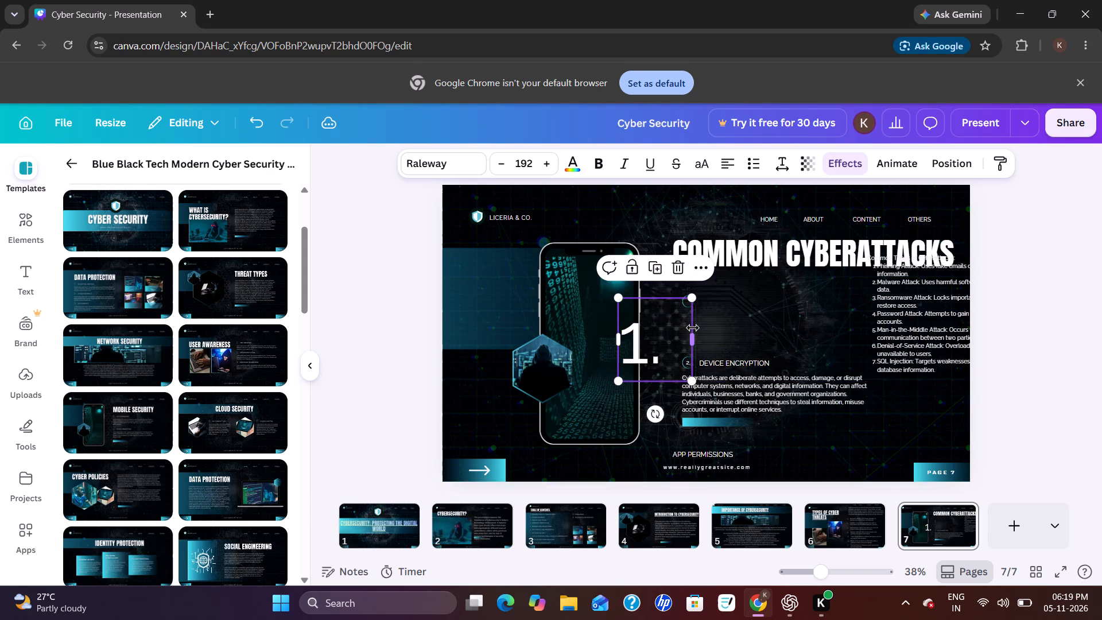
{"action": "left_click", "coordinate": [674, 272]}
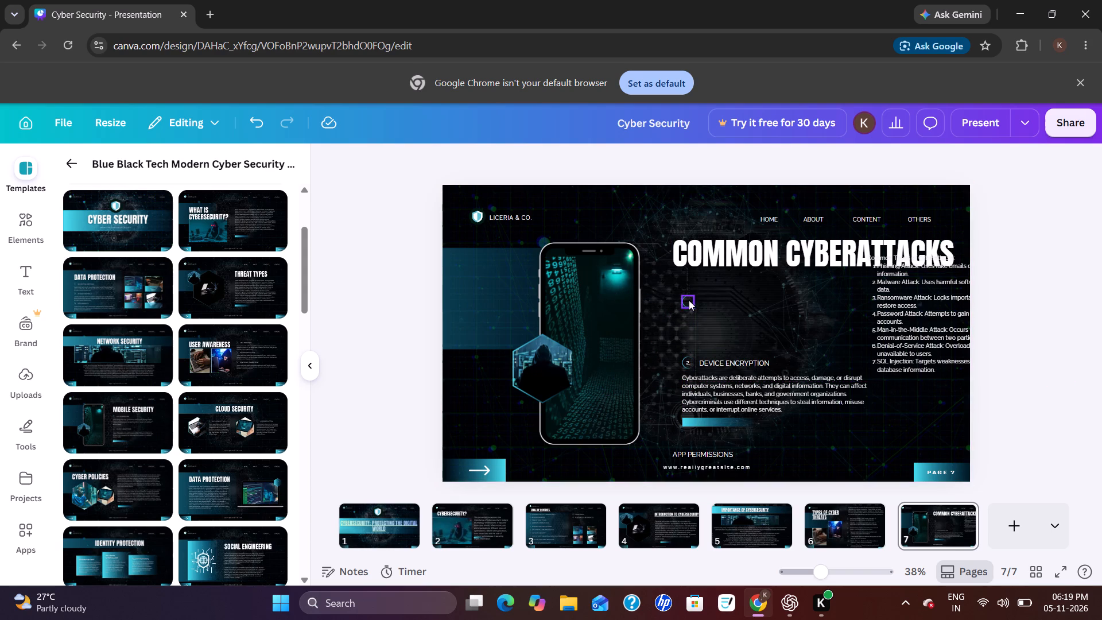
Delete the empty upper list circle below the title on page 7.
{"action": "left_click", "coordinate": [689, 300]}
{"action": "left_click", "coordinate": [711, 264]}
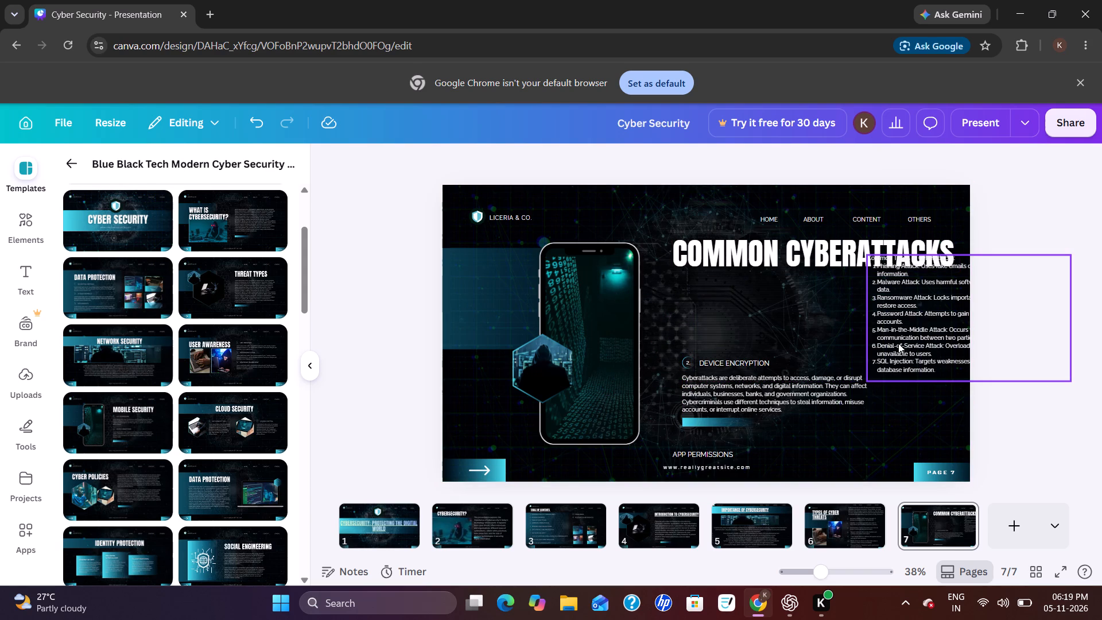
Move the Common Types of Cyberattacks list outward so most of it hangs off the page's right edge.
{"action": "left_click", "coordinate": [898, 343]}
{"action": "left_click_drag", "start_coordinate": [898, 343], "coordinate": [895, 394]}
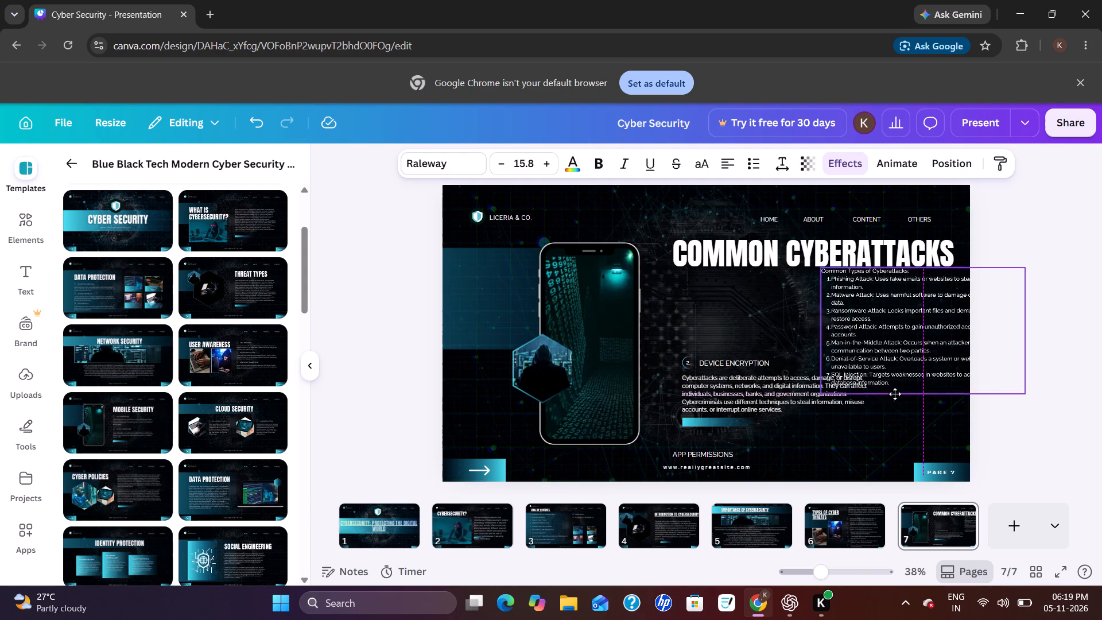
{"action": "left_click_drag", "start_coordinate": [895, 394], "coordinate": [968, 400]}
Move the introductory paragraph directly under the title, set its font size to 23.8, and widen its box to about 1,039.
{"action": "left_click_drag", "start_coordinate": [835, 398], "coordinate": [855, 313]}
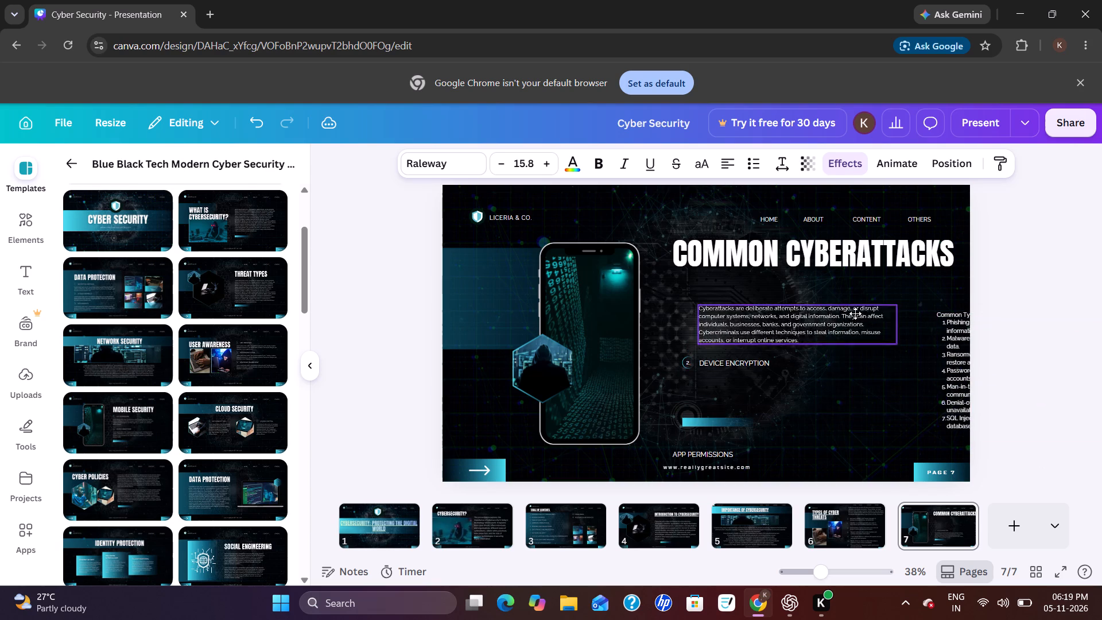
{"action": "left_click_drag", "start_coordinate": [855, 313], "coordinate": [827, 303]}
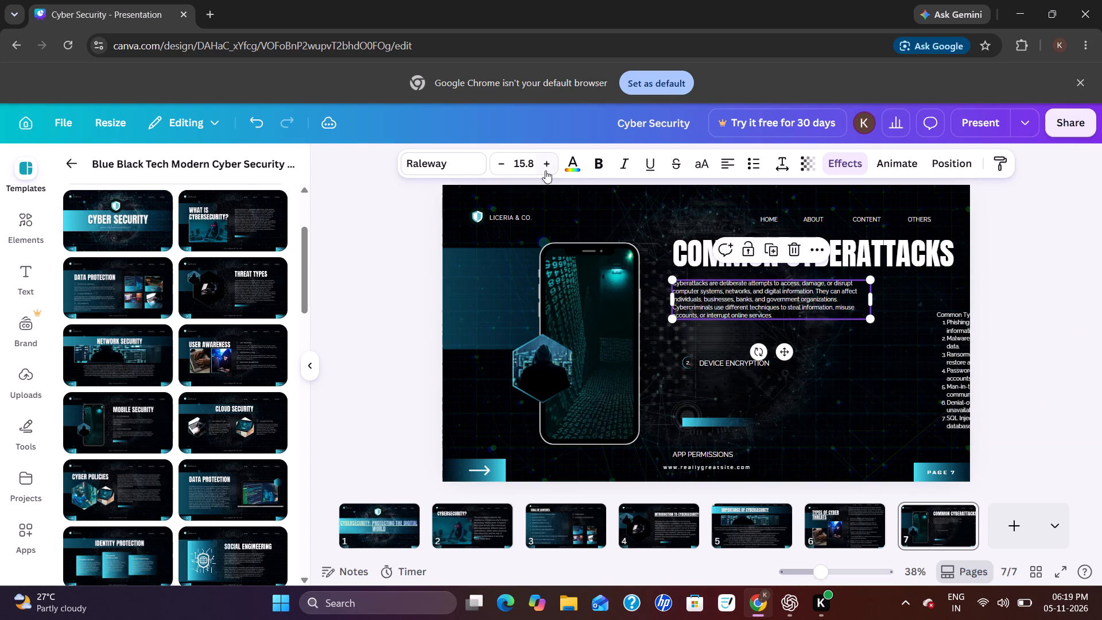
{"action": "triple_click", "coordinate": [545, 170]}
{"action": "triple_click", "coordinate": [545, 170]}
{"action": "double_click", "coordinate": [545, 170]}
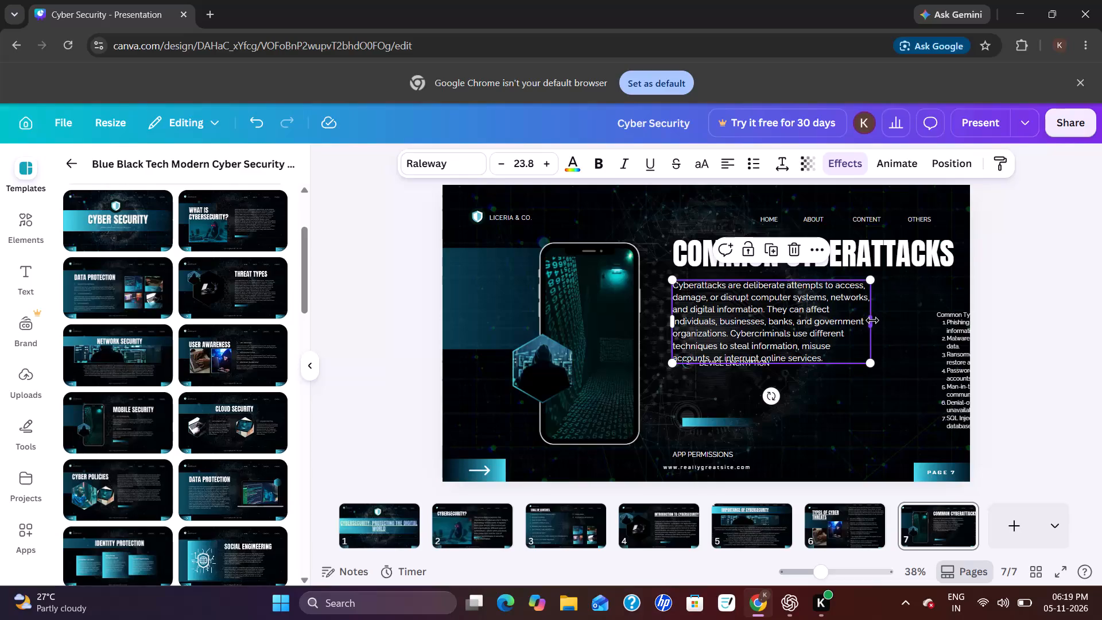
{"action": "left_click_drag", "start_coordinate": [872, 320], "coordinate": [960, 282]}
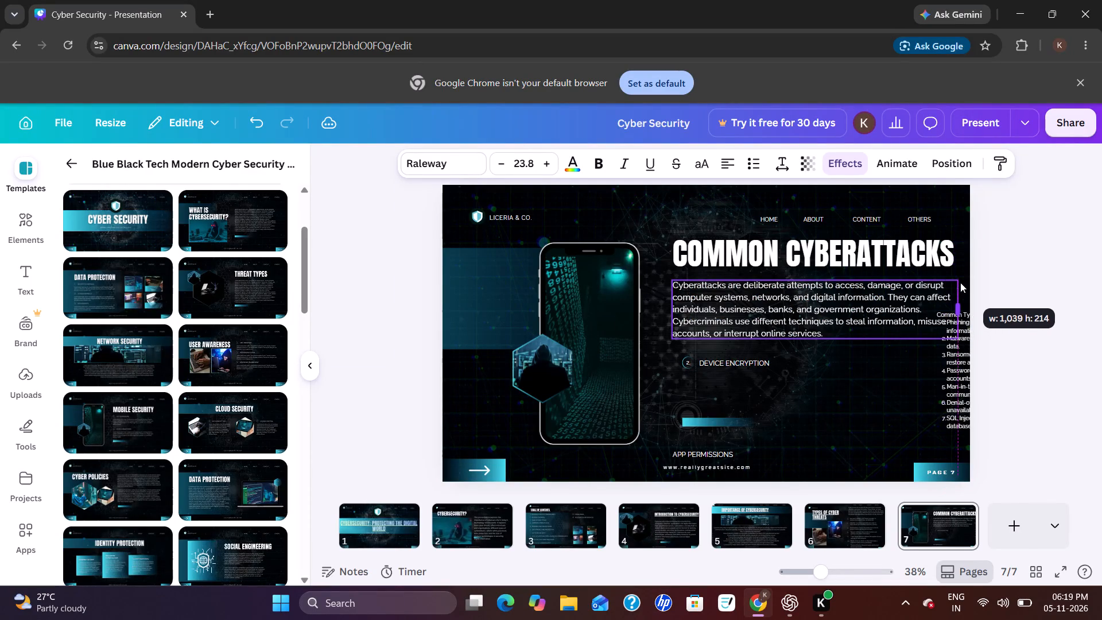
{"action": "left_click_drag", "start_coordinate": [960, 282], "coordinate": [960, 279]}
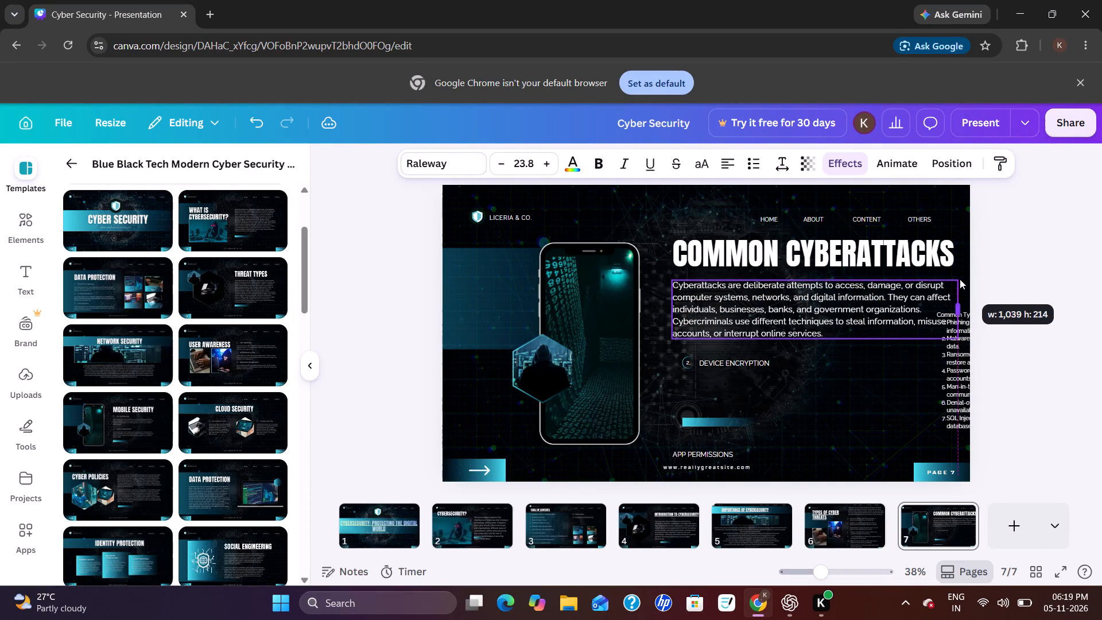
{"action": "left_click_drag", "start_coordinate": [960, 279], "coordinate": [960, 279]}
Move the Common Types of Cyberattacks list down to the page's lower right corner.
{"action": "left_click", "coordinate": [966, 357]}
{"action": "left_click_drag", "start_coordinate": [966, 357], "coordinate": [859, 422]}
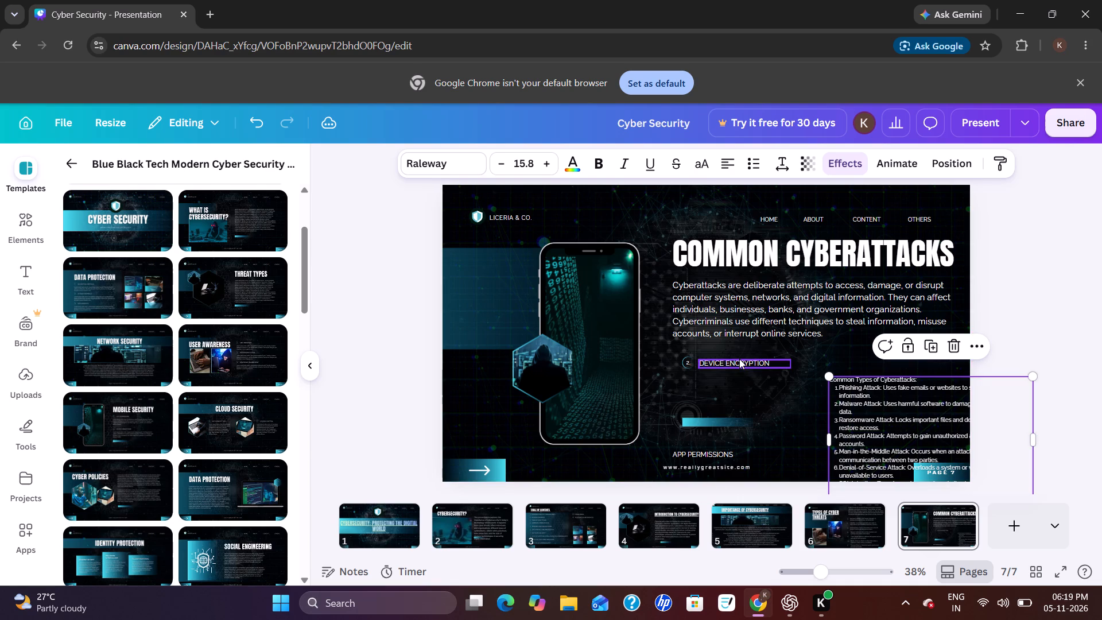
Delete the Device Encryption label together with its number 2 and the circle around it.
{"action": "left_click", "coordinate": [739, 359]}
{"action": "left_click", "coordinate": [767, 328]}
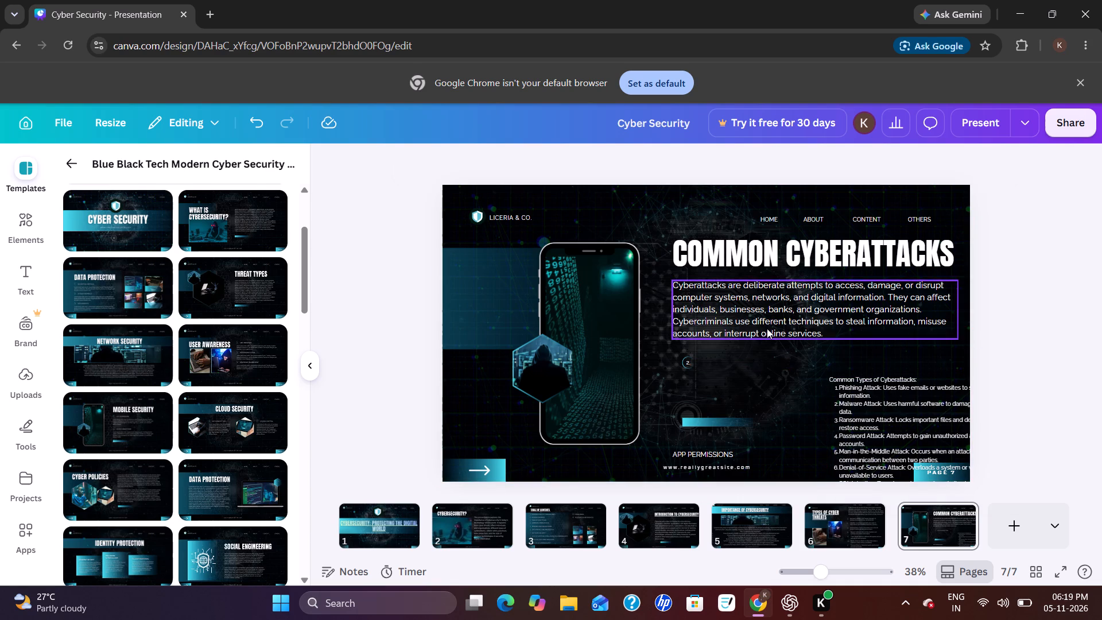
{"action": "left_click", "coordinate": [689, 363]}
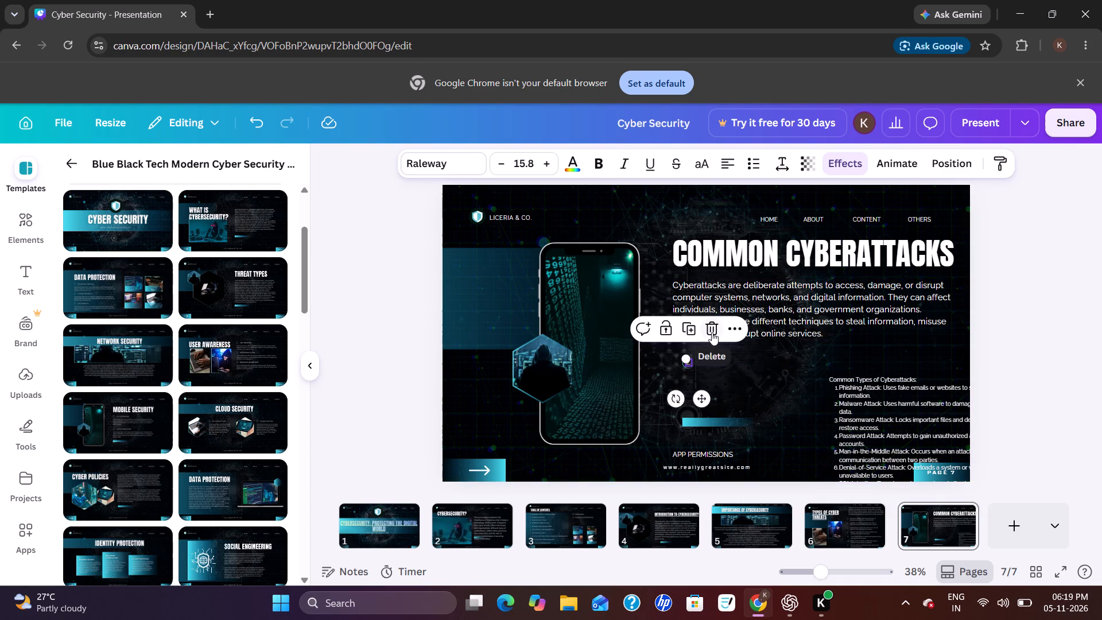
{"action": "left_click", "coordinate": [712, 332]}
{"action": "left_click", "coordinate": [689, 358]}
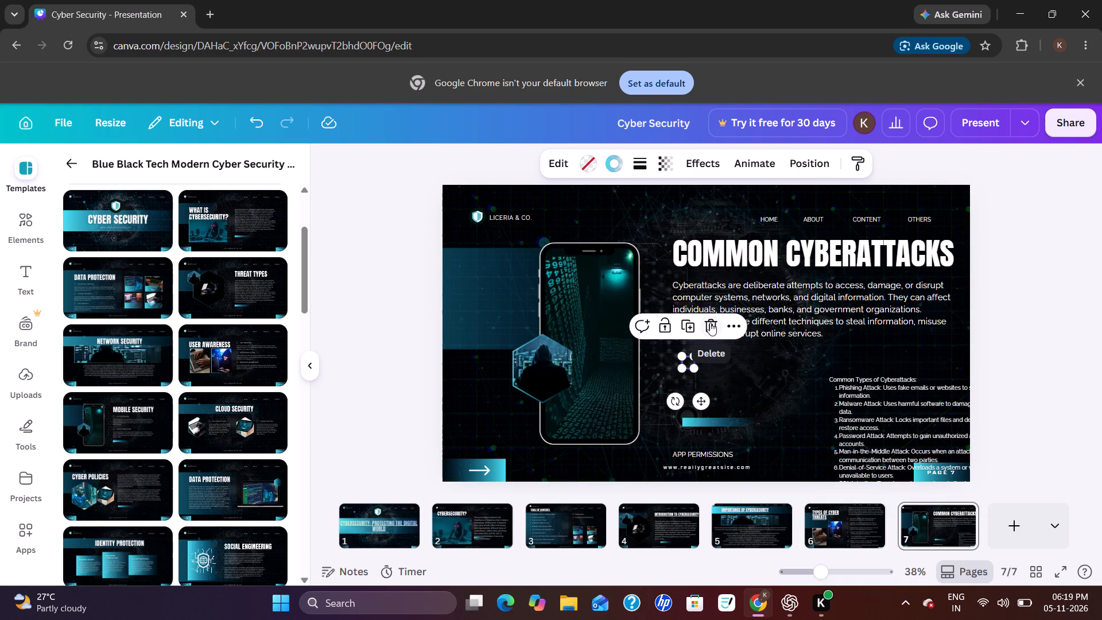
{"action": "left_click", "coordinate": [710, 323]}
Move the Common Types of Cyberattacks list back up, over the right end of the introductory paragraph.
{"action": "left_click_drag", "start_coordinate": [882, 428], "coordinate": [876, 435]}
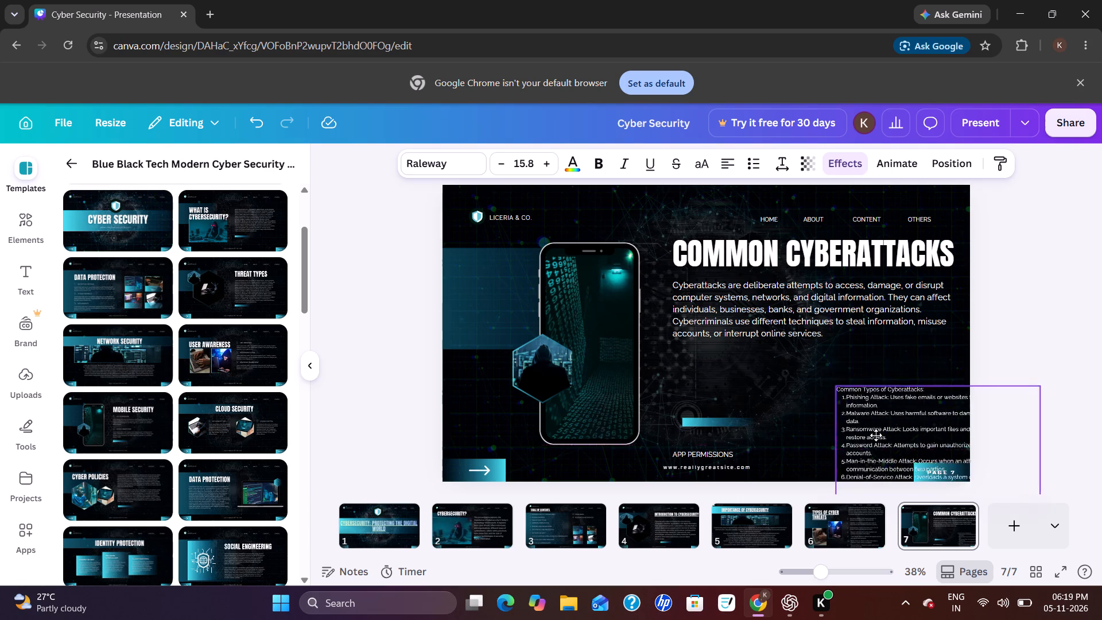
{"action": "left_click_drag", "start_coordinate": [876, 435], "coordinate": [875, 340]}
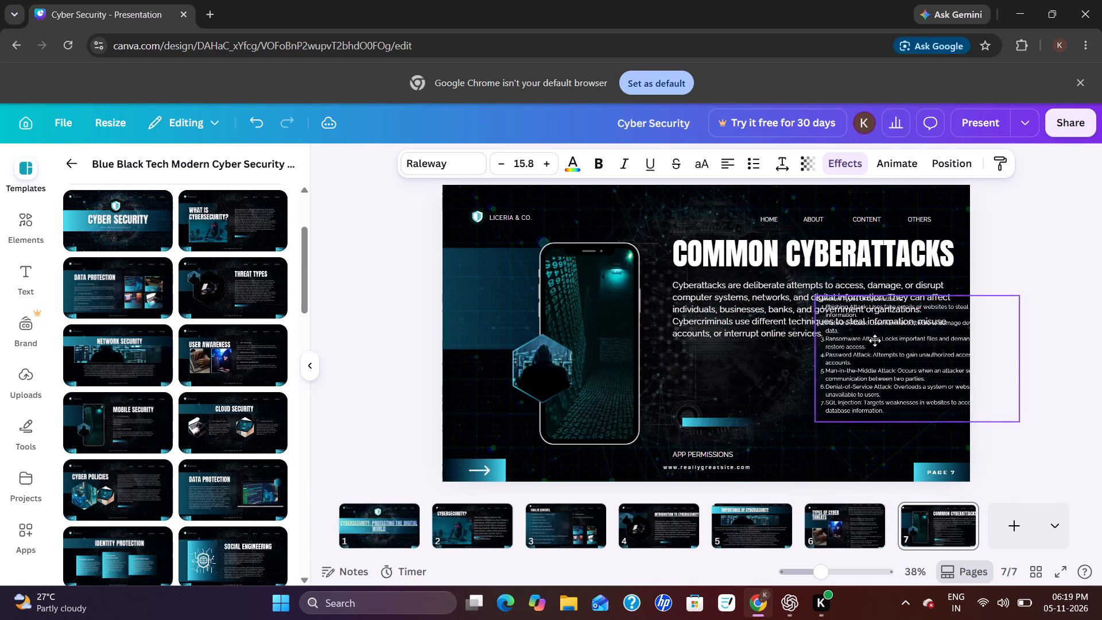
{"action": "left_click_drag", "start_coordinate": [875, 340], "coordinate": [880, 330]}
Delete the App Permissions label and the short blue gradient bar above it.
{"action": "left_click", "coordinate": [689, 458]}
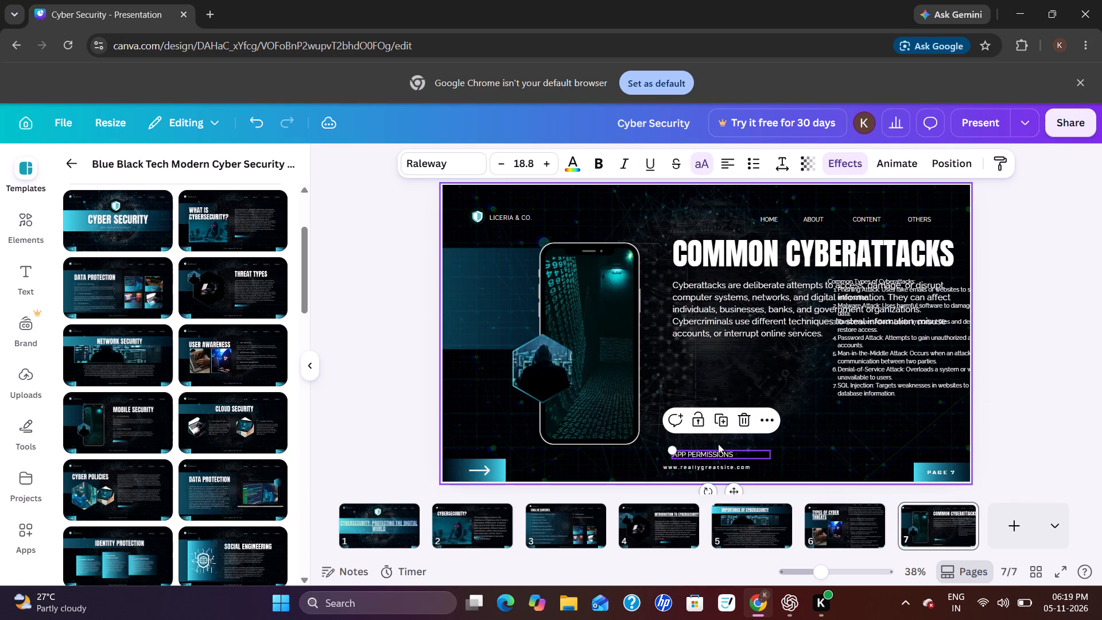
{"action": "left_click", "coordinate": [747, 419]}
{"action": "left_click", "coordinate": [728, 420]}
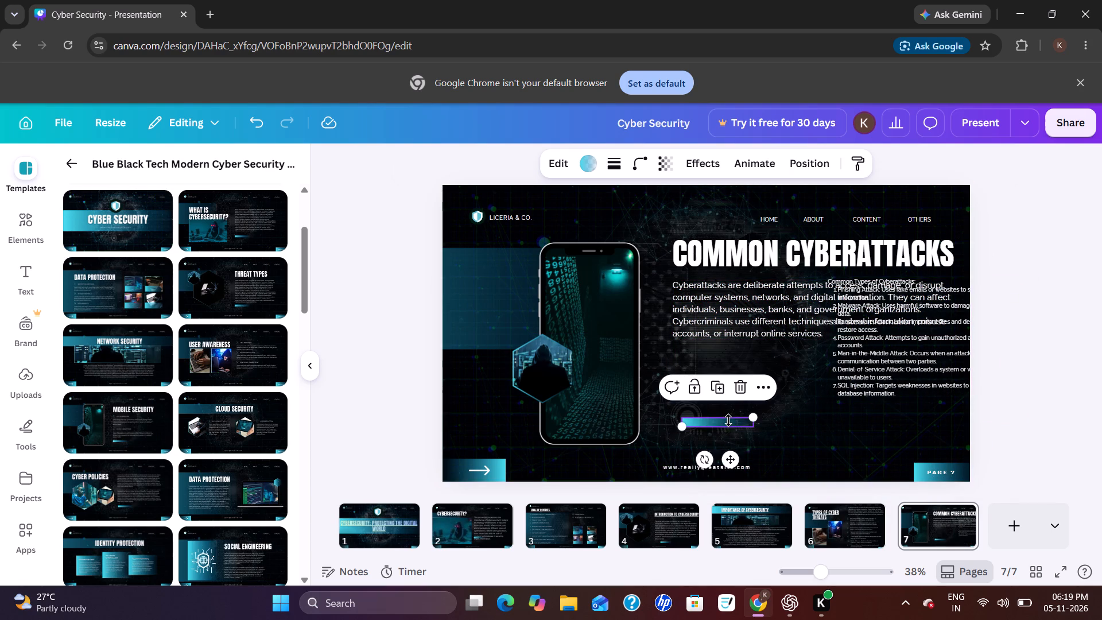
{"action": "left_click", "coordinate": [741, 395]}
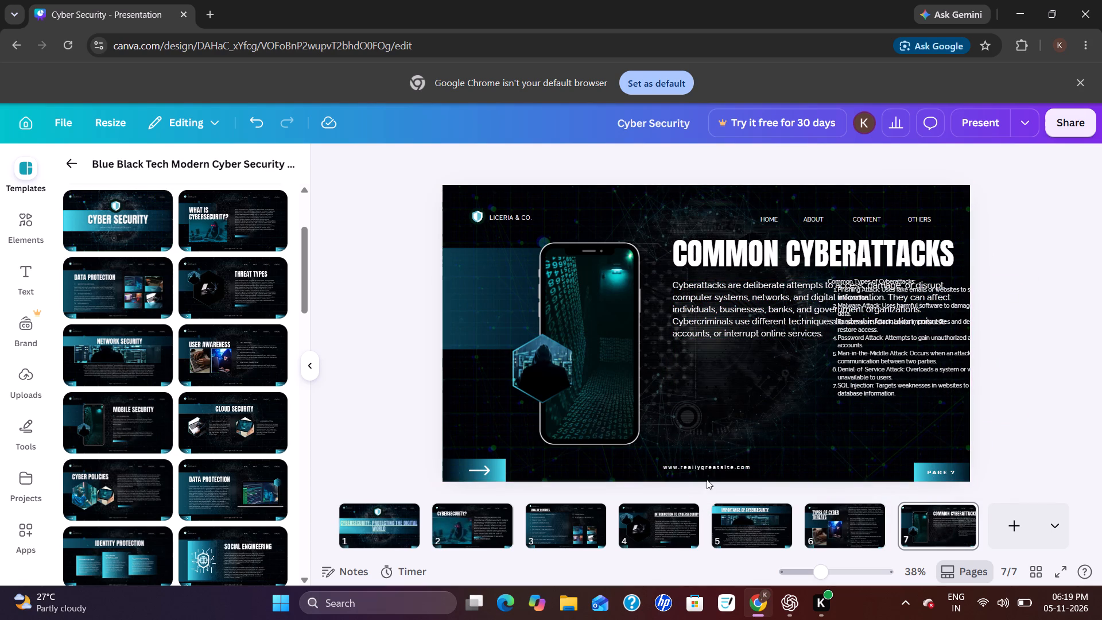
Move the website address along the bottom of page 7 so it sits below the phone image.
{"action": "left_click_drag", "start_coordinate": [705, 473], "coordinate": [708, 464]}
{"action": "left_click_drag", "start_coordinate": [708, 464], "coordinate": [728, 428]}
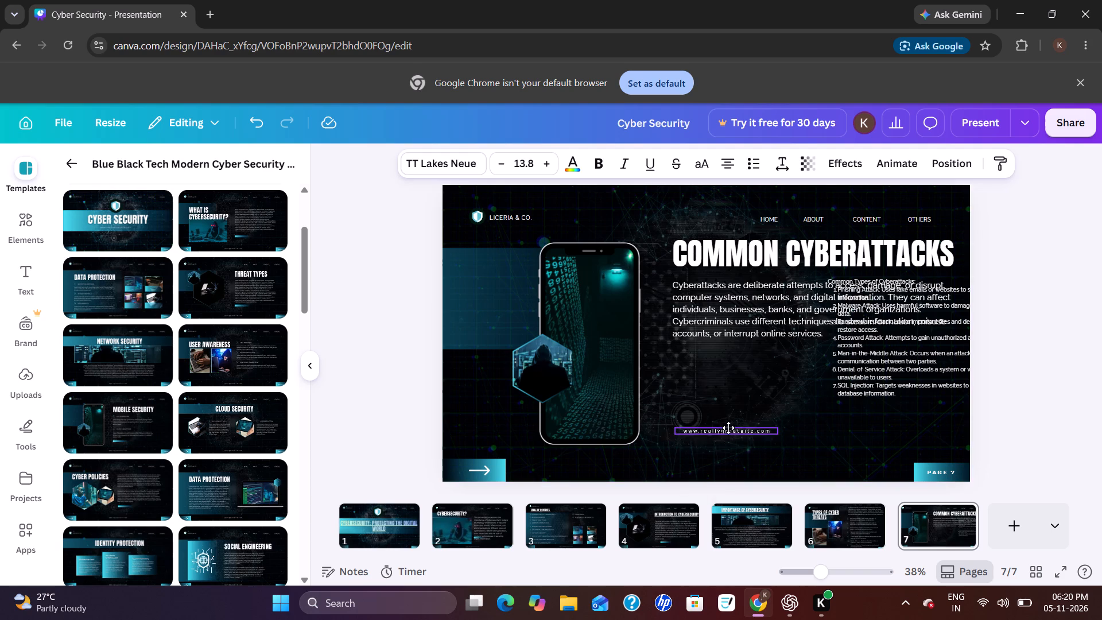
{"action": "left_click_drag", "start_coordinate": [728, 428], "coordinate": [624, 468]}
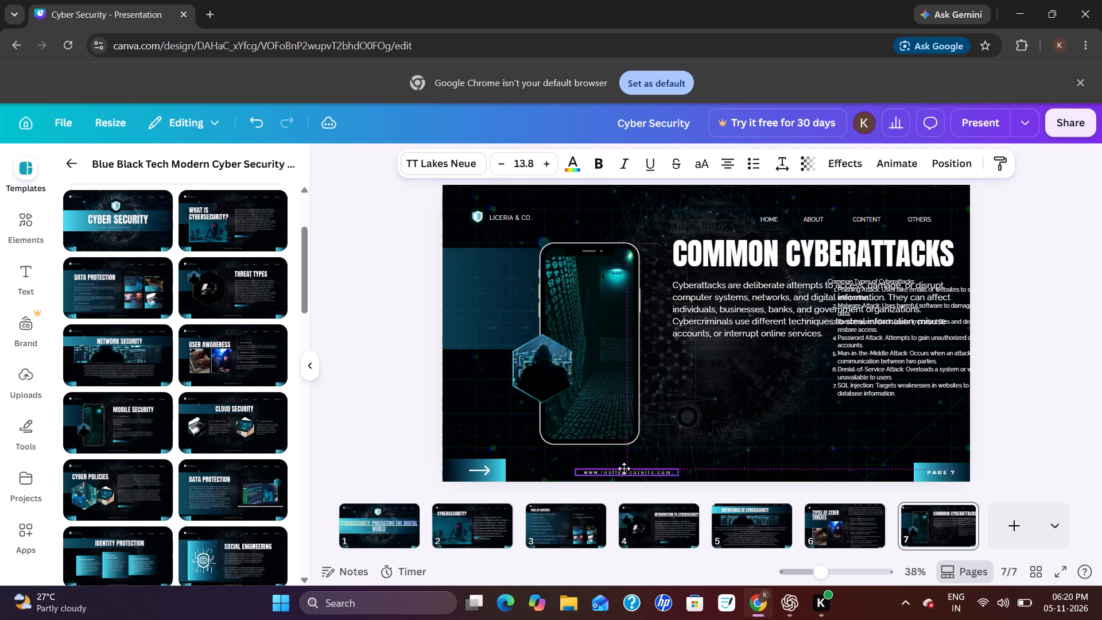
{"action": "left_click_drag", "start_coordinate": [624, 468], "coordinate": [618, 469]}
{"action": "left_click", "coordinate": [618, 469]}
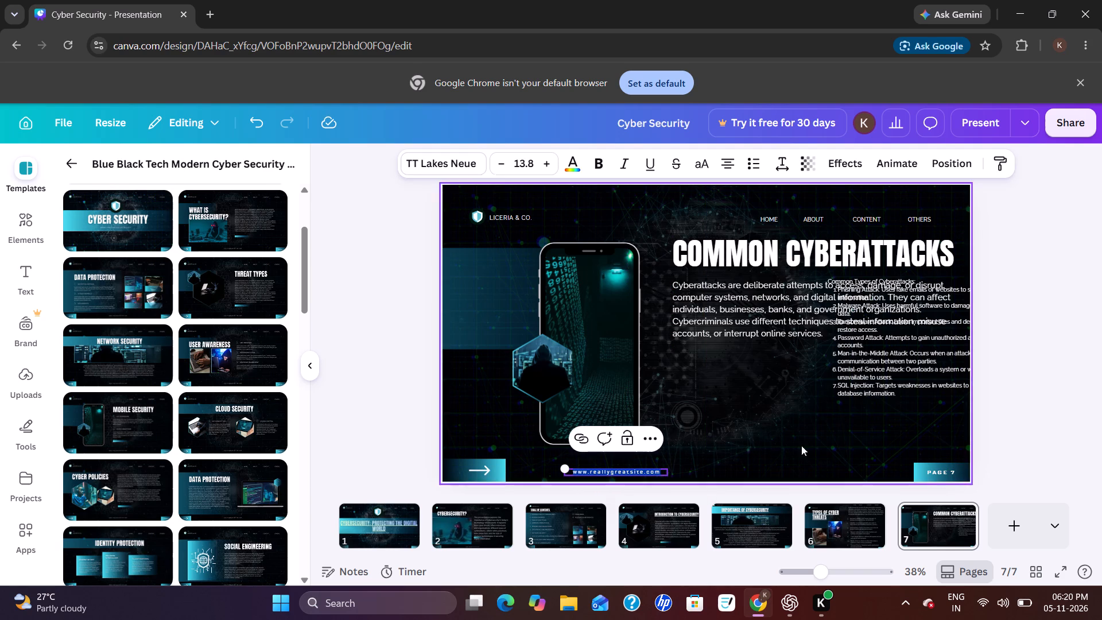
Place the Common Types of Cyberattacks list below the introductory paragraph and widen its box nearly to the page's right edge.
{"action": "left_click_drag", "start_coordinate": [886, 355], "coordinate": [736, 427]}
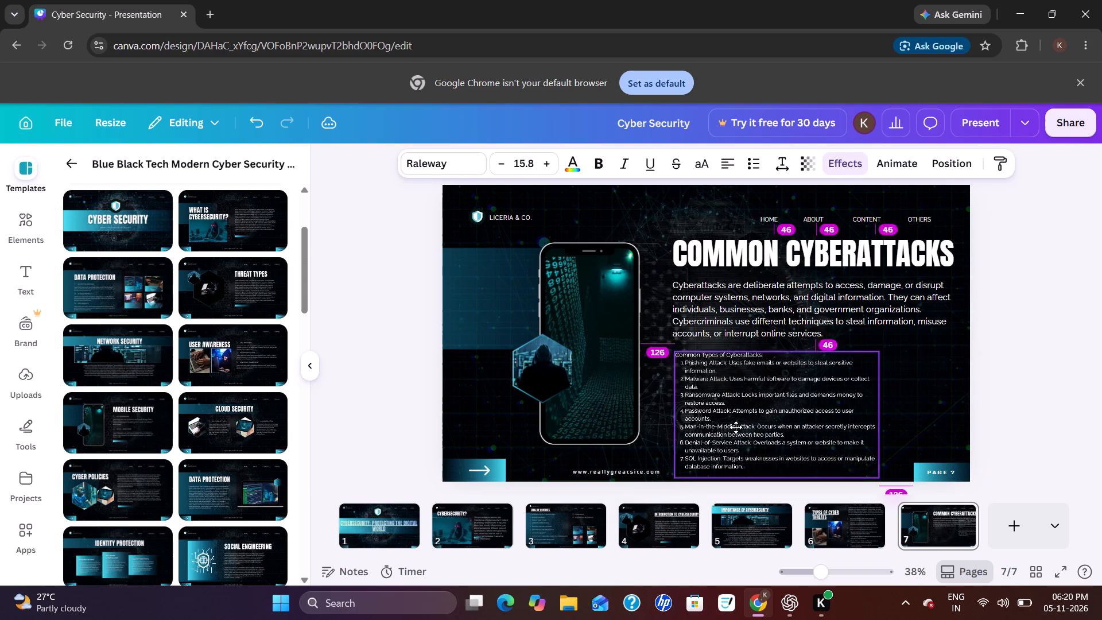
{"action": "left_click_drag", "start_coordinate": [736, 427], "coordinate": [735, 425]}
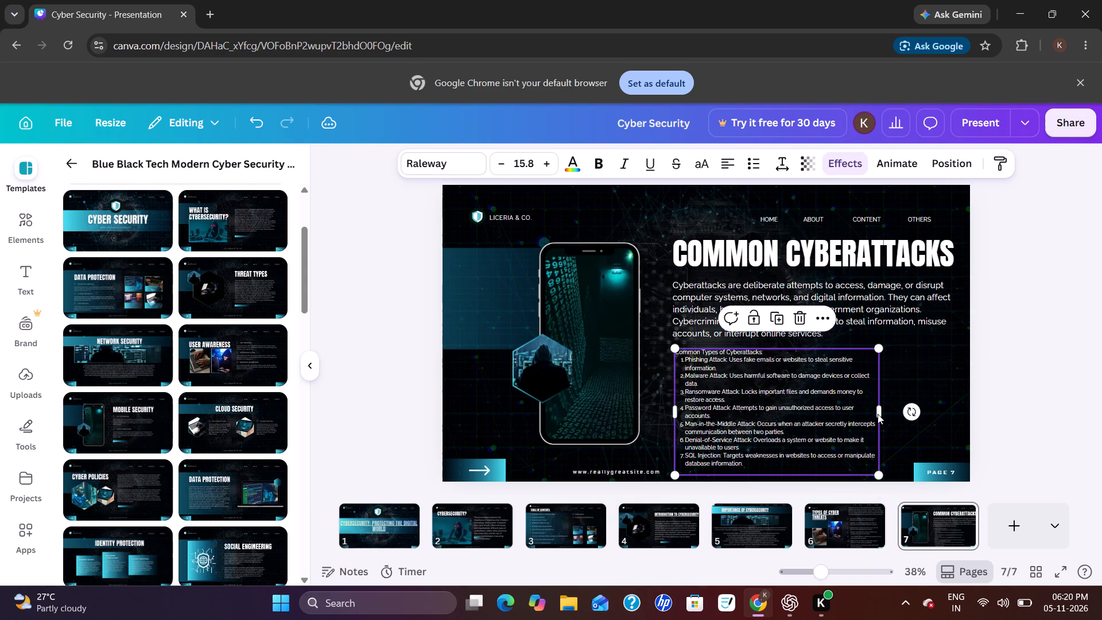
{"action": "left_click", "coordinate": [1002, 334]}
{"action": "left_click", "coordinate": [851, 410]}
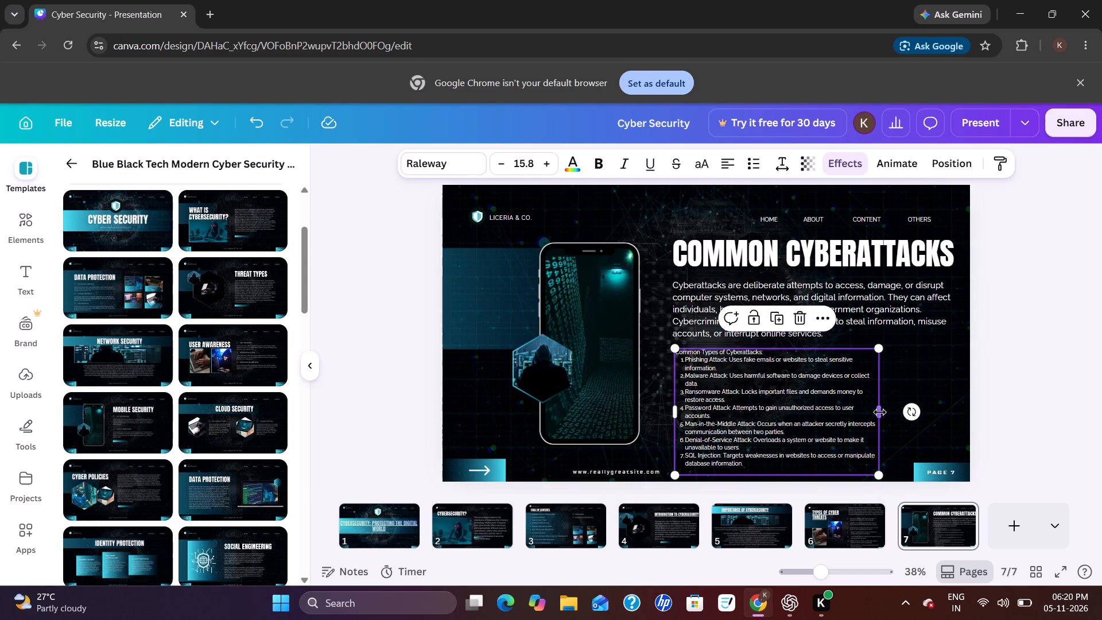
{"action": "left_click_drag", "start_coordinate": [880, 412], "coordinate": [958, 419]}
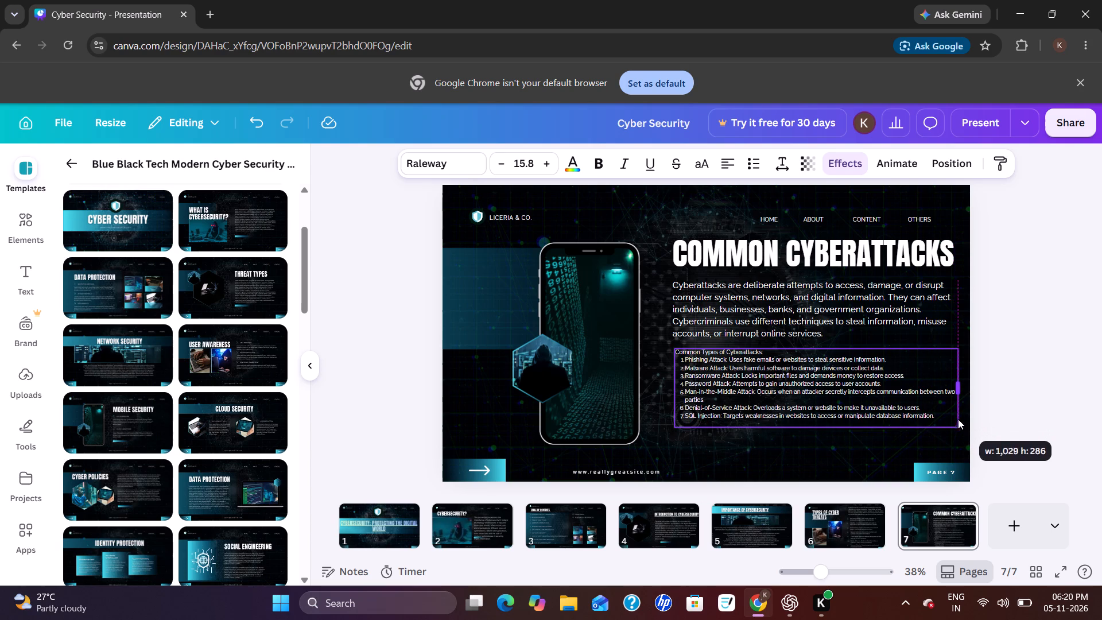
{"action": "left_click_drag", "start_coordinate": [958, 419], "coordinate": [967, 424]}
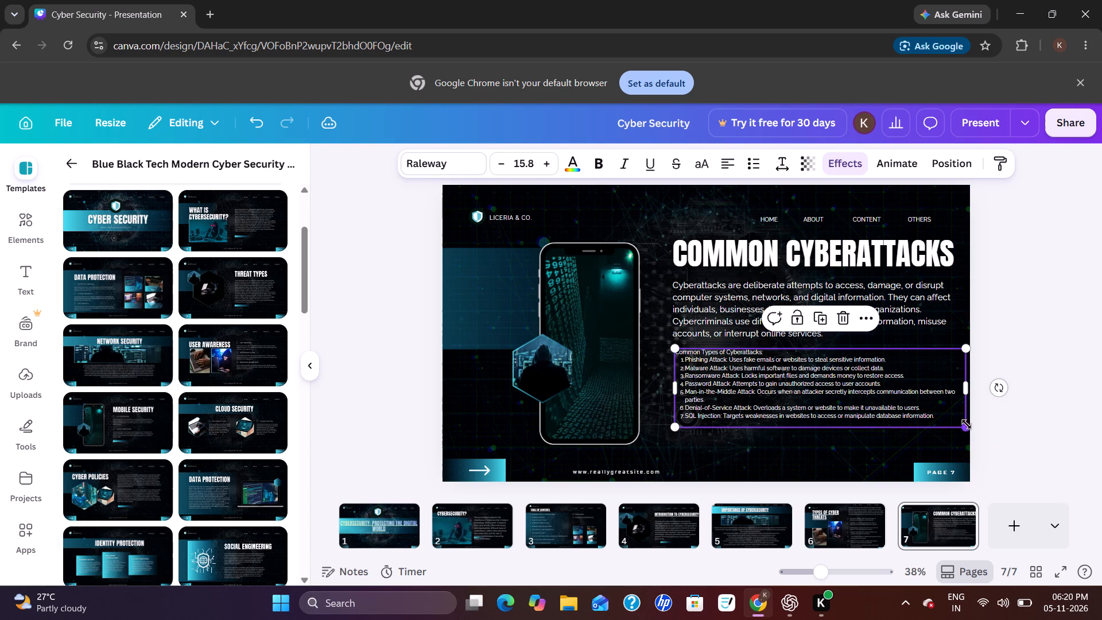
Set the cyberattack types list's font size to 19.8 and nudge it to leave a small gap below the introductory paragraph.
{"action": "triple_click", "coordinate": [548, 166]}
{"action": "left_click", "coordinate": [548, 166]}
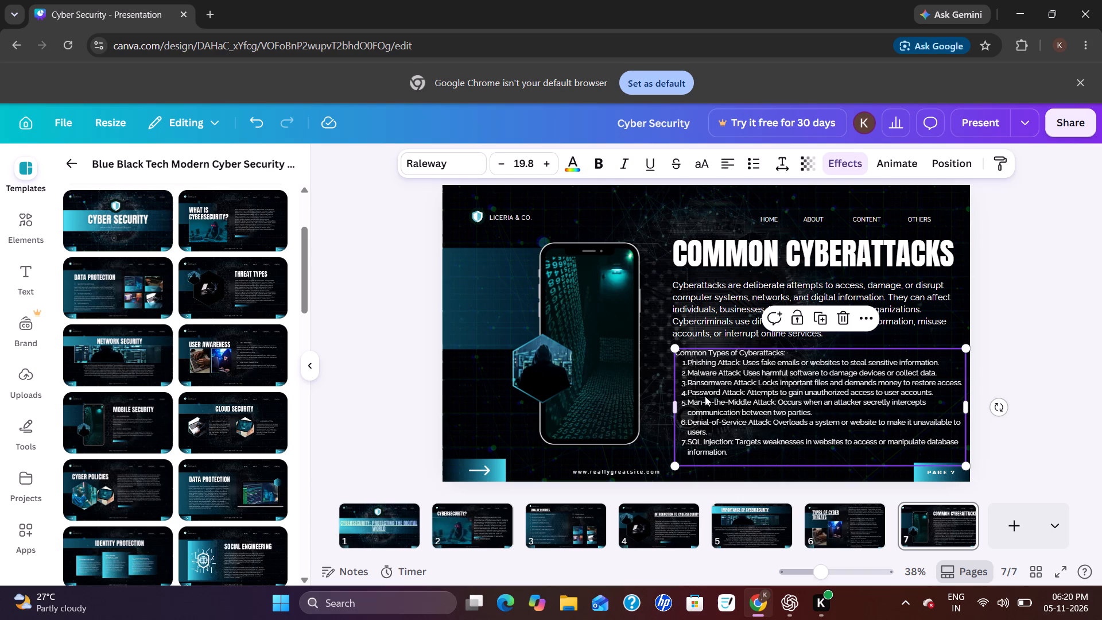
{"action": "left_click_drag", "start_coordinate": [705, 396], "coordinate": [700, 390]}
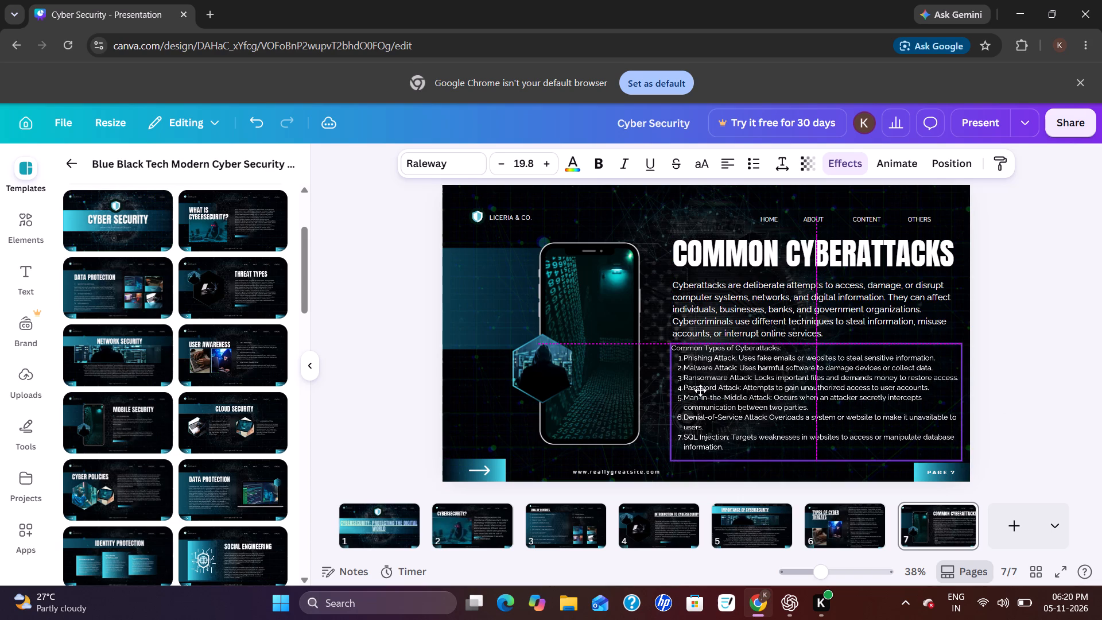
{"action": "left_click_drag", "start_coordinate": [700, 390], "coordinate": [699, 392]}
{"action": "left_click", "coordinate": [1058, 315]}
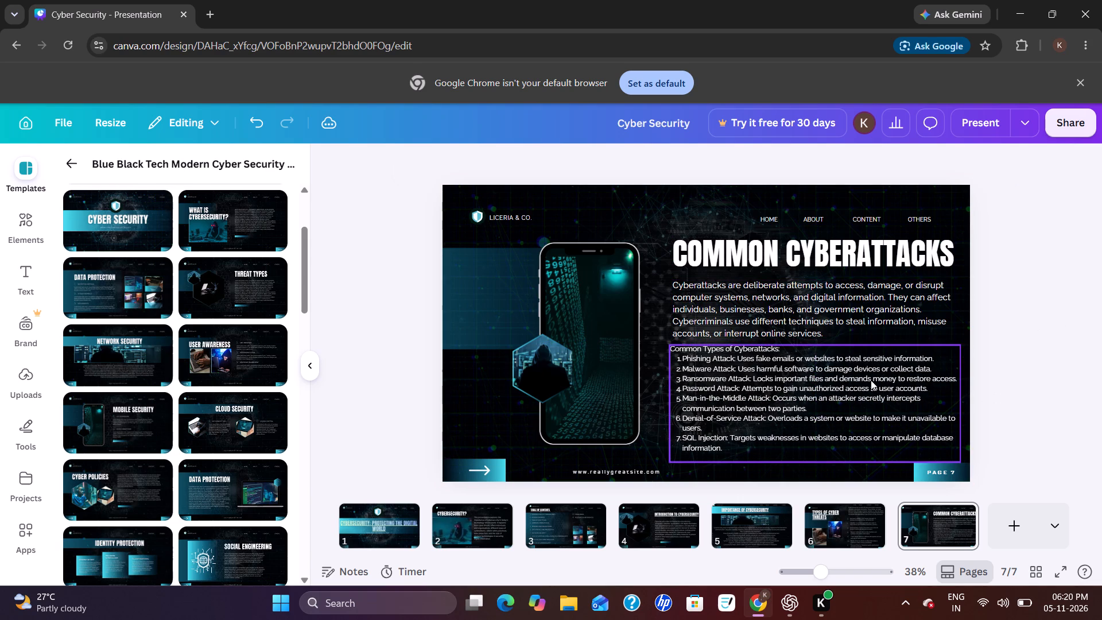
{"action": "left_click_drag", "start_coordinate": [871, 380], "coordinate": [874, 387]}
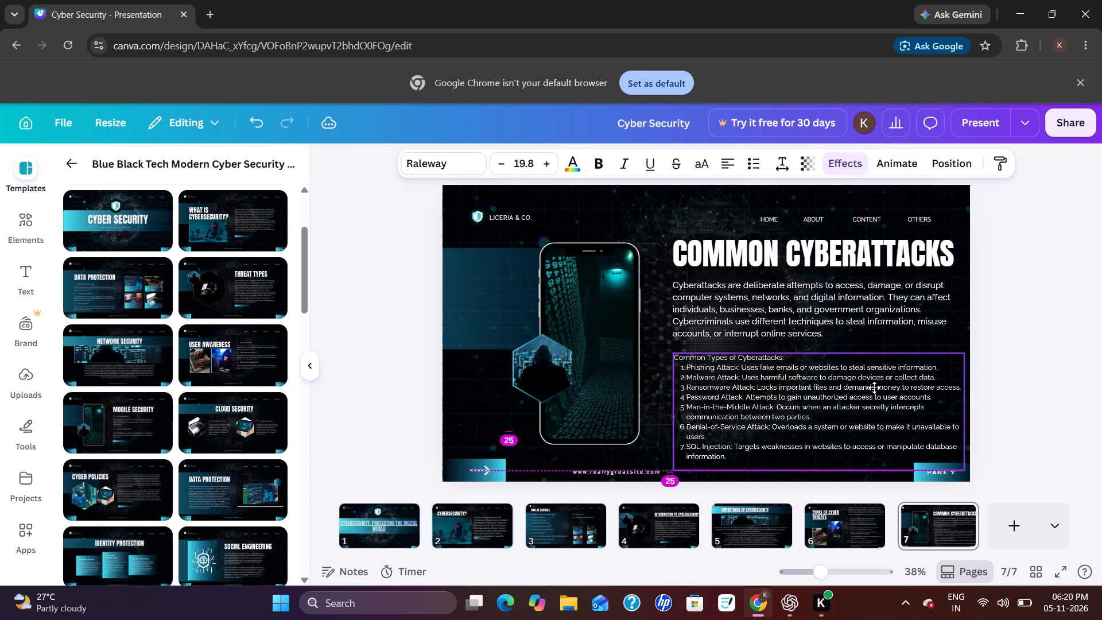
{"action": "left_click_drag", "start_coordinate": [874, 387], "coordinate": [869, 397]}
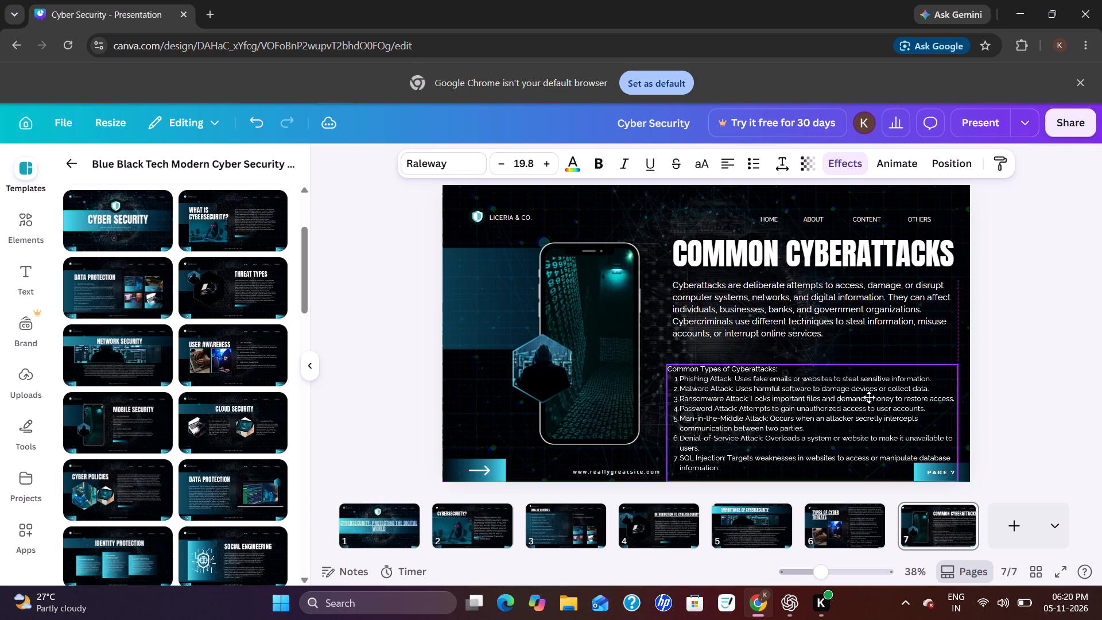
{"action": "left_click_drag", "start_coordinate": [869, 397], "coordinate": [870, 394]}
Increase the list's font size to 20.8, shift it up close to the introductory paragraph, and enlarge the text one more increment.
{"action": "left_click", "coordinate": [555, 170]}
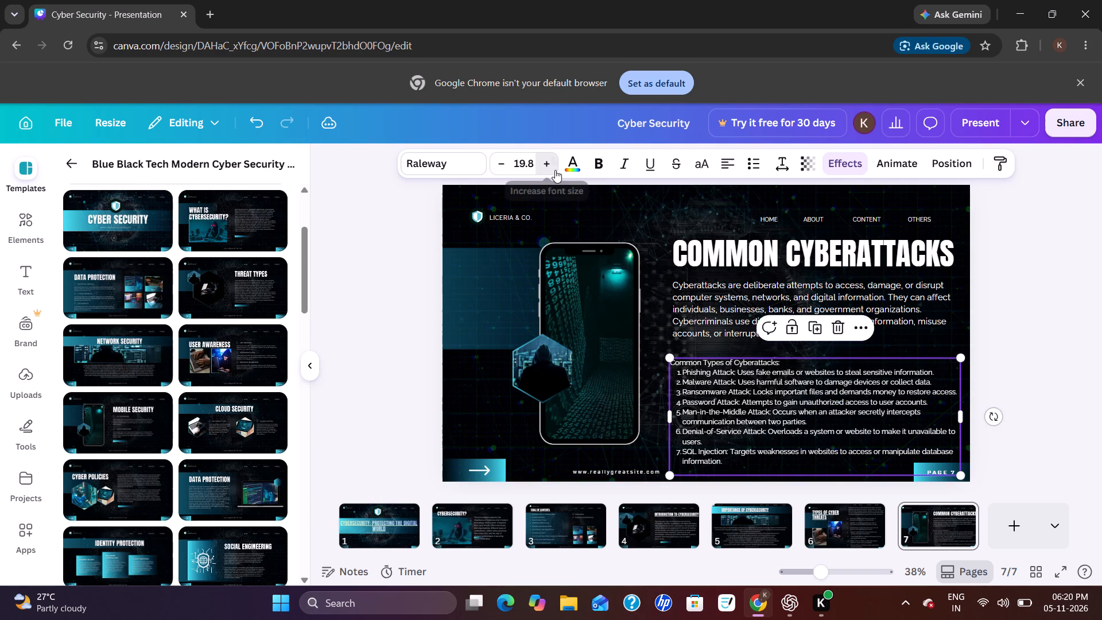
{"action": "left_click_drag", "start_coordinate": [729, 405], "coordinate": [733, 388]}
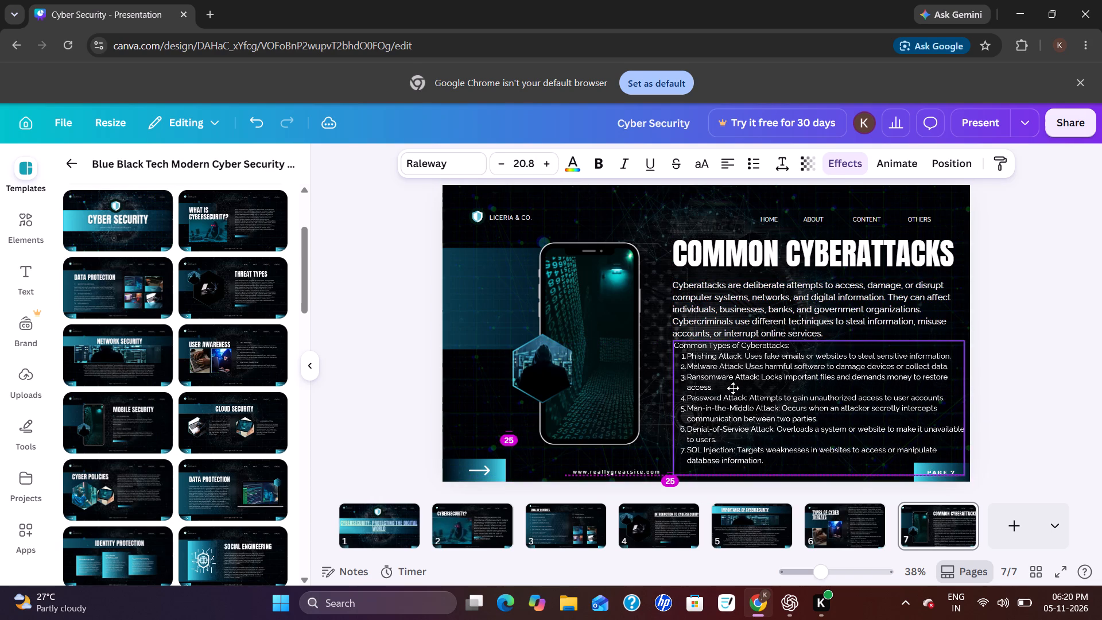
{"action": "left_click_drag", "start_coordinate": [733, 388], "coordinate": [731, 390]}
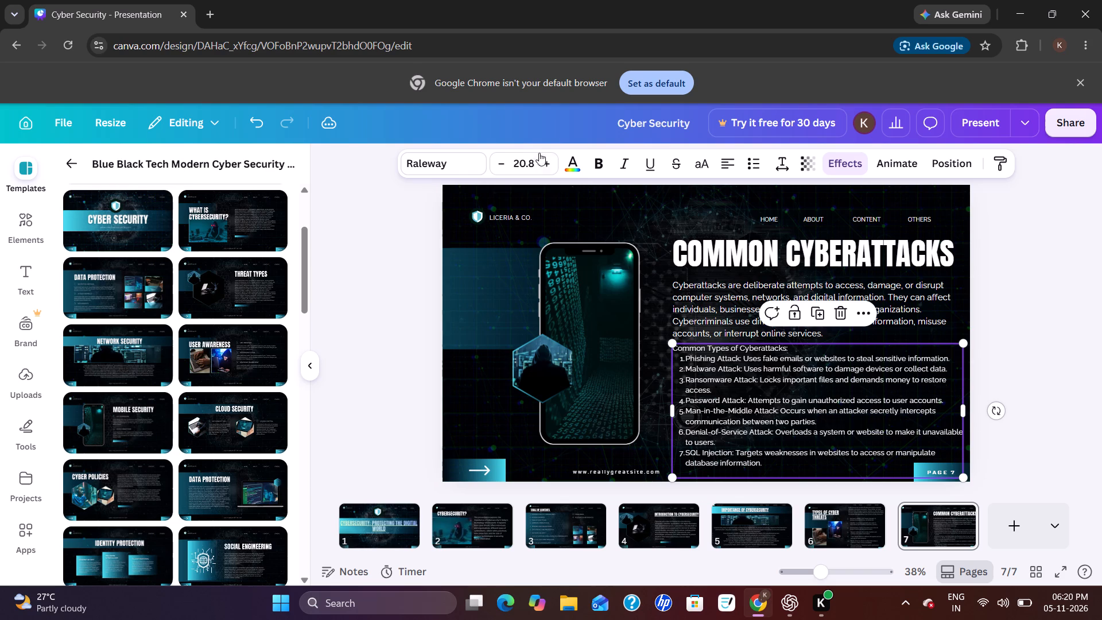
{"action": "left_click", "coordinate": [544, 158]}
Move the Common Cyberattacks title slightly up and reduce its font size to 81.1.
{"action": "left_click_drag", "start_coordinate": [705, 243], "coordinate": [701, 237]}
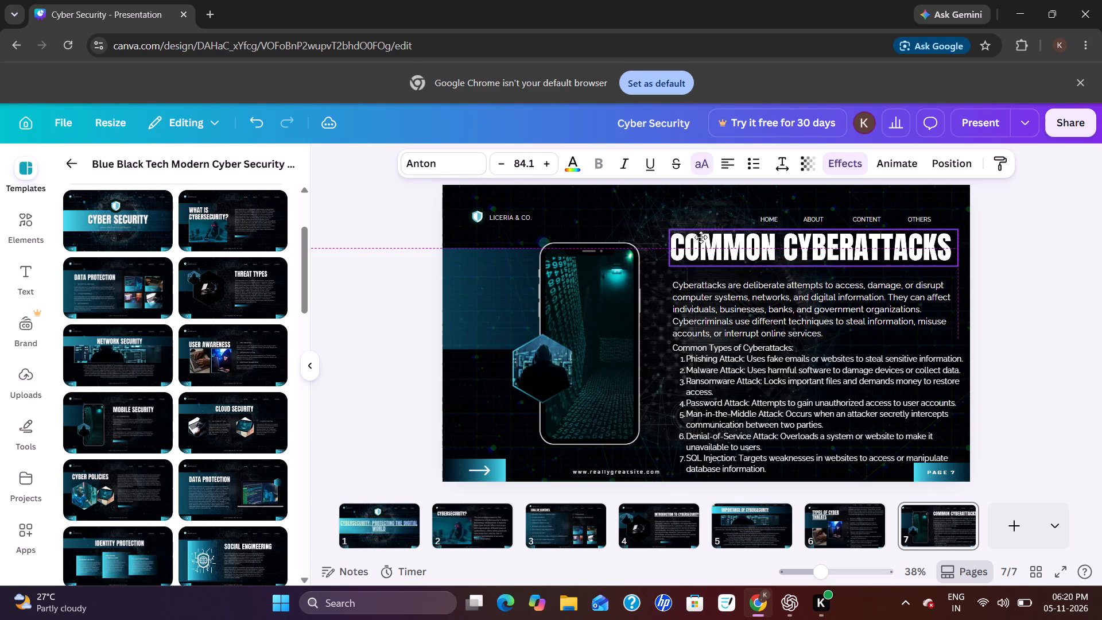
{"action": "left_click_drag", "start_coordinate": [701, 237], "coordinate": [700, 237]}
{"action": "triple_click", "coordinate": [510, 168]}
{"action": "triple_click", "coordinate": [510, 168]}
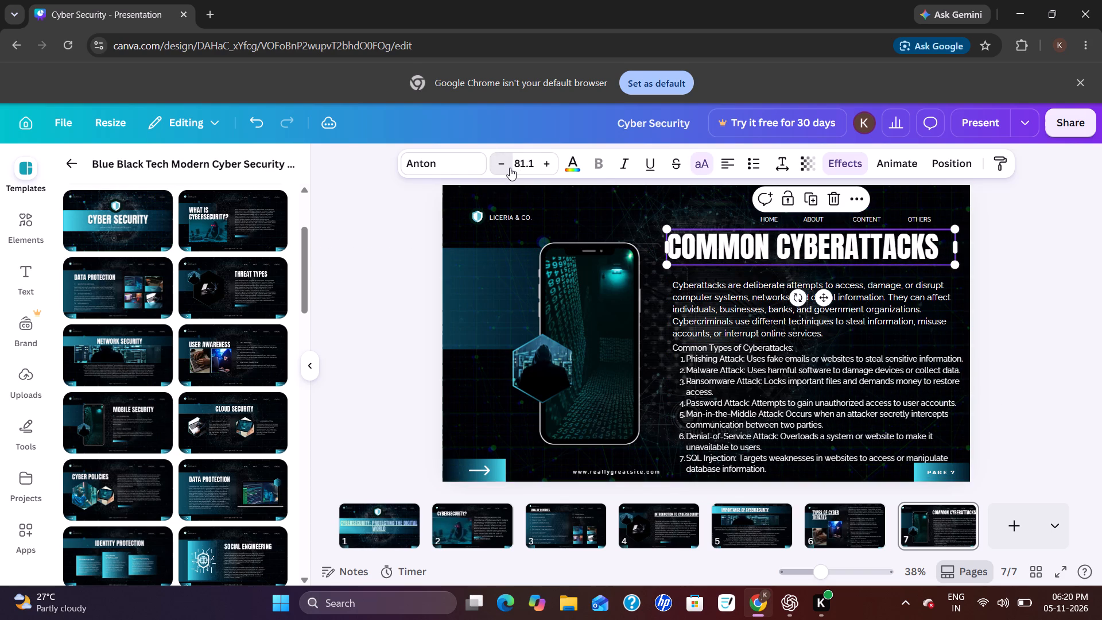
Reduce the Common Cyberattacks title's font size to 72.2, underline it, and align its left edge with the text below.
{"action": "triple_click", "coordinate": [510, 168]}
{"action": "left_click", "coordinate": [510, 168]}
{"action": "left_click_drag", "start_coordinate": [510, 168], "coordinate": [659, 165]}
{"action": "left_click", "coordinate": [659, 165]}
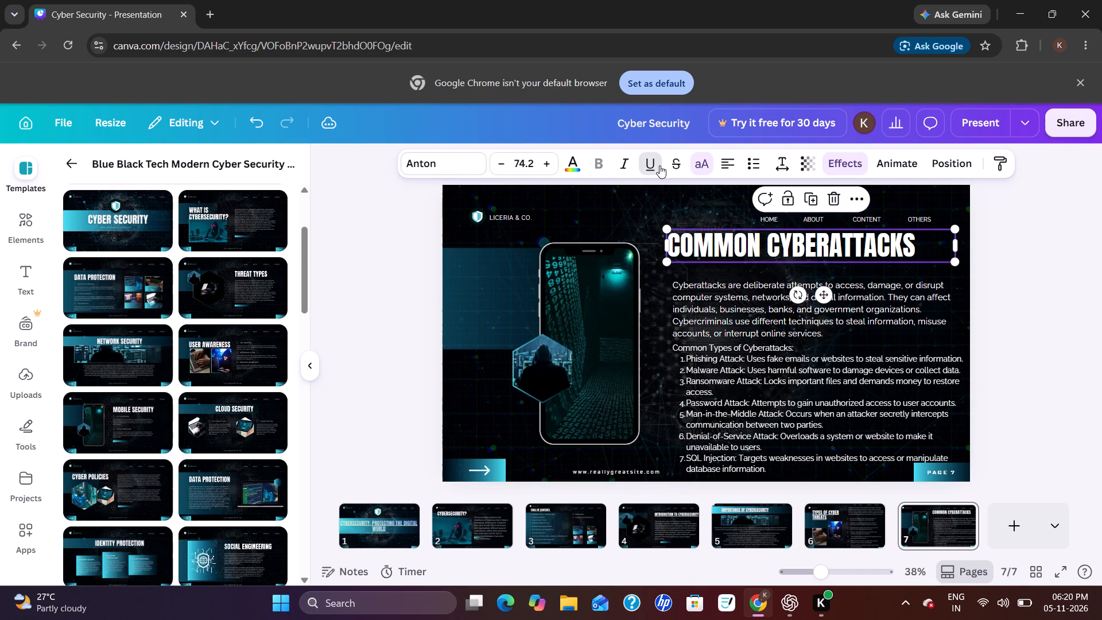
{"action": "double_click", "coordinate": [503, 160]}
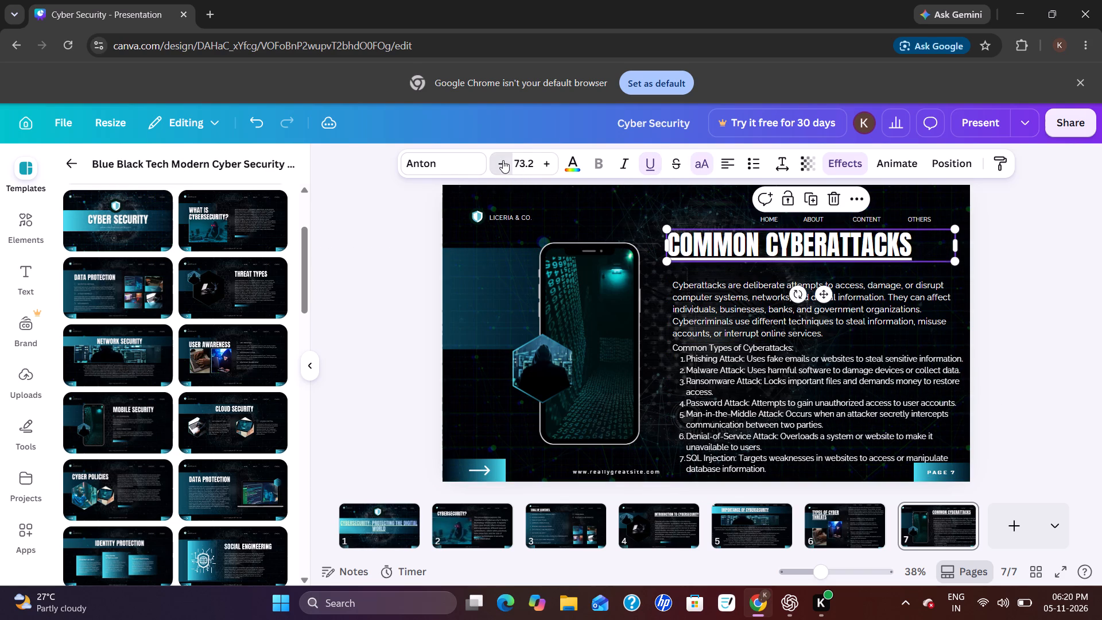
{"action": "left_click", "coordinate": [690, 241]}
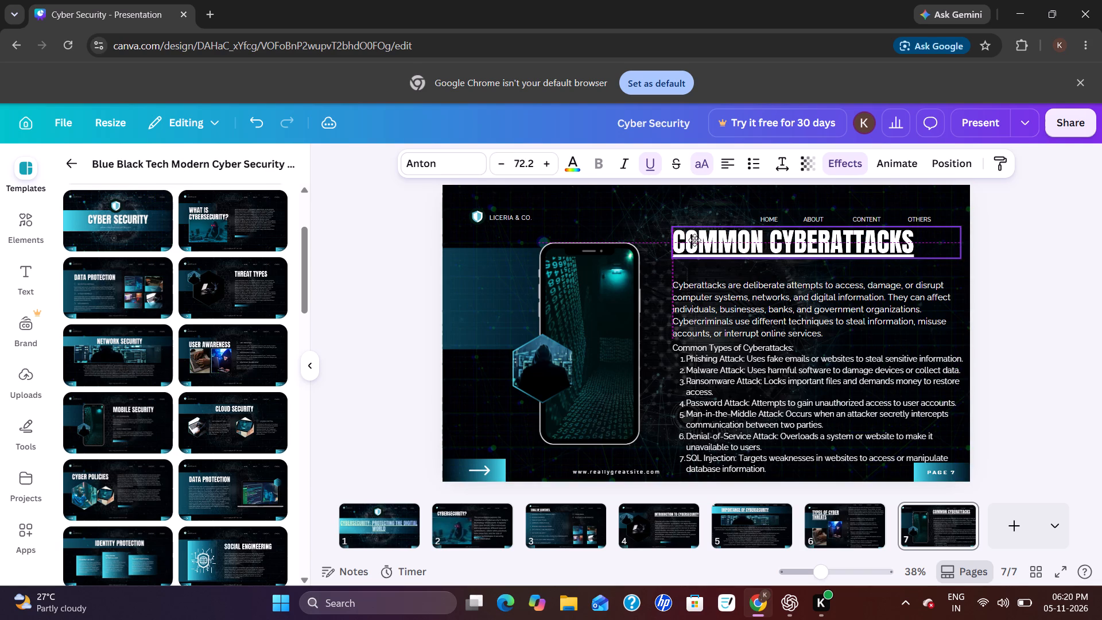
Move the introductory paragraph up closer beneath the title, and shift the cyberattack types list up directly below the paragraph.
{"action": "left_click_drag", "start_coordinate": [741, 303], "coordinate": [739, 288]}
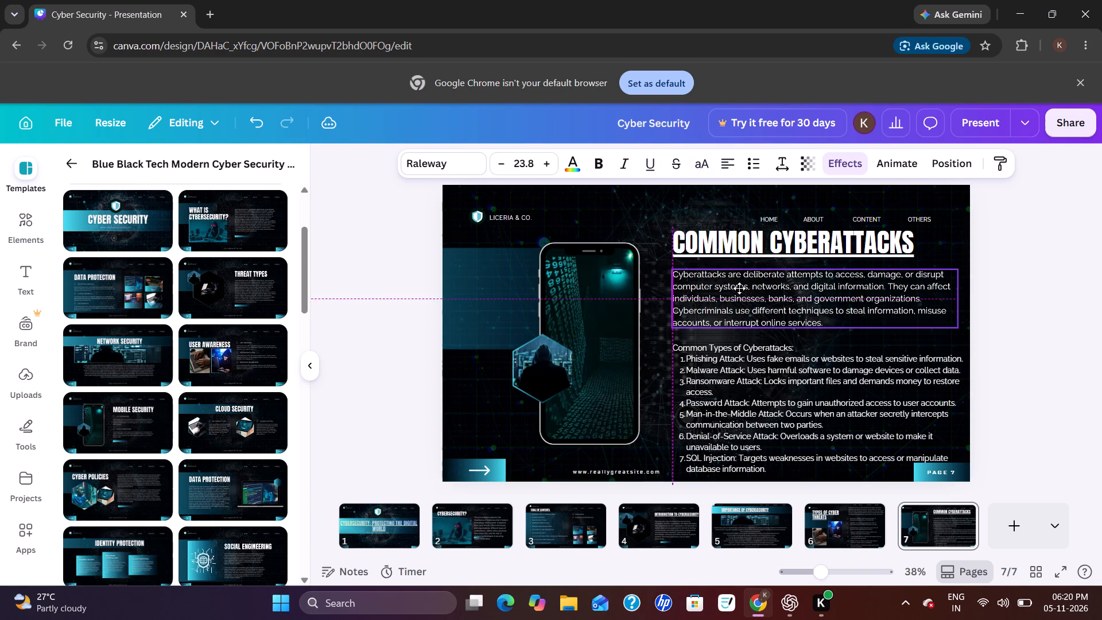
{"action": "left_click_drag", "start_coordinate": [739, 288], "coordinate": [744, 288]}
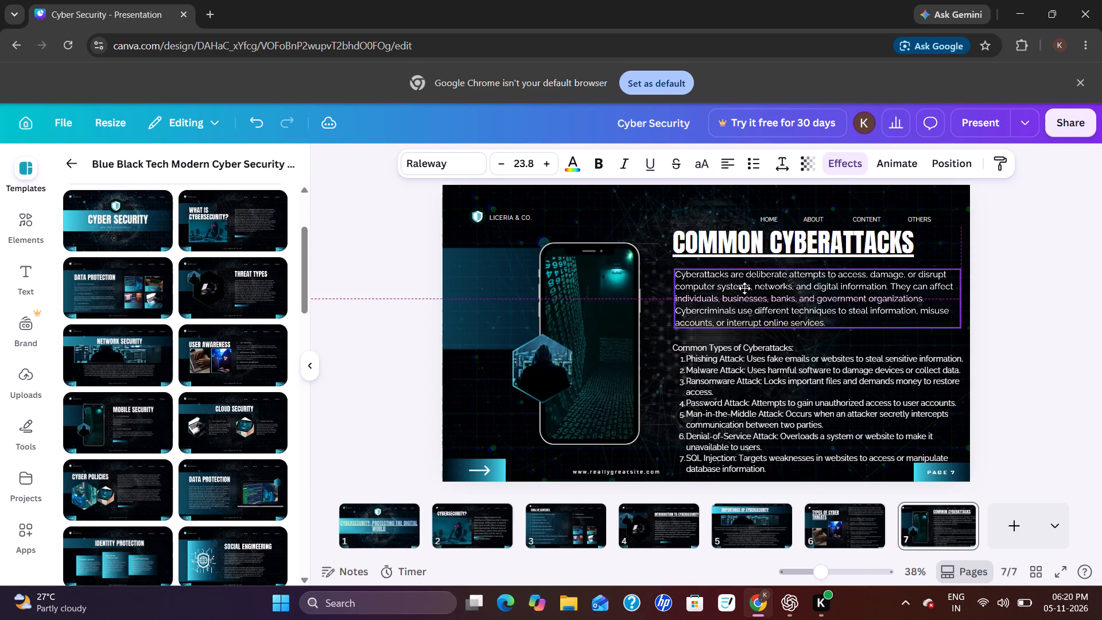
{"action": "left_click_drag", "start_coordinate": [744, 288], "coordinate": [743, 288]}
{"action": "left_click_drag", "start_coordinate": [756, 376], "coordinate": [758, 369]}
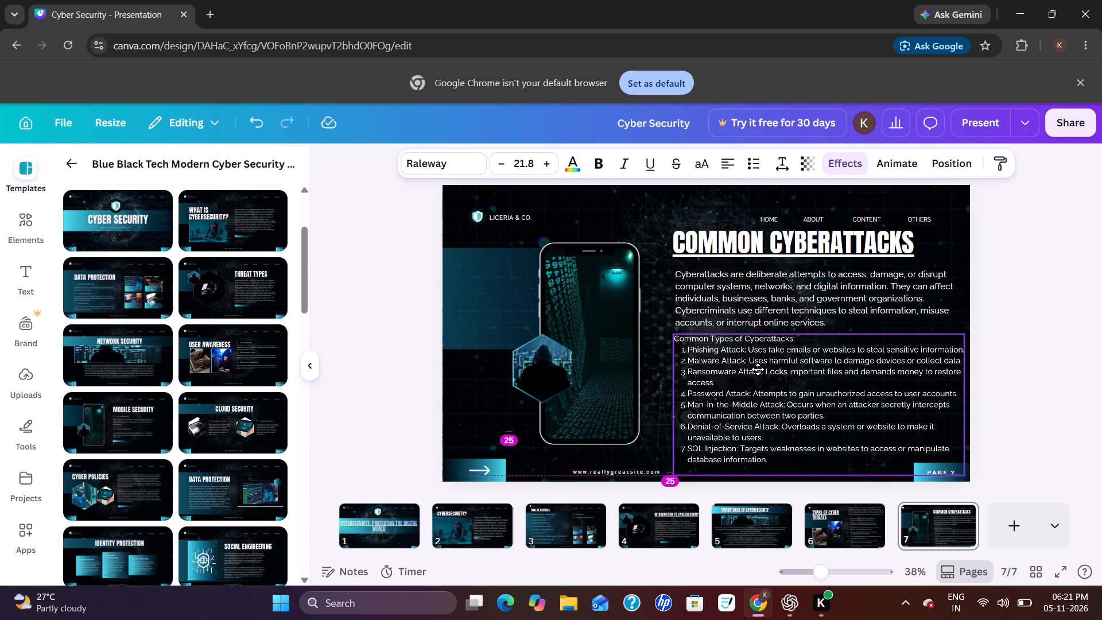
{"action": "left_click_drag", "start_coordinate": [758, 369], "coordinate": [757, 366]}
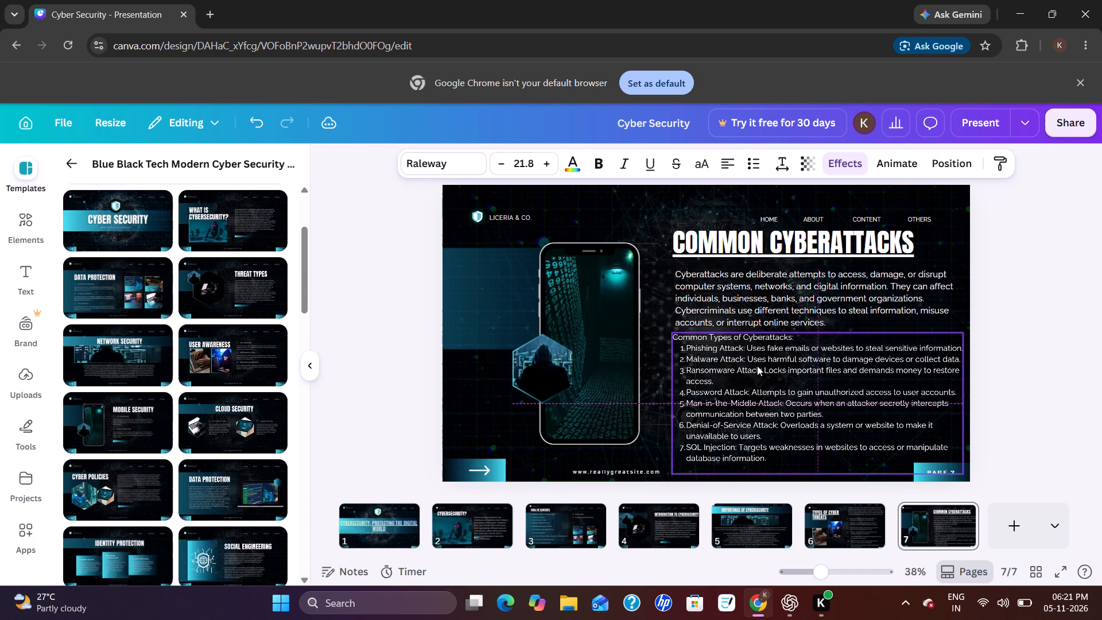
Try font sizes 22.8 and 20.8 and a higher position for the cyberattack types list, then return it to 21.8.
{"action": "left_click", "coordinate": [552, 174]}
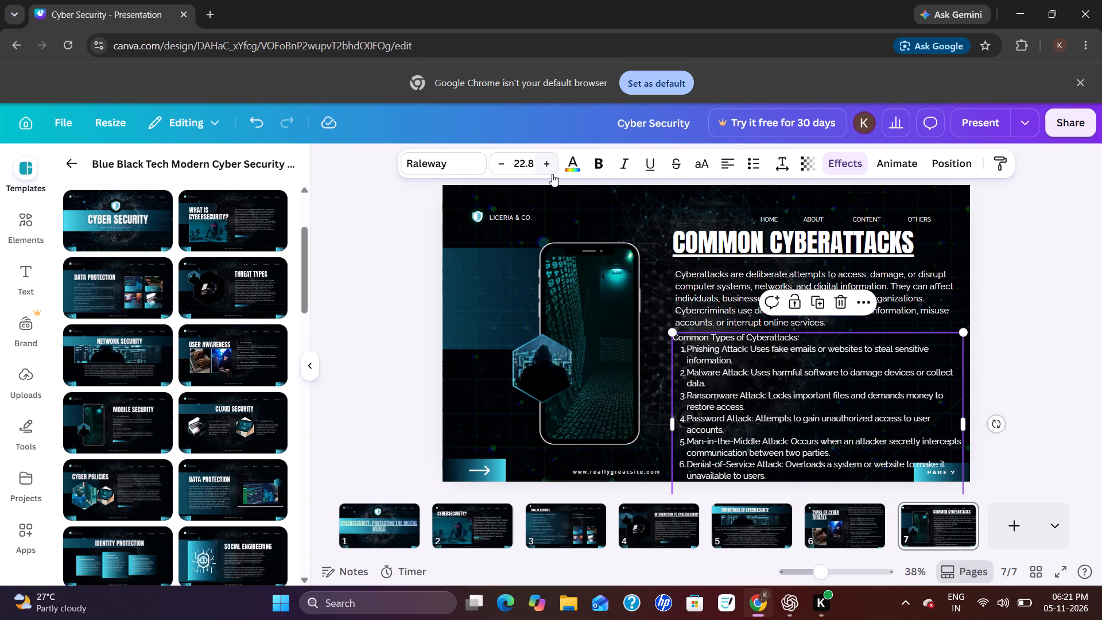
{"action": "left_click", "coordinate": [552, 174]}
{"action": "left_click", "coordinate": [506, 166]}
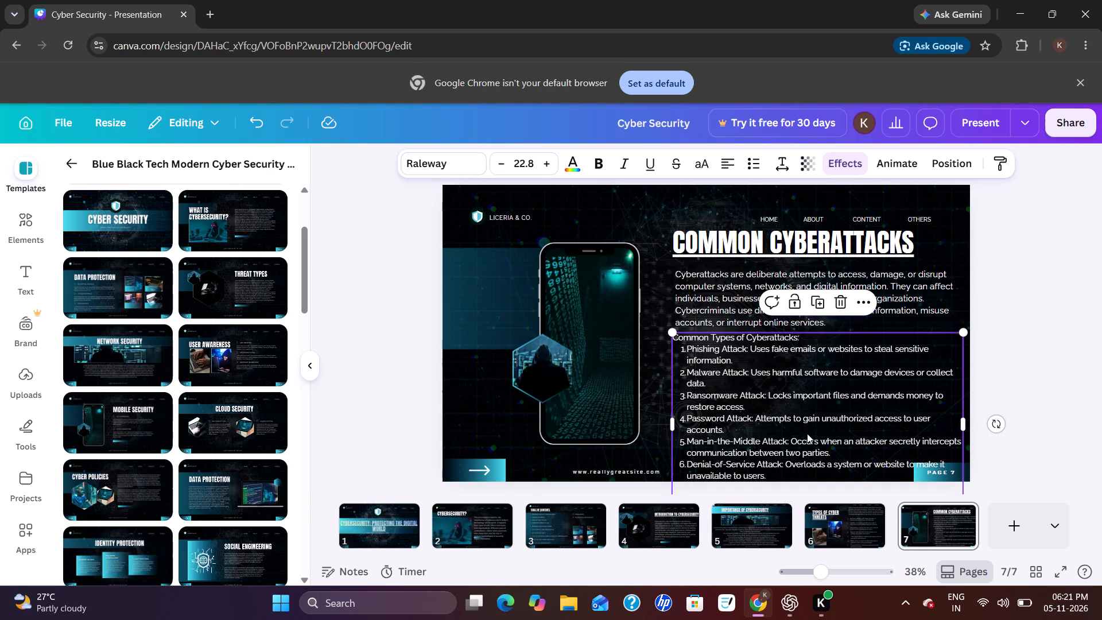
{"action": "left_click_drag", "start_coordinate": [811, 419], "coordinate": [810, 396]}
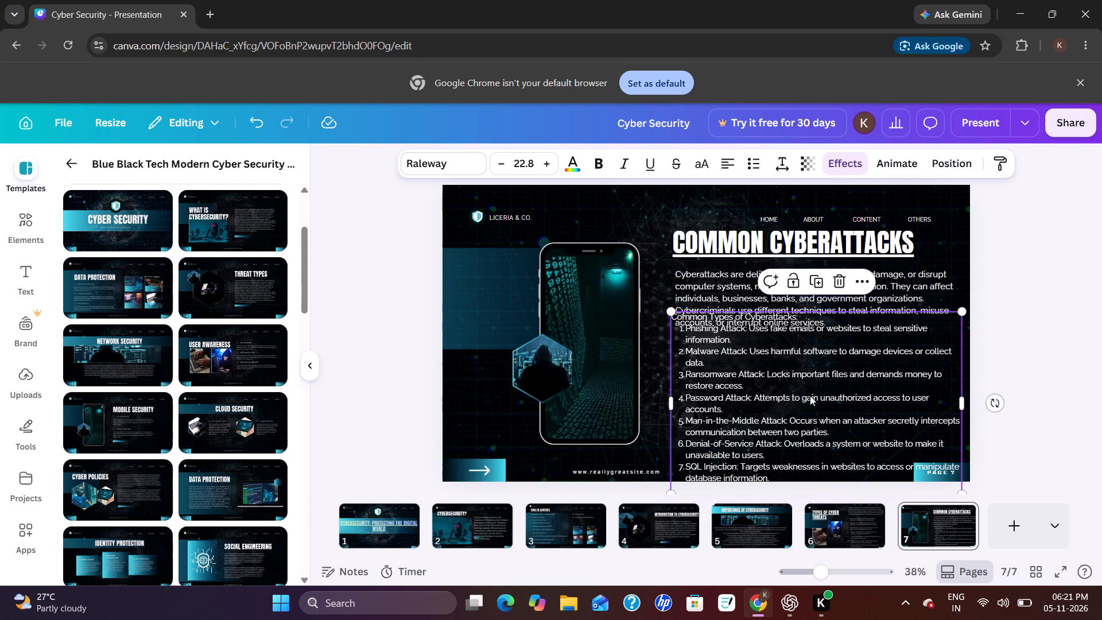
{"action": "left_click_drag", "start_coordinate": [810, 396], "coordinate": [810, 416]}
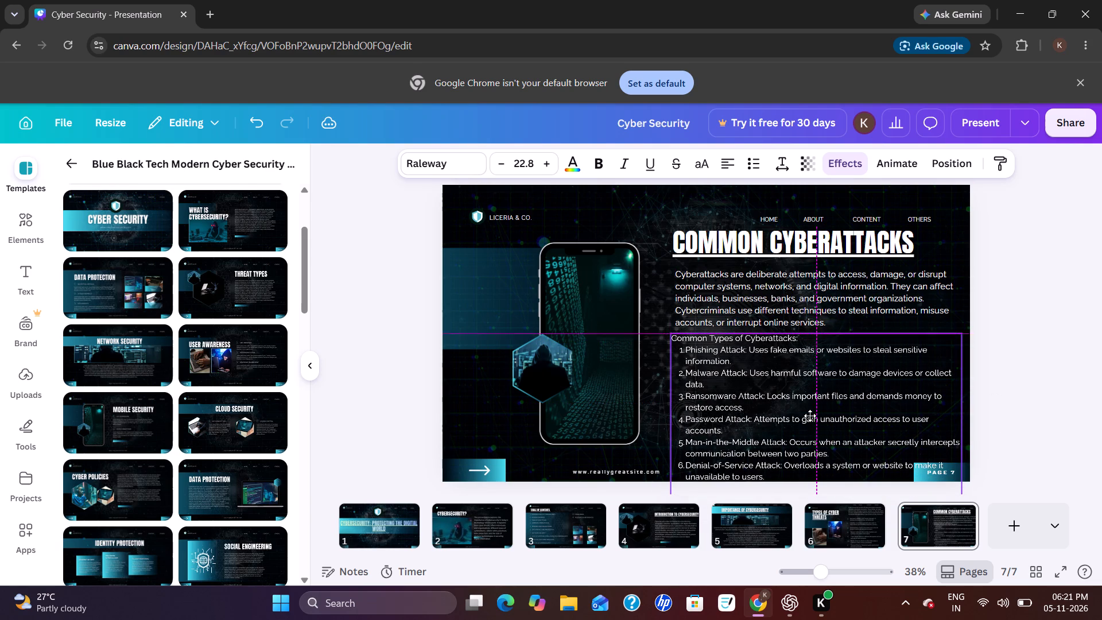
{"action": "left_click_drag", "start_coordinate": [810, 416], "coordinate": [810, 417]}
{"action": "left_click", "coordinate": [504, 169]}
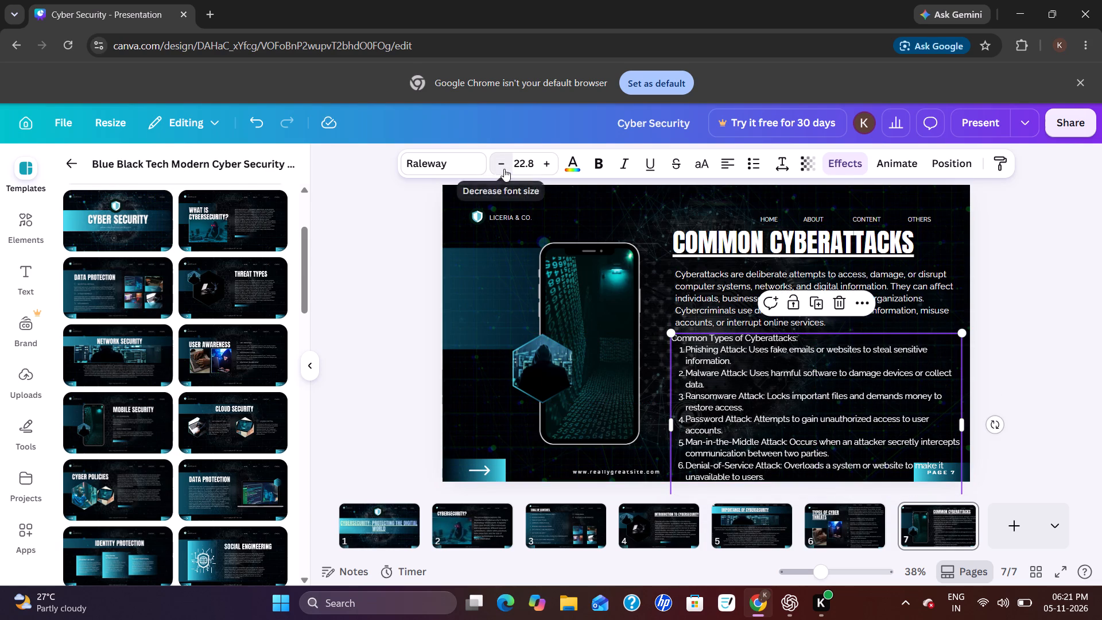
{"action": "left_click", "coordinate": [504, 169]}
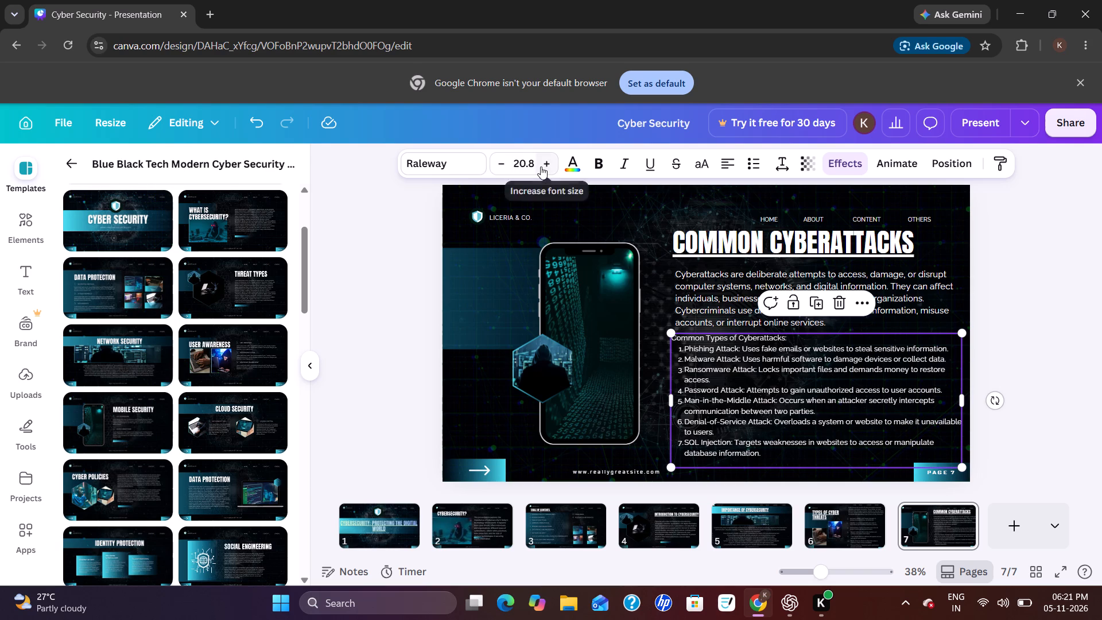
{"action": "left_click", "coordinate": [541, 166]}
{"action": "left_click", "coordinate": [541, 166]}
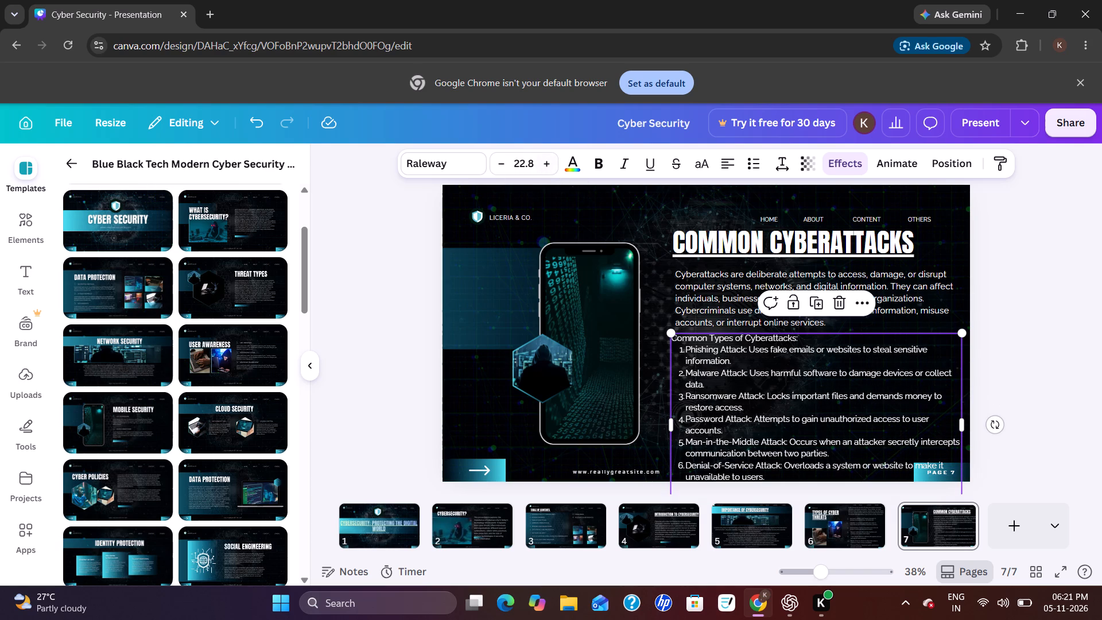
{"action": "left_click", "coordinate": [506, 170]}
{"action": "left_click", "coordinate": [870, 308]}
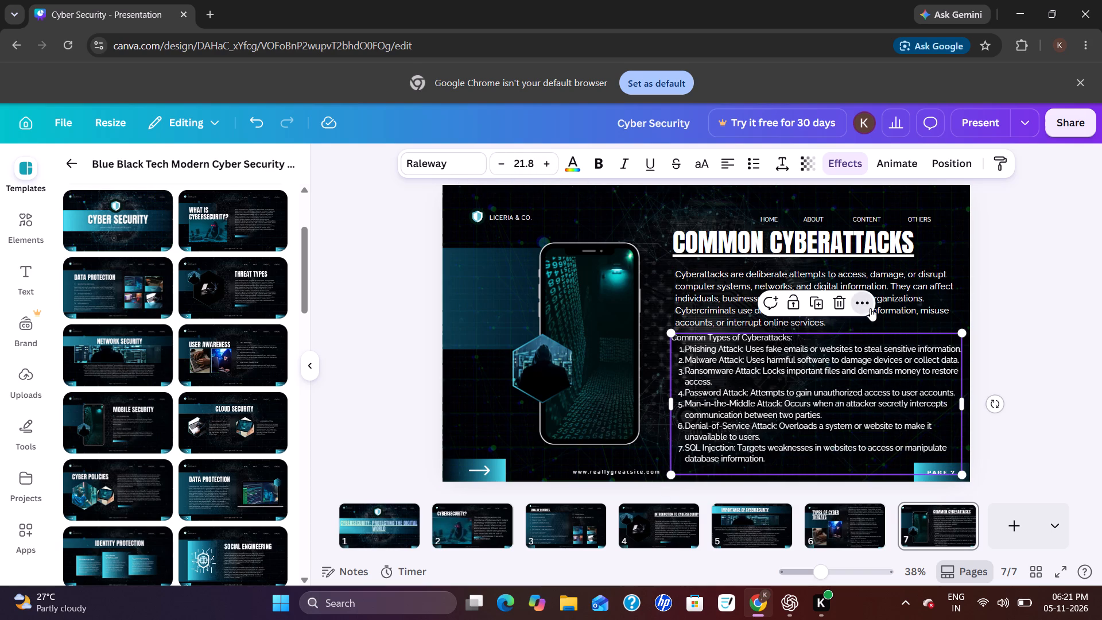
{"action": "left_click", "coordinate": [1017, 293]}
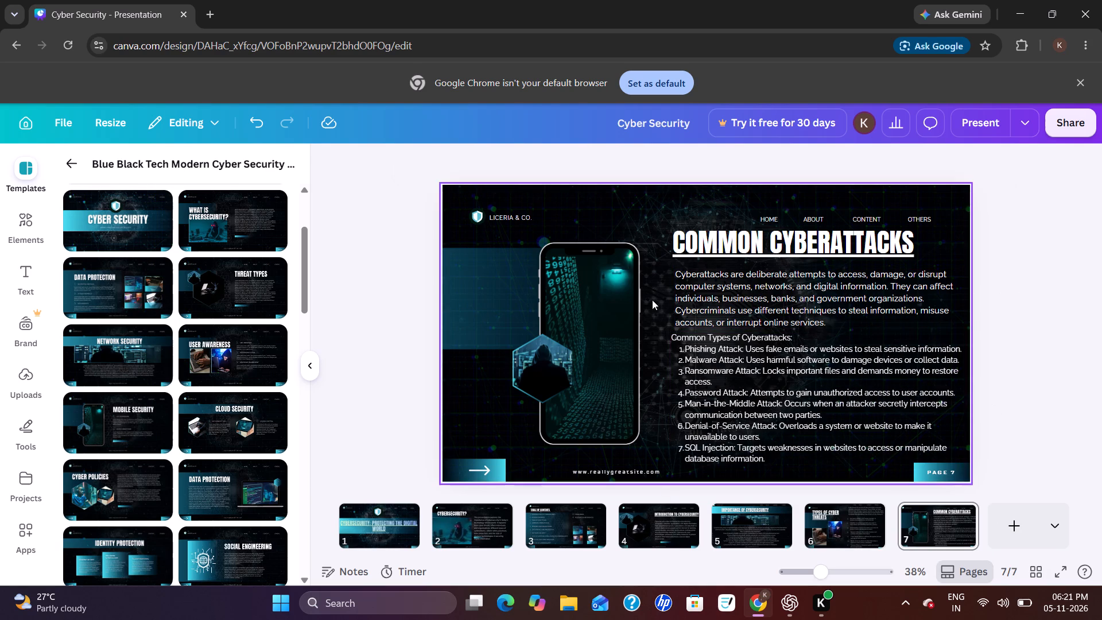
Shift the phone image and the hooded-hacker hexagon toward the page's left edge, keeping the hexagon overlapping the phone's left side.
{"action": "left_click_drag", "start_coordinate": [624, 296], "coordinate": [620, 297]}
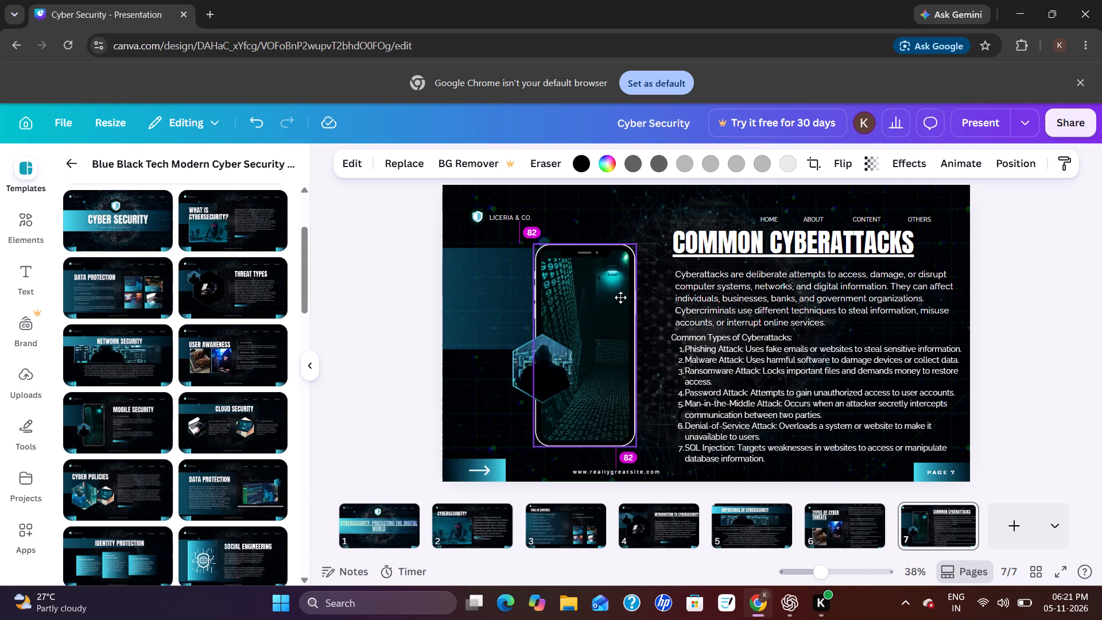
{"action": "left_click_drag", "start_coordinate": [620, 297], "coordinate": [589, 305]}
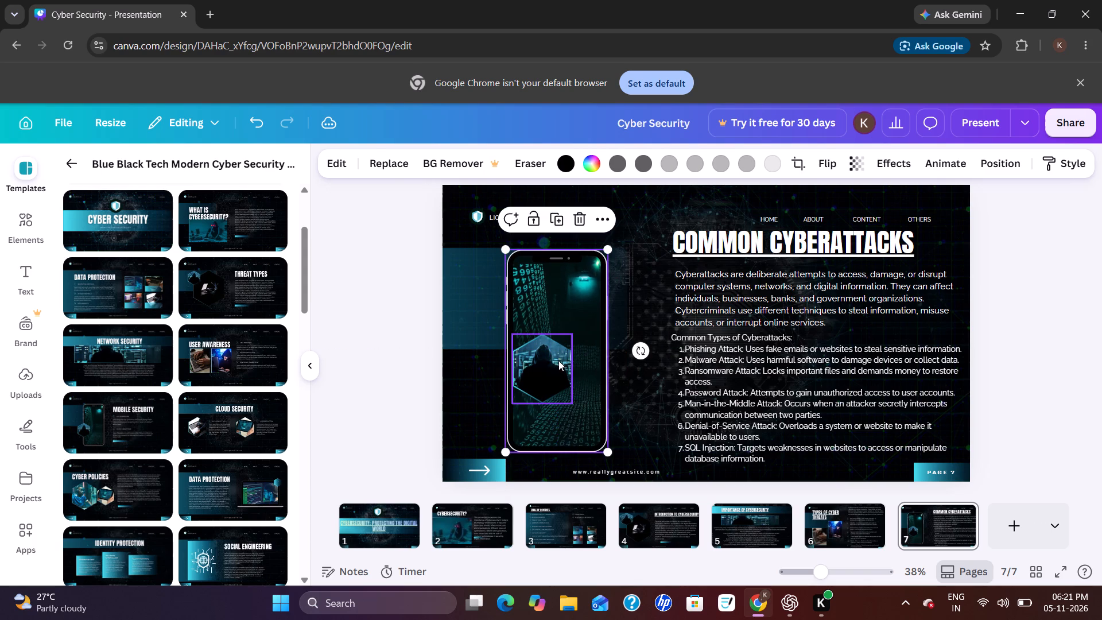
{"action": "left_click_drag", "start_coordinate": [558, 361], "coordinate": [493, 357]}
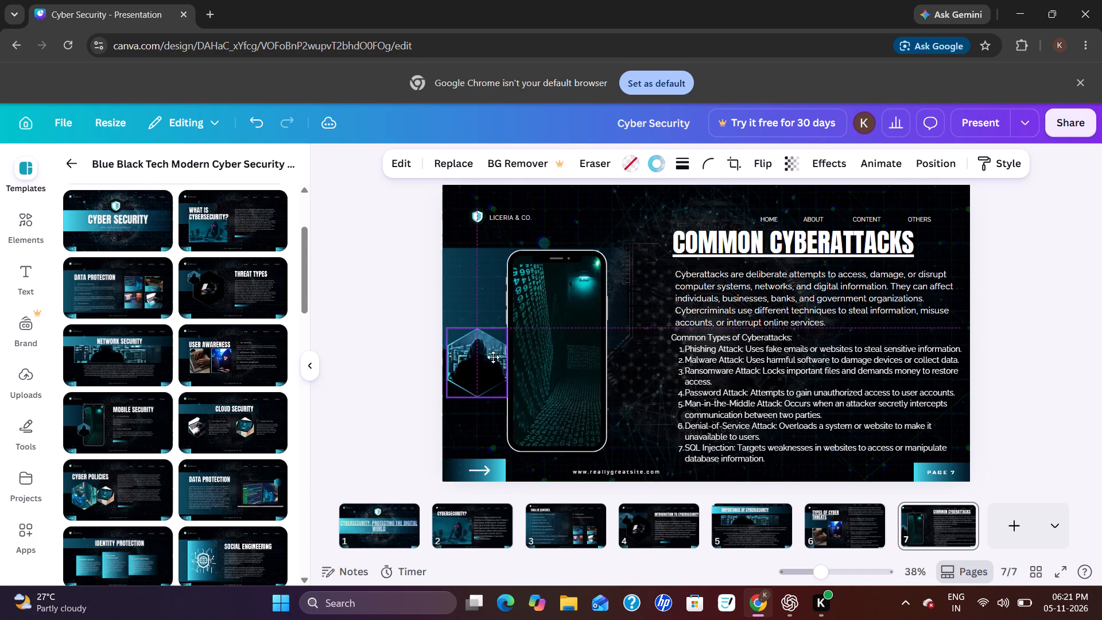
{"action": "left_click_drag", "start_coordinate": [493, 357], "coordinate": [491, 356]}
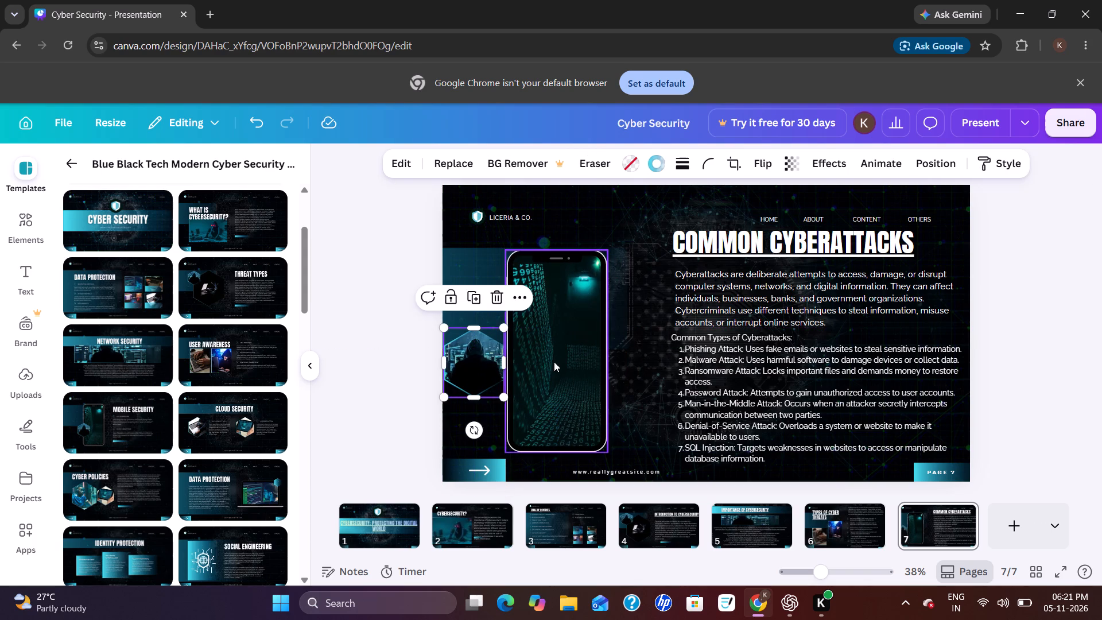
{"action": "left_click_drag", "start_coordinate": [561, 362], "coordinate": [532, 367]}
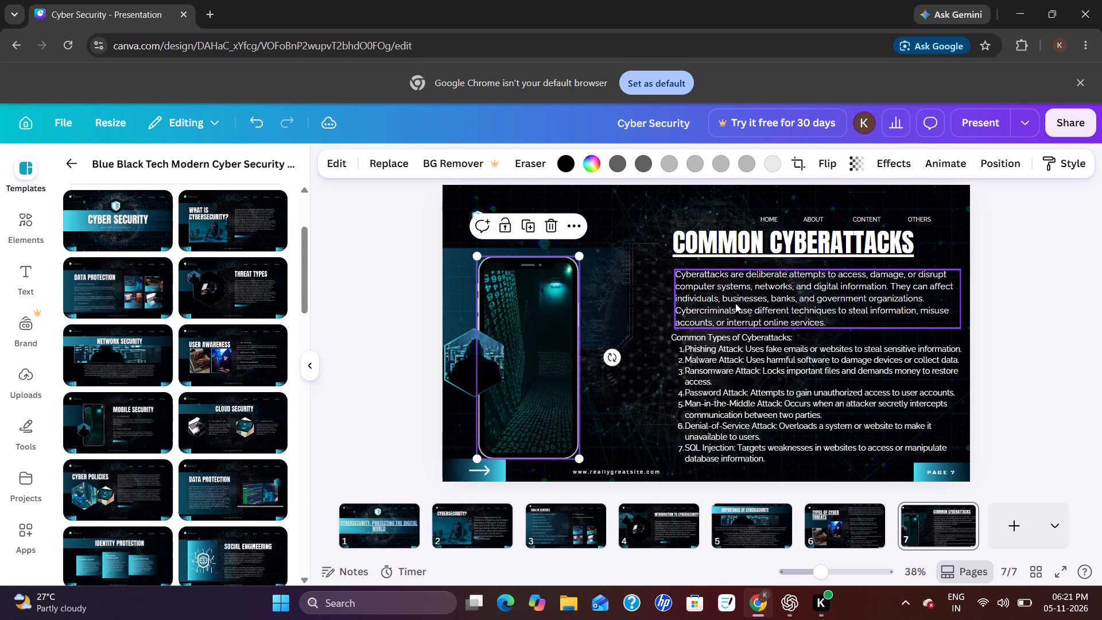
Widen the introductory paragraph's box leftward to about 1,310, filling the space freed beside the phone.
{"action": "left_click", "coordinate": [735, 303]}
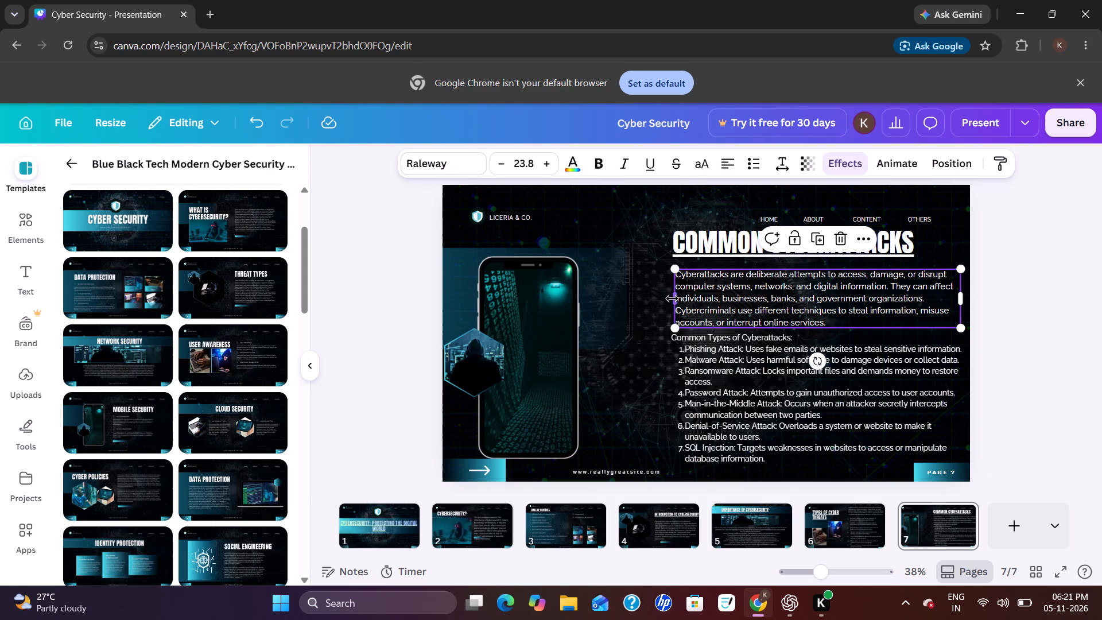
{"action": "left_click_drag", "start_coordinate": [674, 302], "coordinate": [599, 283]}
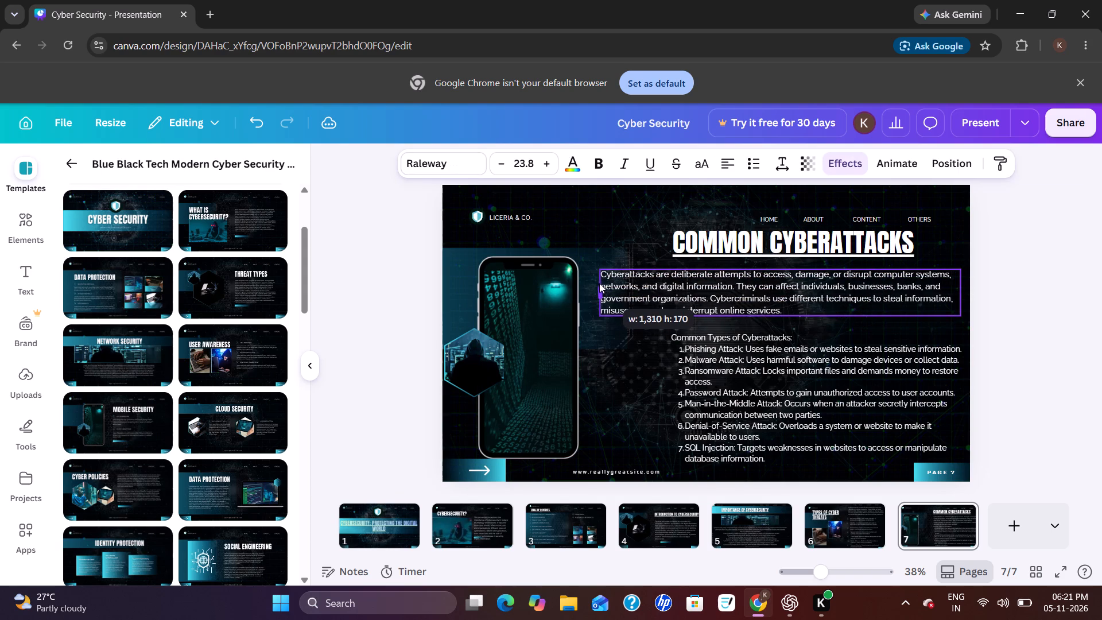
{"action": "left_click_drag", "start_coordinate": [599, 283], "coordinate": [599, 283]}
Widen the cyberattack types list leftward to about 1,320, matching the paragraph's left edge, and set its font size to 23.8.
{"action": "left_click", "coordinate": [706, 429]}
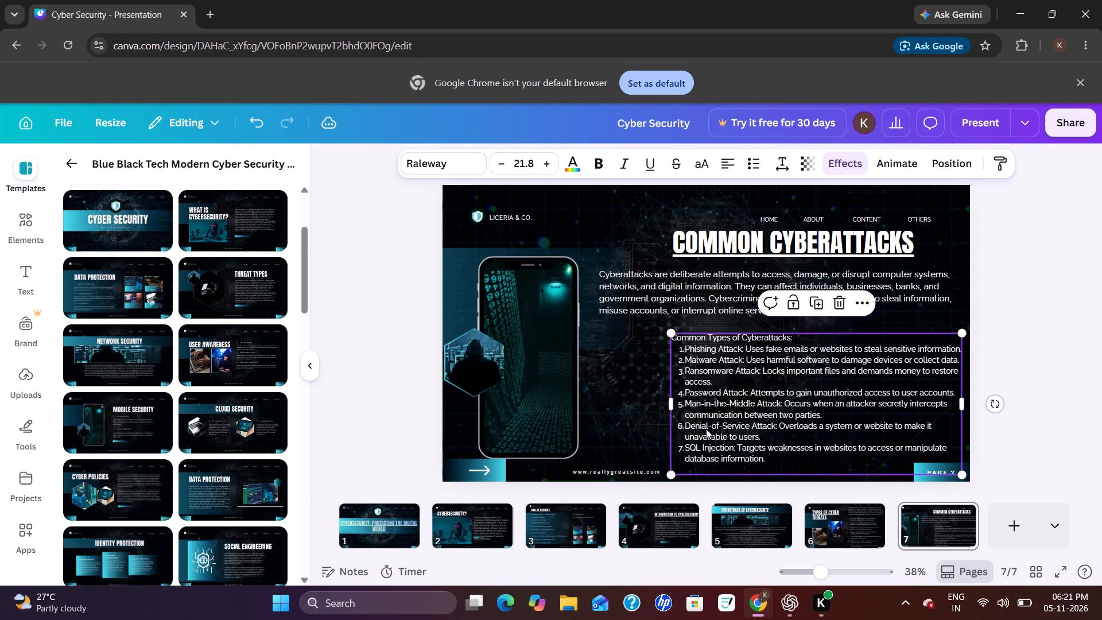
{"action": "left_click_drag", "start_coordinate": [667, 402], "coordinate": [595, 378]}
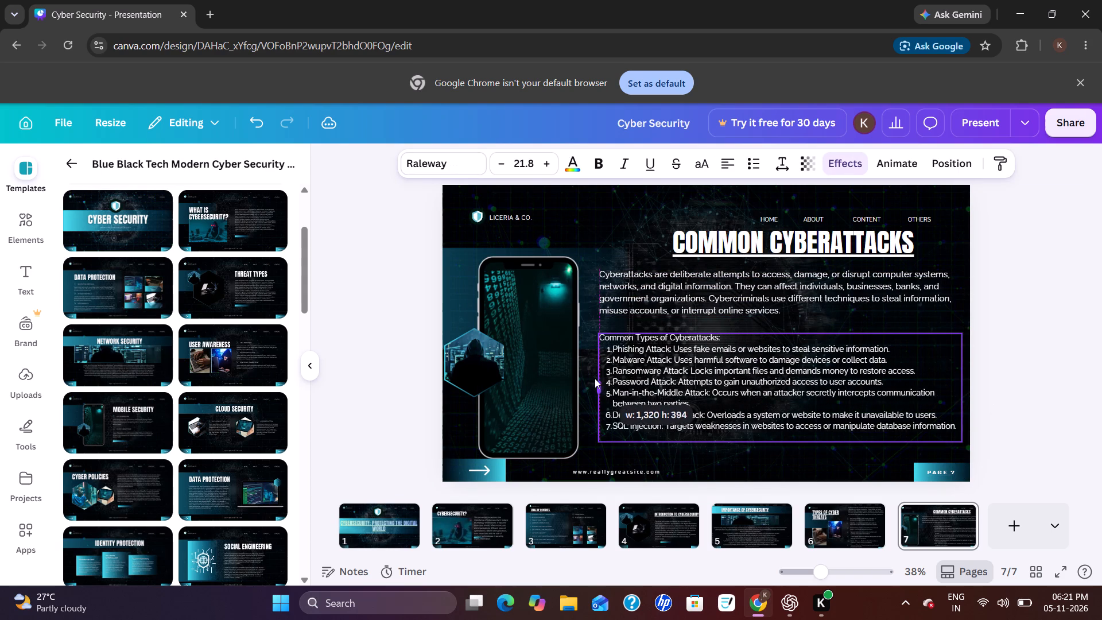
{"action": "left_click_drag", "start_coordinate": [595, 378], "coordinate": [591, 375]}
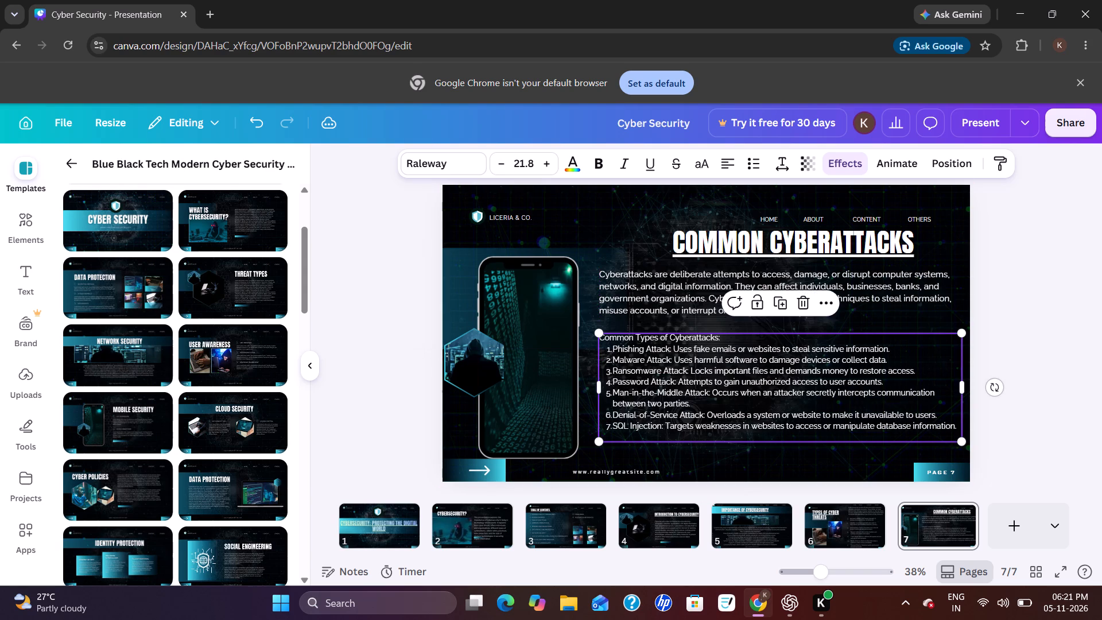
{"action": "double_click", "coordinate": [542, 168]}
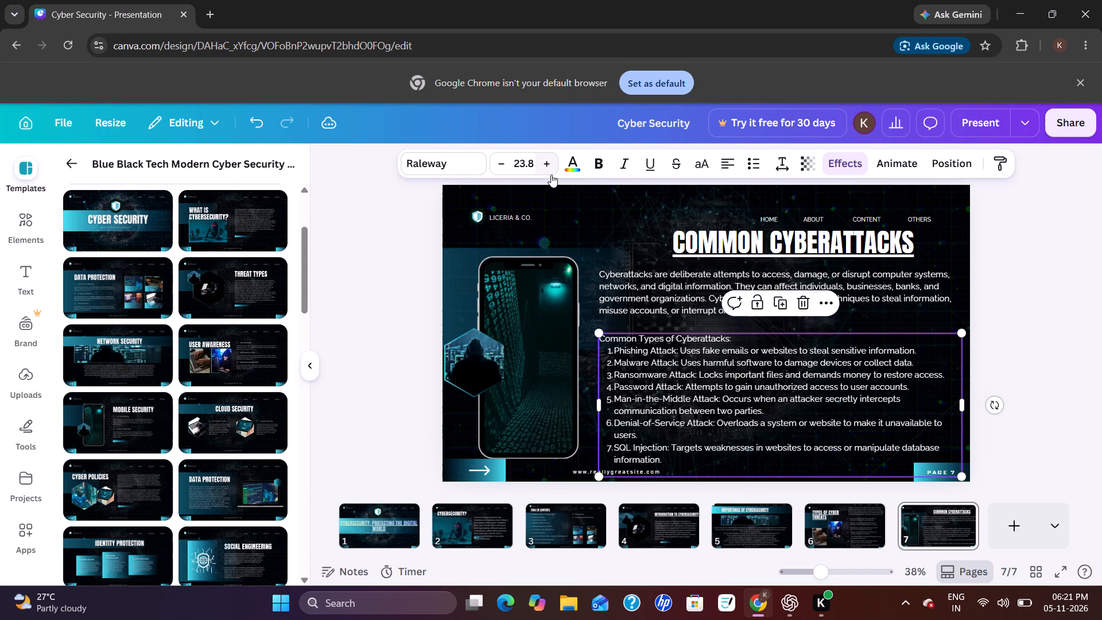
{"action": "left_click", "coordinate": [577, 467]}
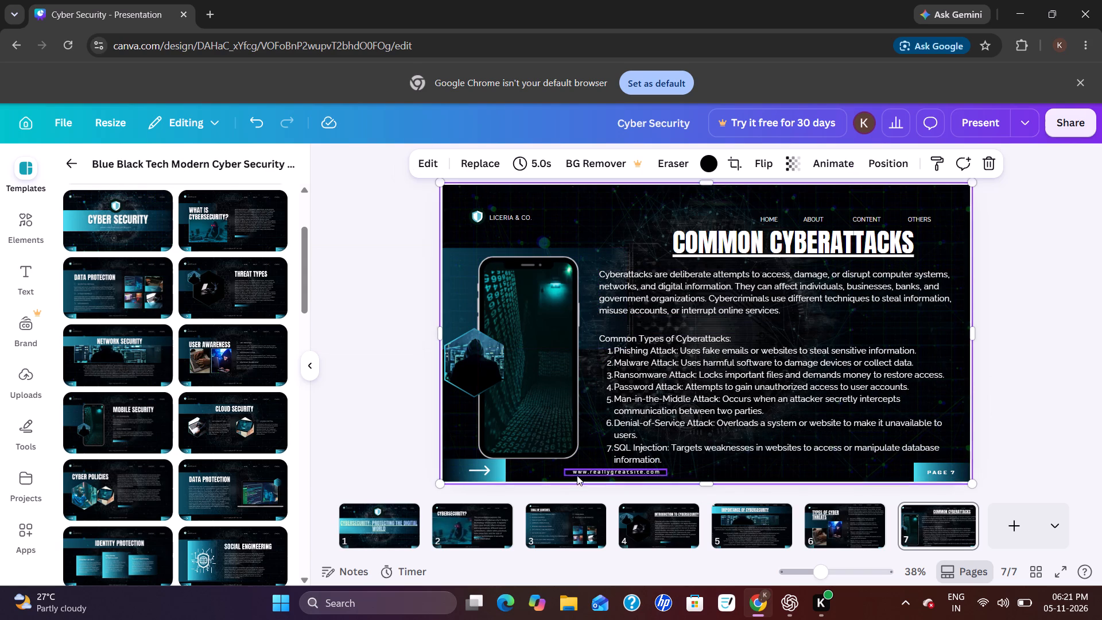
{"action": "left_click", "coordinate": [576, 472]}
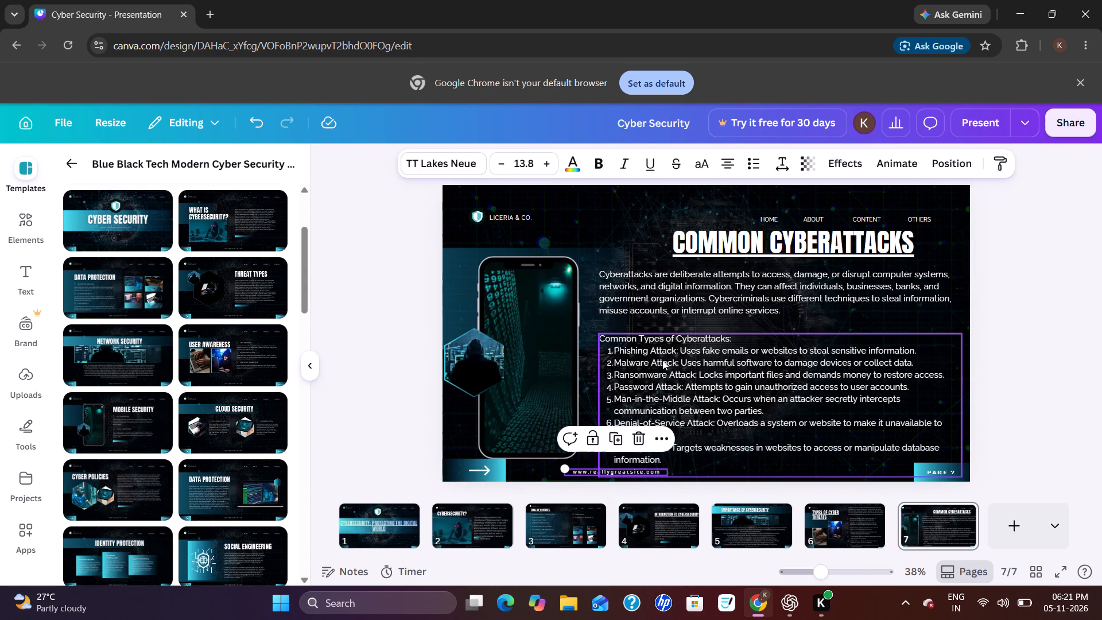
{"action": "left_click", "coordinate": [643, 441]}
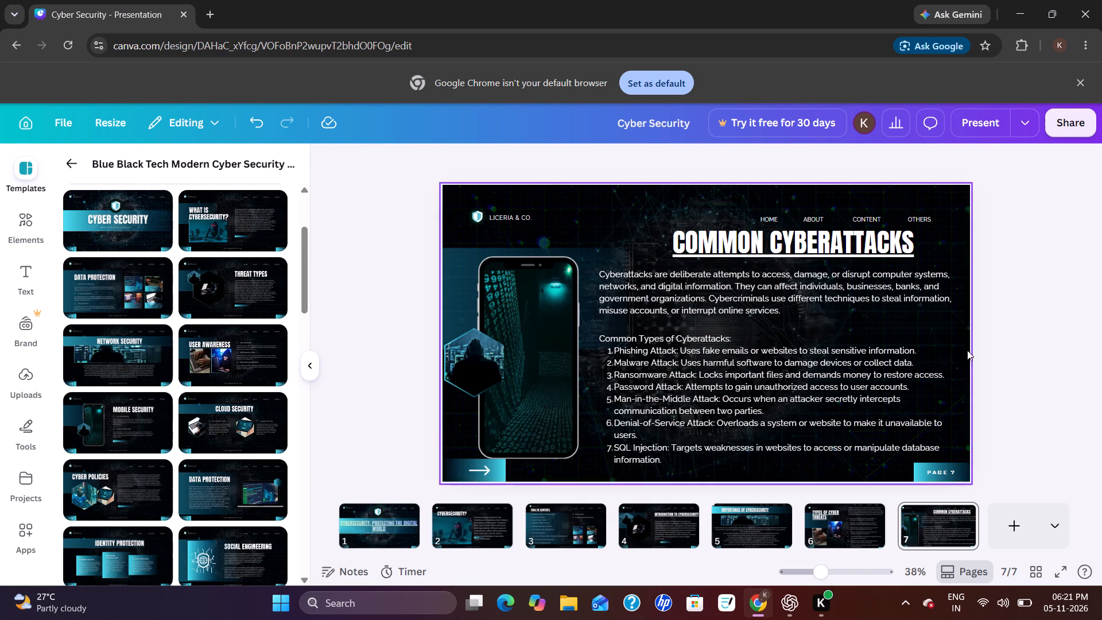
{"action": "left_click", "coordinate": [1034, 309]}
Move the Common Cyberattacks title left so it lines up with the introductory paragraph's left edge.
{"action": "left_click_drag", "start_coordinate": [851, 246], "coordinate": [826, 249]}
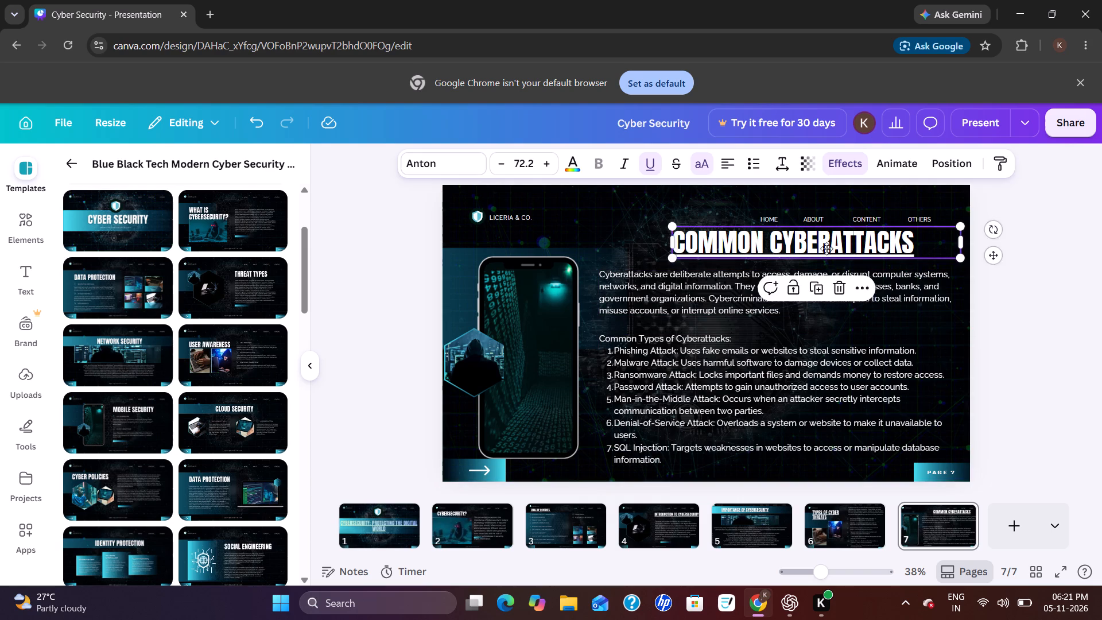
{"action": "left_click_drag", "start_coordinate": [826, 249], "coordinate": [780, 250]}
{"action": "left_click", "coordinate": [988, 246]}
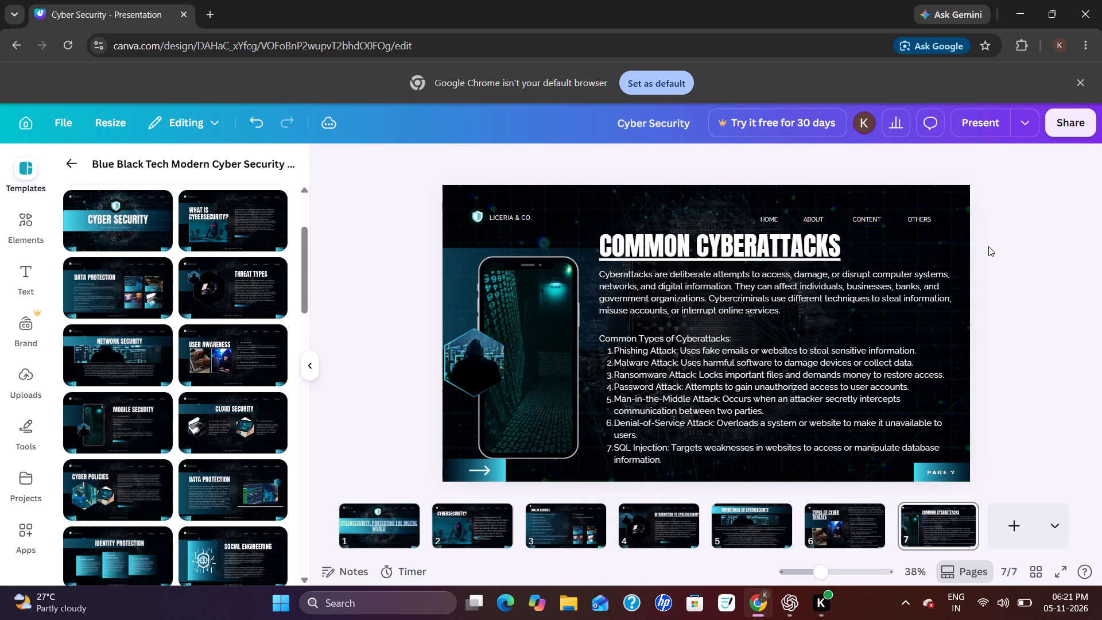
Raise the OTHERS, CONTENT, ABOUT and HOME labels on page 7 into one aligned row nearer the slide's top edge.
{"action": "left_click_drag", "start_coordinate": [918, 221], "coordinate": [918, 215]}
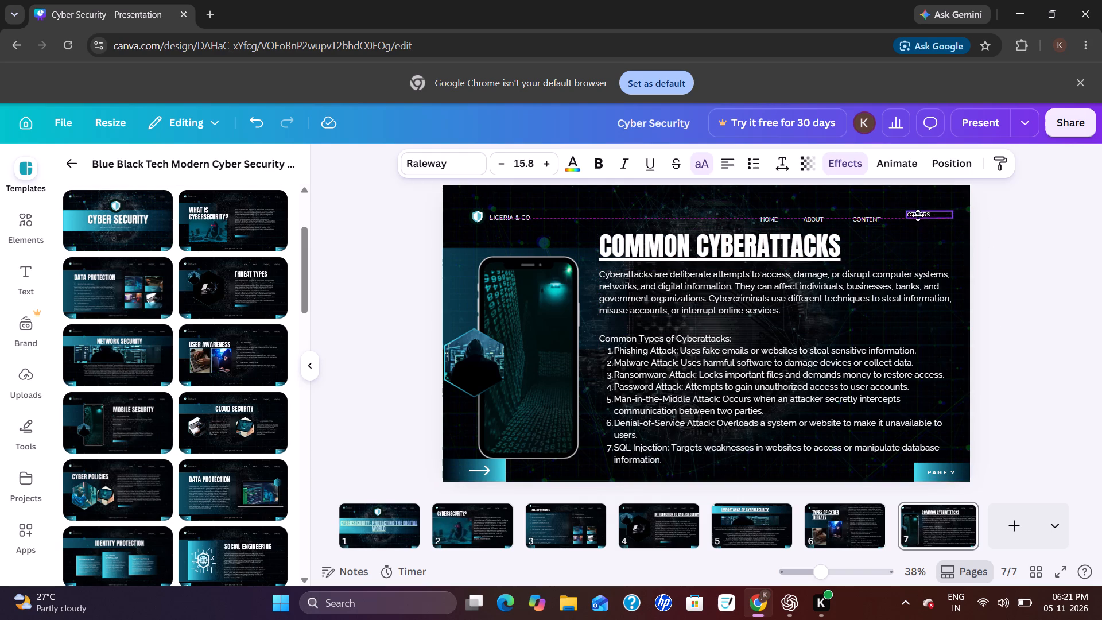
{"action": "left_click_drag", "start_coordinate": [918, 215], "coordinate": [917, 207]}
{"action": "left_click_drag", "start_coordinate": [884, 219], "coordinate": [884, 208]}
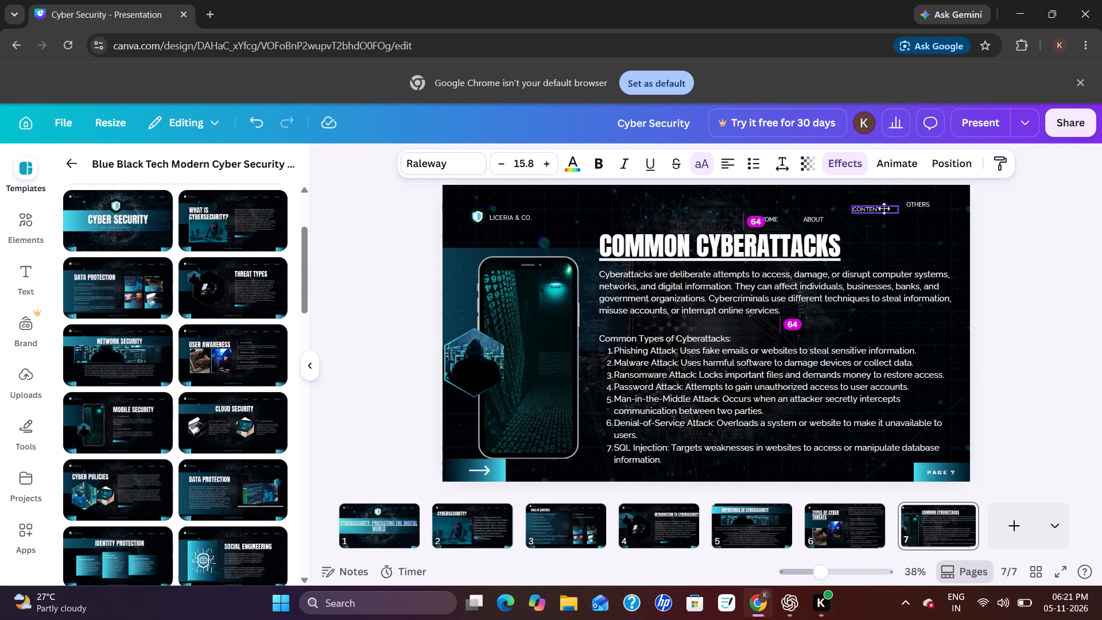
{"action": "left_click_drag", "start_coordinate": [884, 208], "coordinate": [883, 205]}
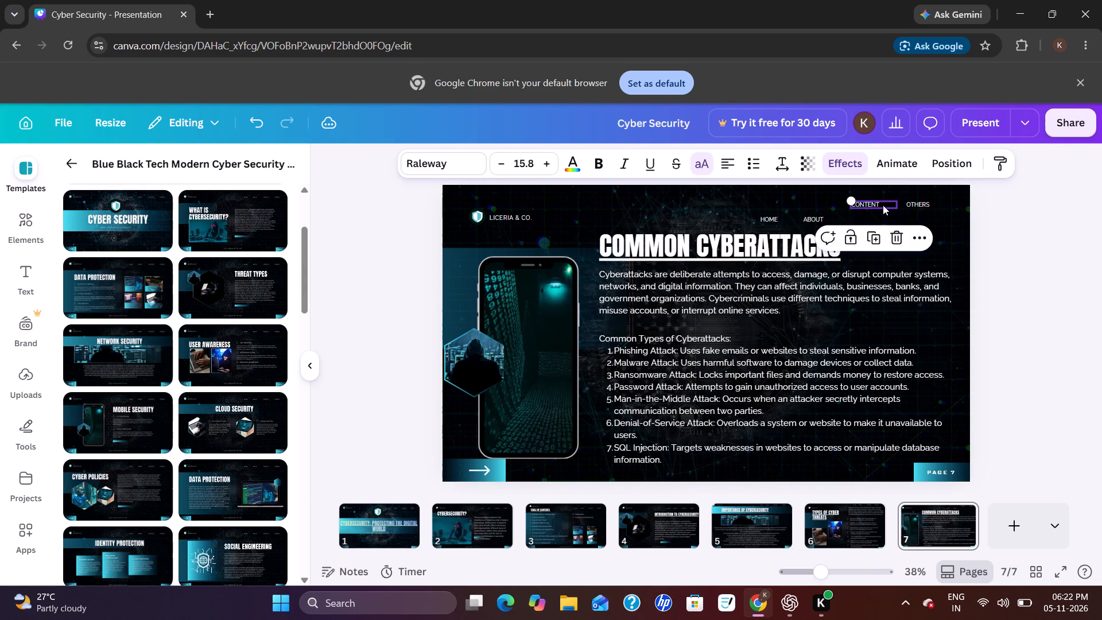
{"action": "left_click_drag", "start_coordinate": [818, 220], "coordinate": [817, 203]}
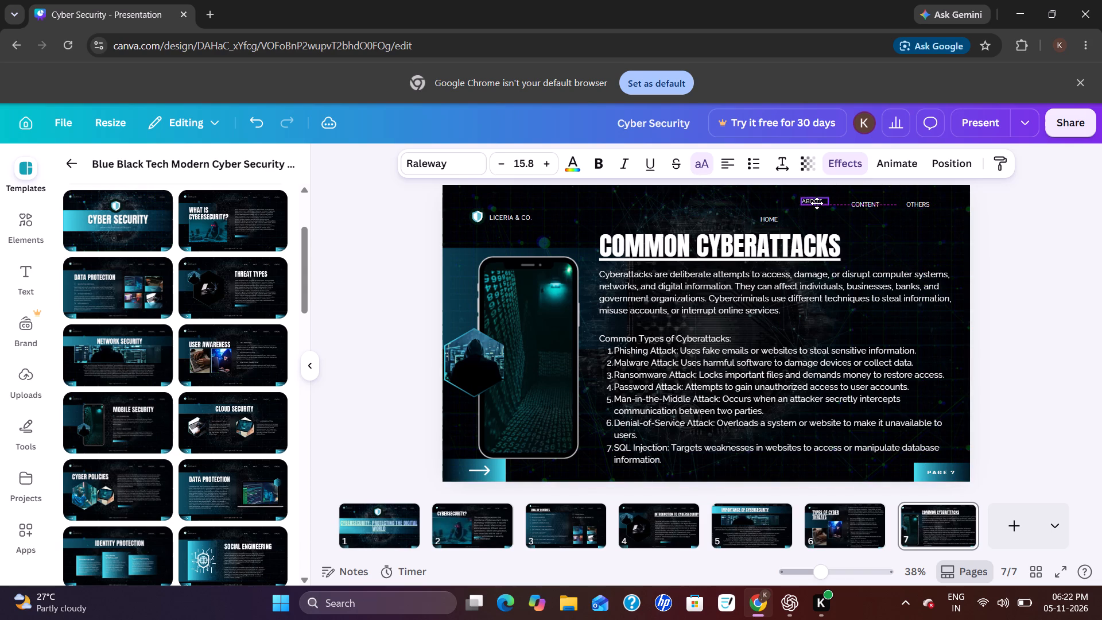
{"action": "left_click_drag", "start_coordinate": [817, 203], "coordinate": [817, 207]}
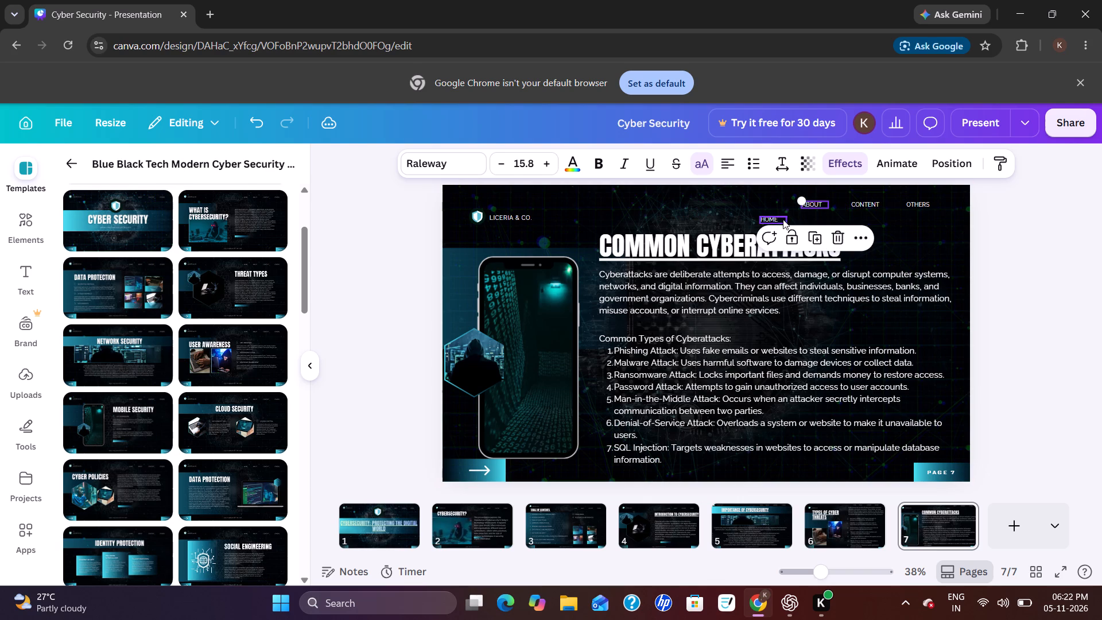
{"action": "left_click_drag", "start_coordinate": [782, 219], "coordinate": [781, 203]}
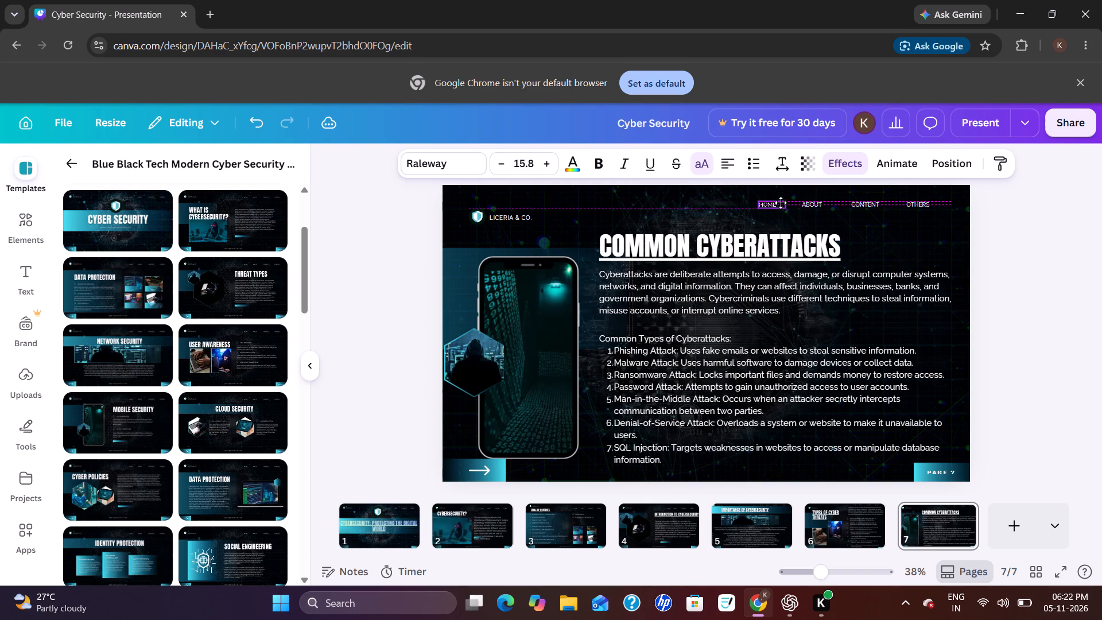
{"action": "left_click_drag", "start_coordinate": [781, 203], "coordinate": [781, 206]}
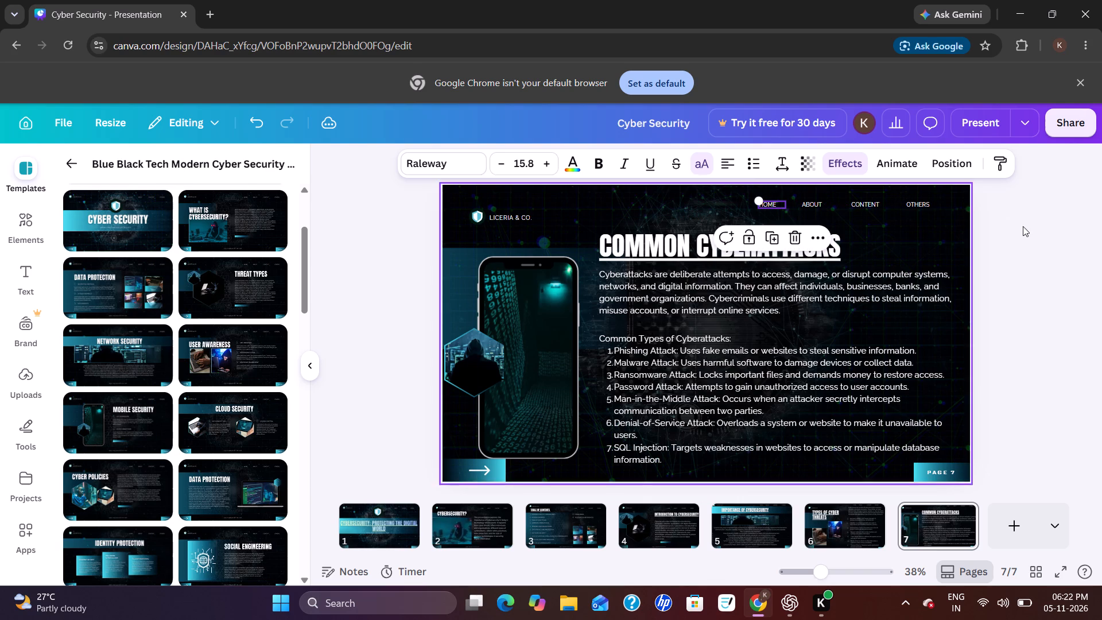
{"action": "left_click", "coordinate": [1025, 228]}
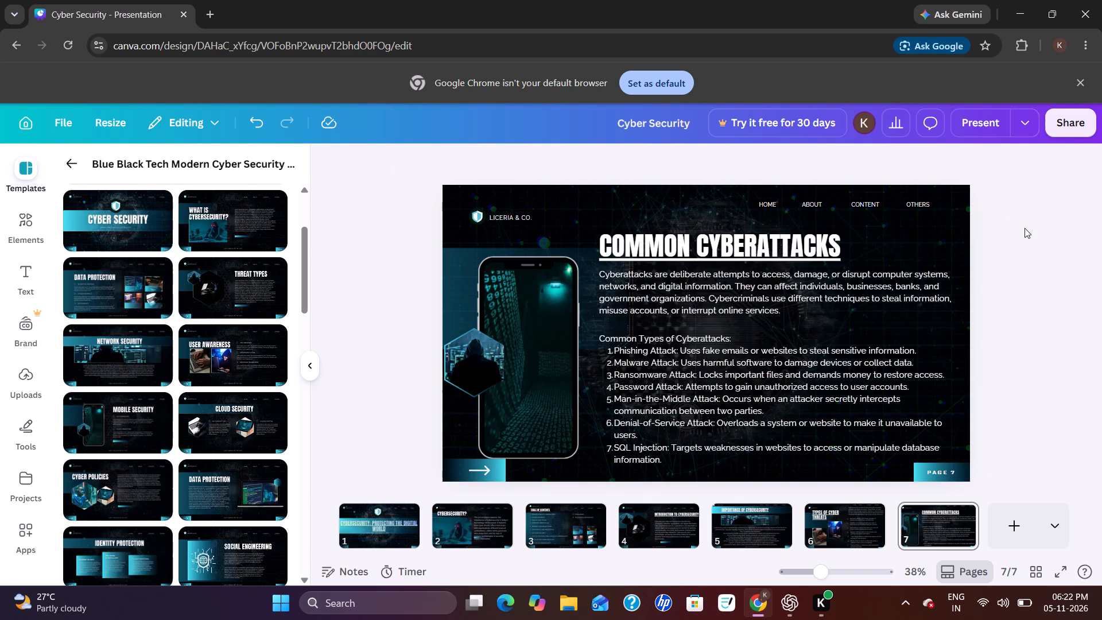
Increase the font size of page 7's cyberattack types list and introductory paragraph to 24.8.
{"action": "left_click", "coordinate": [766, 405]}
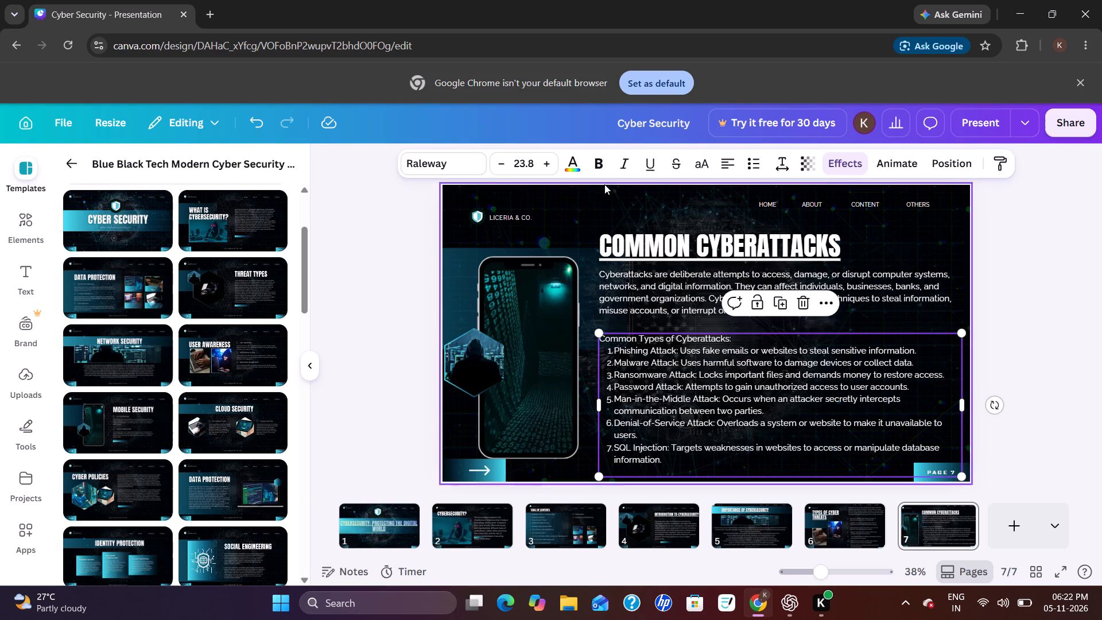
{"action": "left_click", "coordinate": [544, 160]}
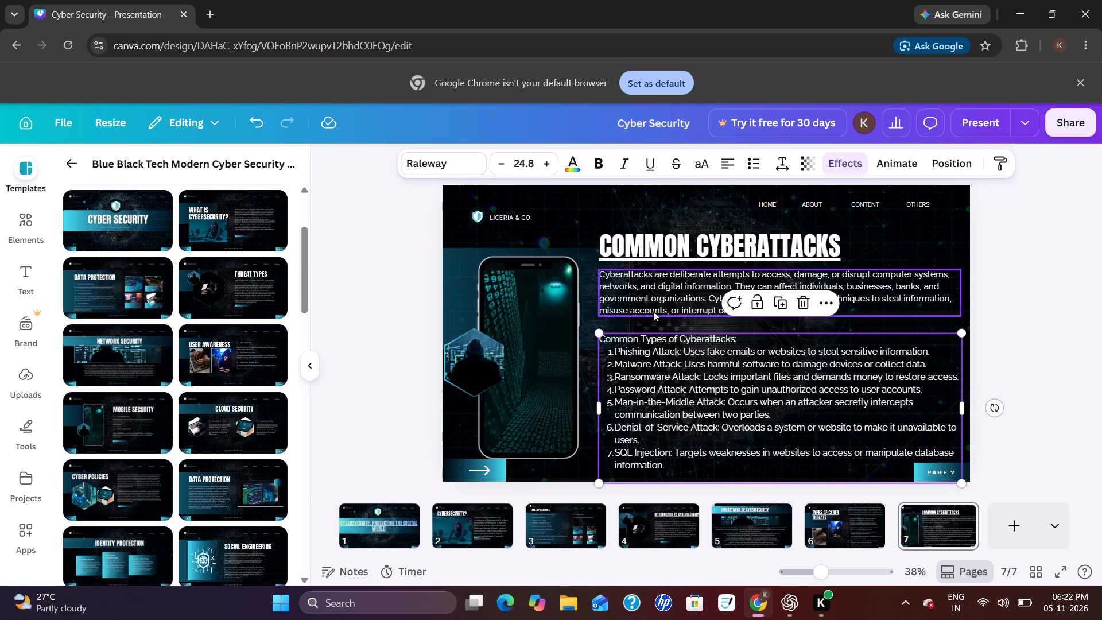
{"action": "left_click", "coordinate": [1051, 359]}
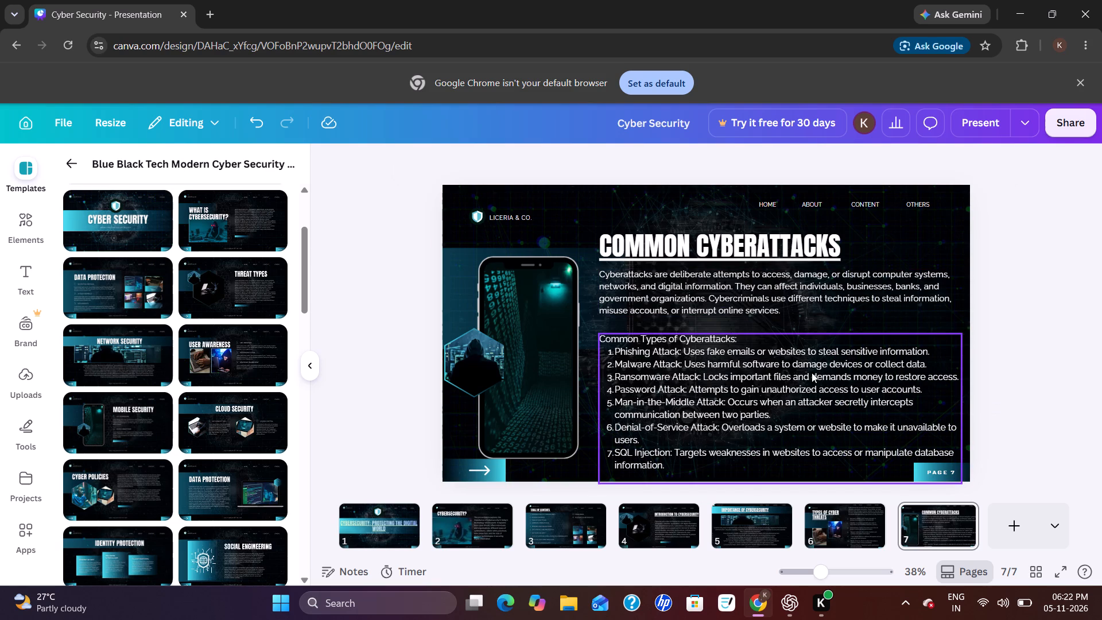
{"action": "left_click", "coordinate": [742, 281]}
{"action": "left_click", "coordinate": [548, 167]}
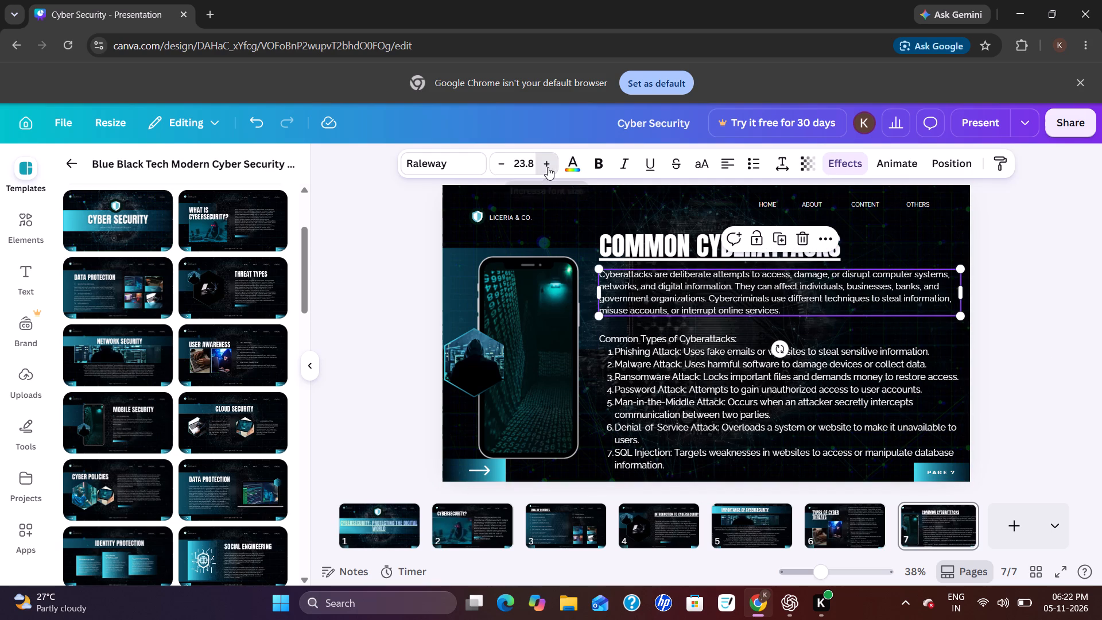
{"action": "left_click", "coordinate": [987, 323]}
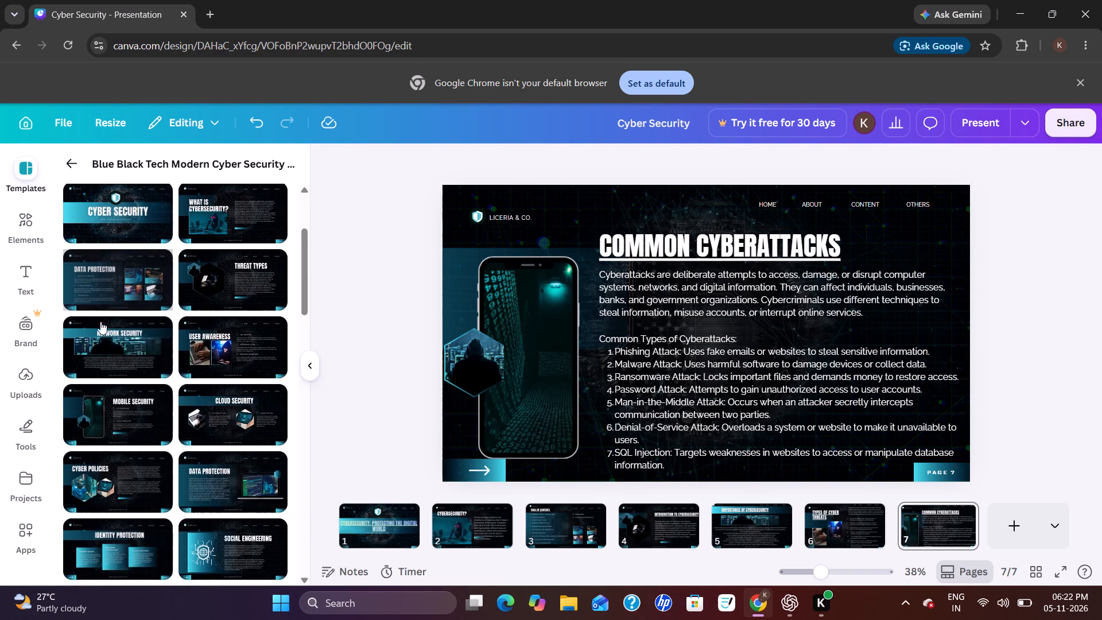
Add the Cloud Security template layout as new page 8.
{"action": "left_click", "coordinate": [230, 406]}
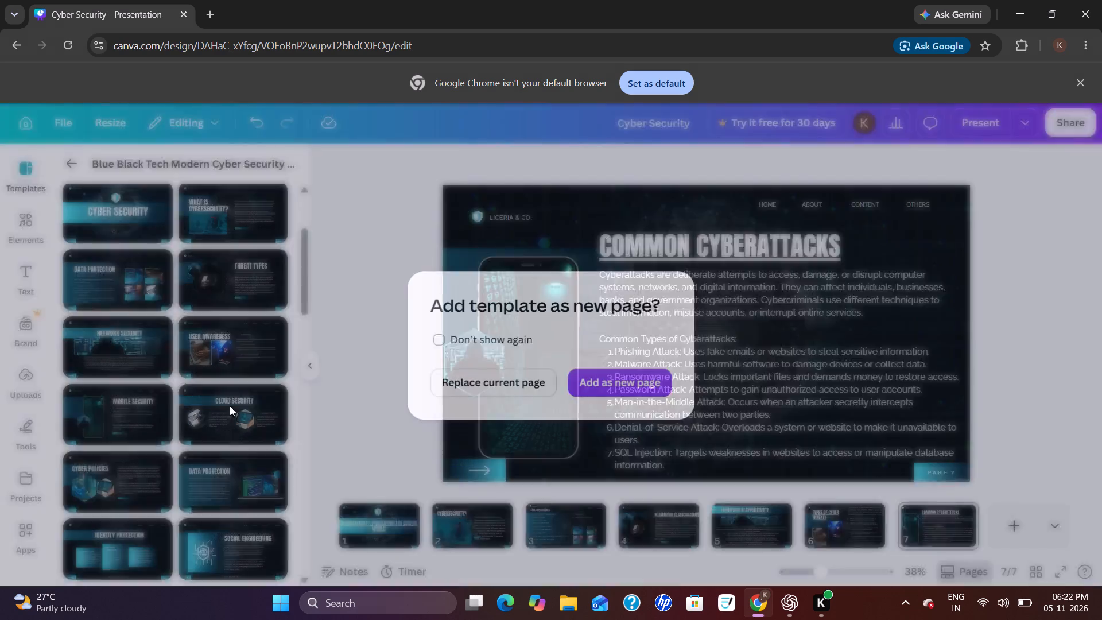
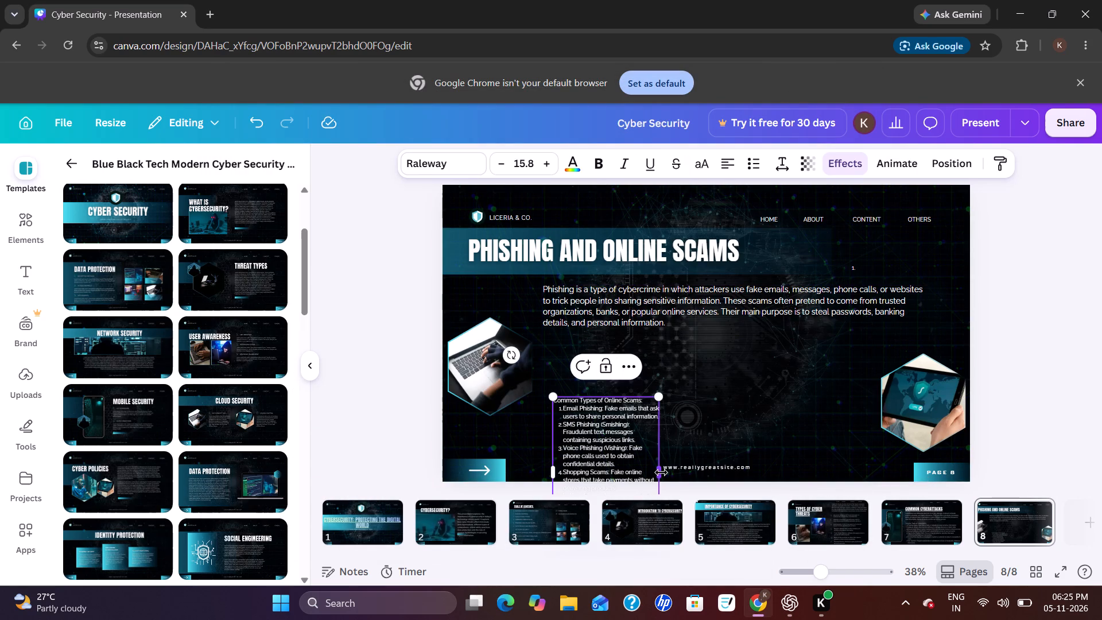
Widen the online scams list's text box to span the space between the laptop and tablet photos.
{"action": "left_click_drag", "start_coordinate": [661, 472], "coordinate": [870, 349]}
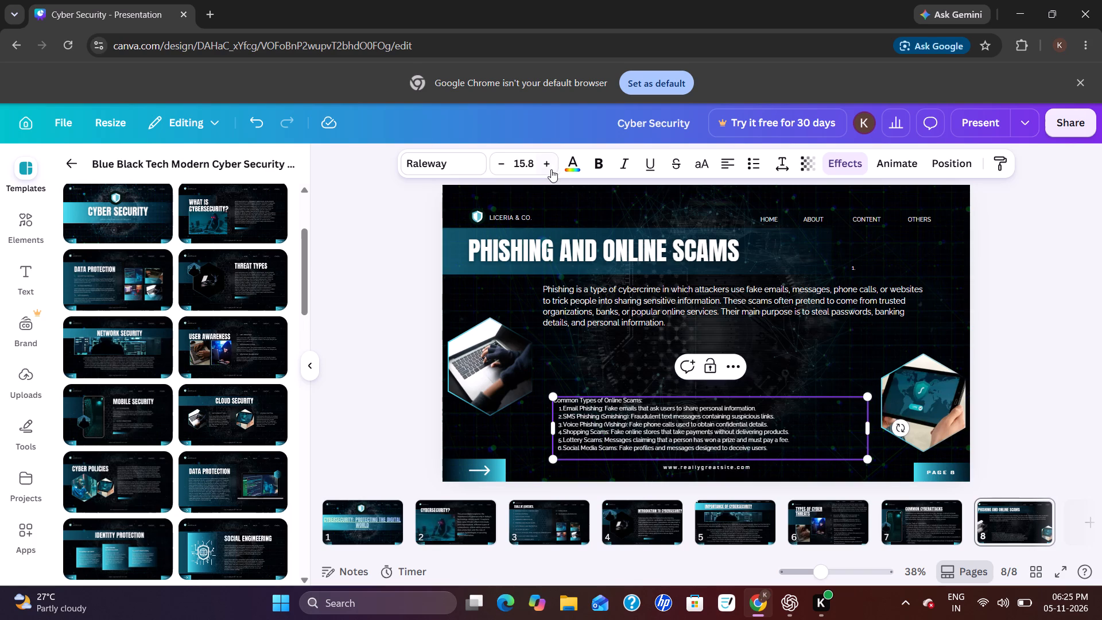
Enlarge the online scams list's text to about the same size as the phishing paragraph.
{"action": "triple_click", "coordinate": [545, 167]}
{"action": "triple_click", "coordinate": [545, 167]}
{"action": "left_click", "coordinate": [545, 167]}
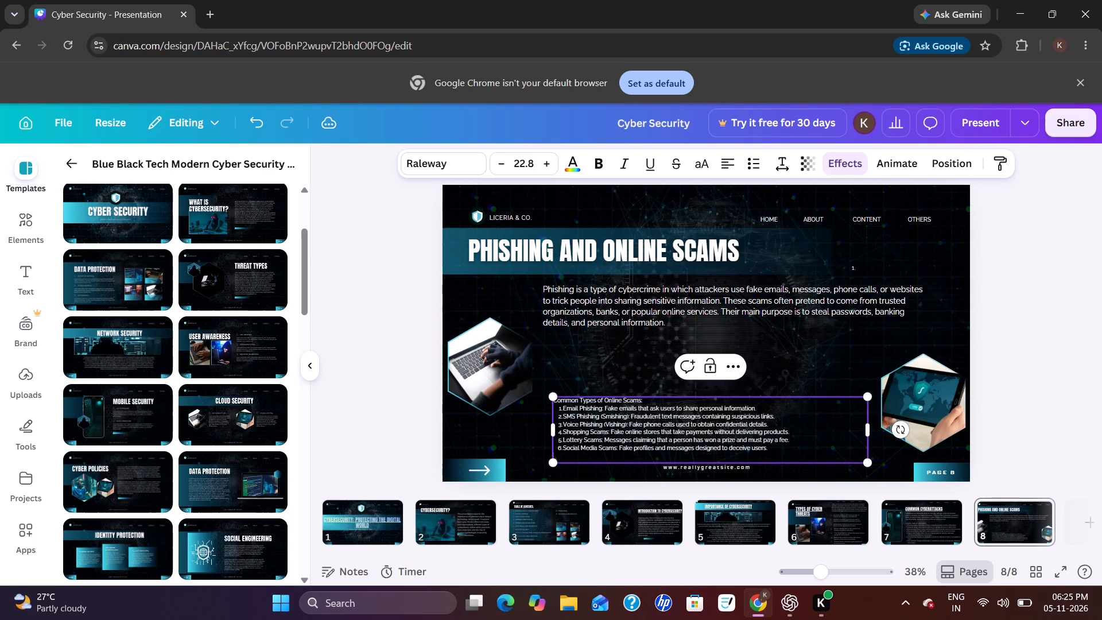
{"action": "left_click", "coordinate": [534, 413]}
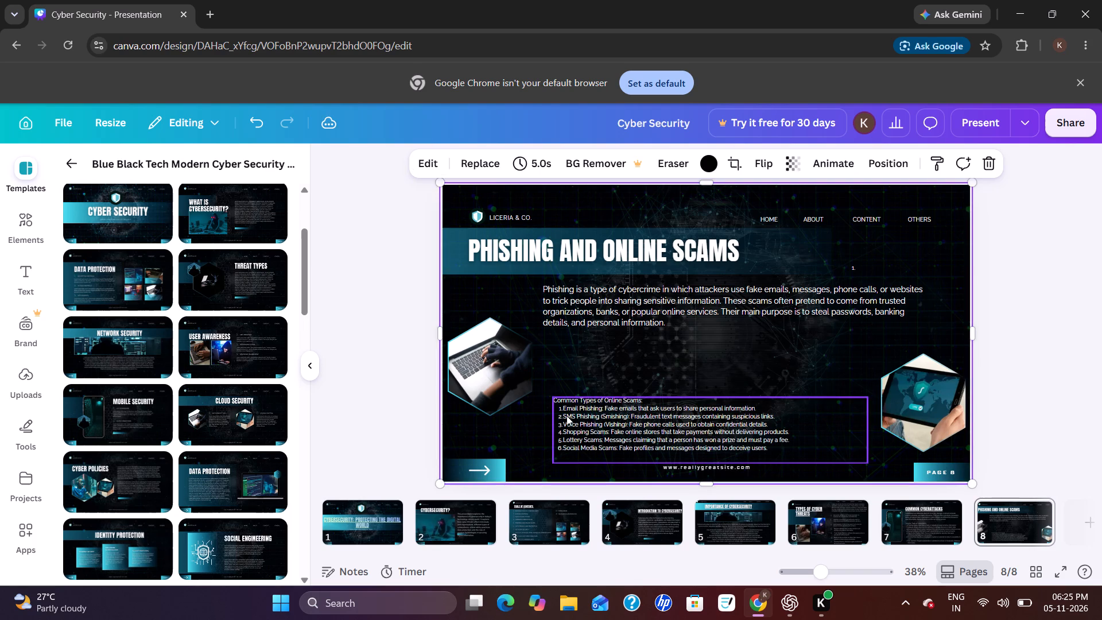
{"action": "left_click", "coordinate": [567, 416]}
{"action": "triple_click", "coordinate": [545, 165]}
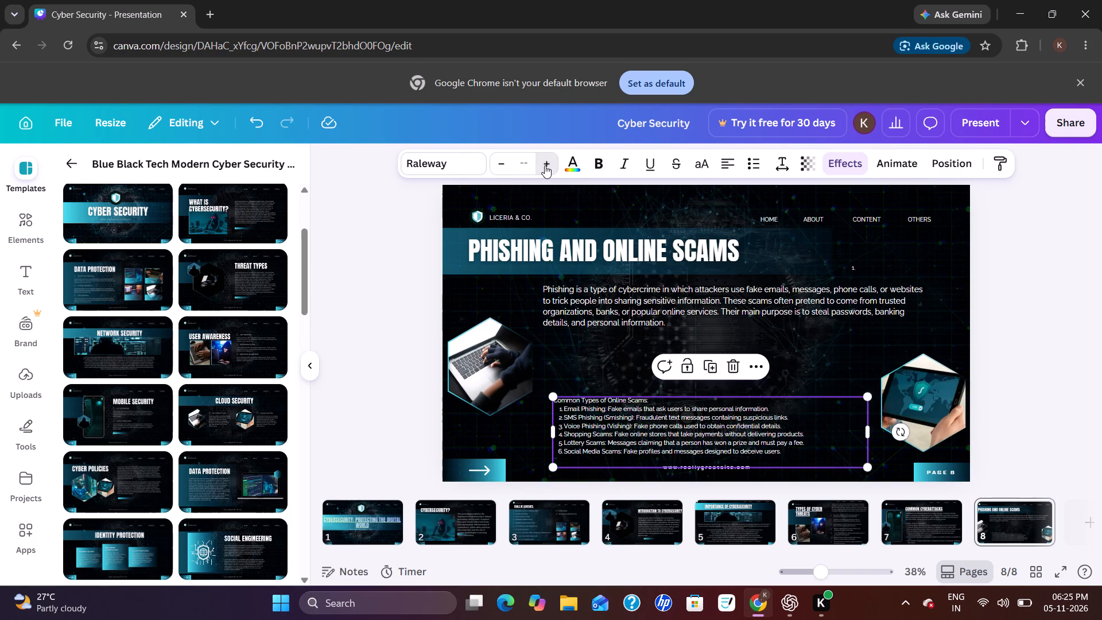
{"action": "triple_click", "coordinate": [545, 165]}
{"action": "double_click", "coordinate": [545, 165]}
{"action": "left_click_drag", "start_coordinate": [545, 165], "coordinate": [606, 398]}
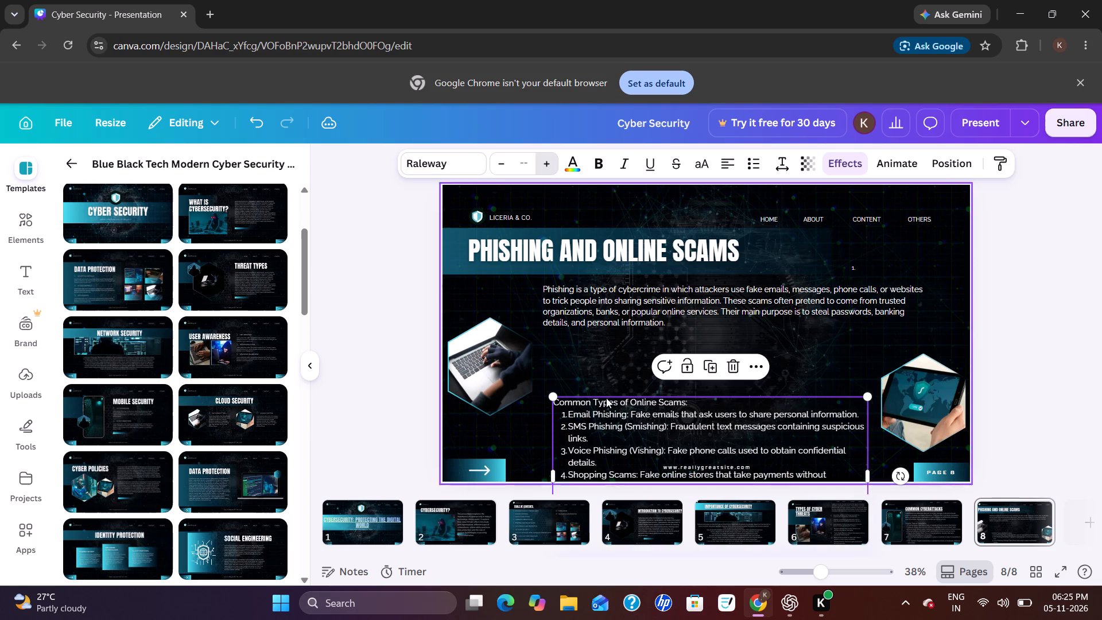
{"action": "left_click_drag", "start_coordinate": [606, 398], "coordinate": [509, 420]}
{"action": "left_click", "coordinate": [509, 420]}
Move the online scams list up directly below the phishing paragraph, aligned with its left edge.
{"action": "left_click_drag", "start_coordinate": [591, 424], "coordinate": [587, 375]}
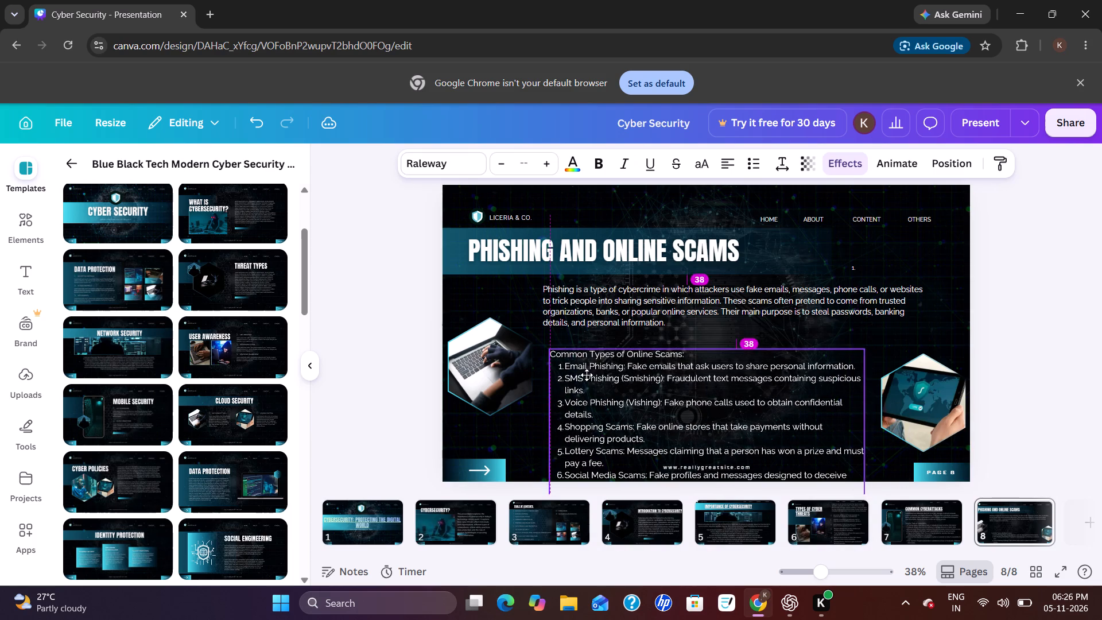
{"action": "left_click_drag", "start_coordinate": [587, 375], "coordinate": [581, 364]}
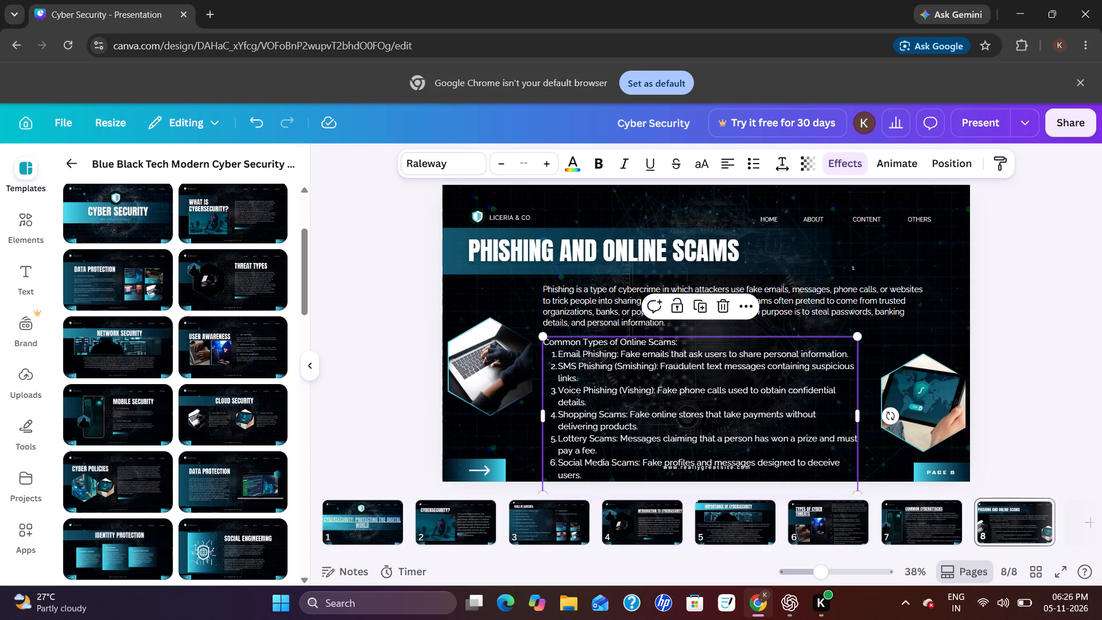
Widen the online scams list's box to the tablet photo's edge and adjust its text size to fill the space above the website address.
{"action": "left_click", "coordinate": [506, 170]}
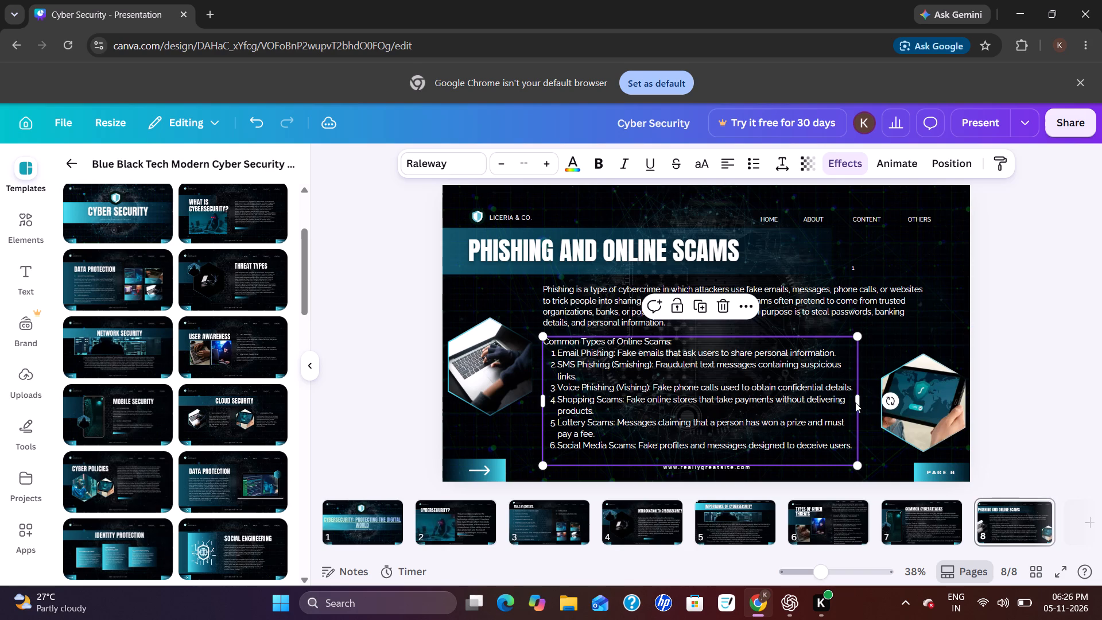
{"action": "left_click_drag", "start_coordinate": [861, 402], "coordinate": [879, 410]}
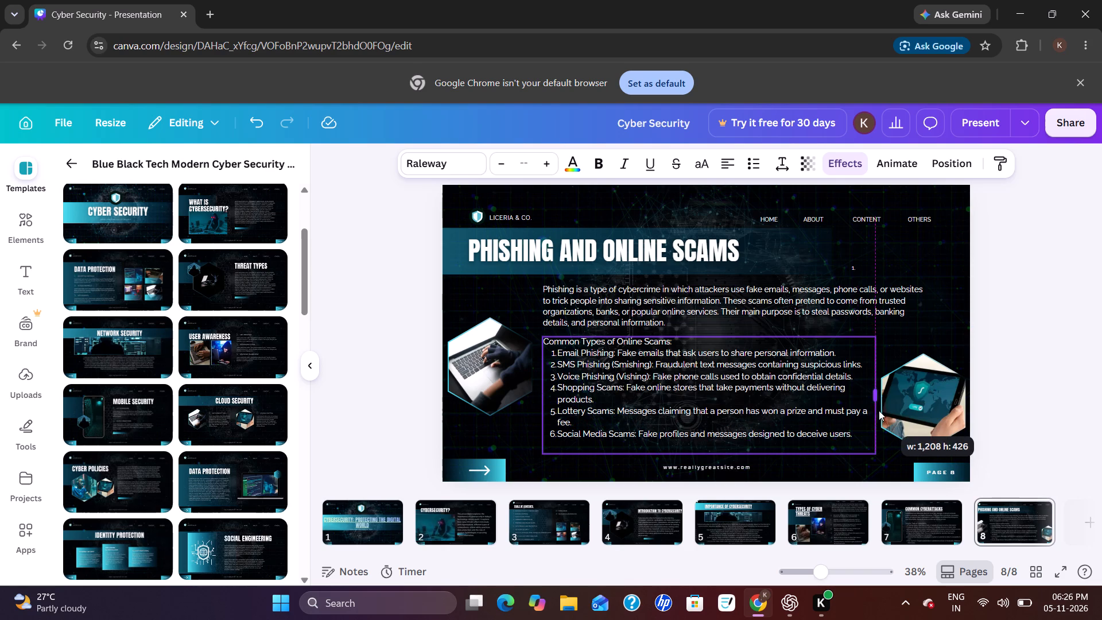
{"action": "left_click_drag", "start_coordinate": [879, 410], "coordinate": [889, 415]}
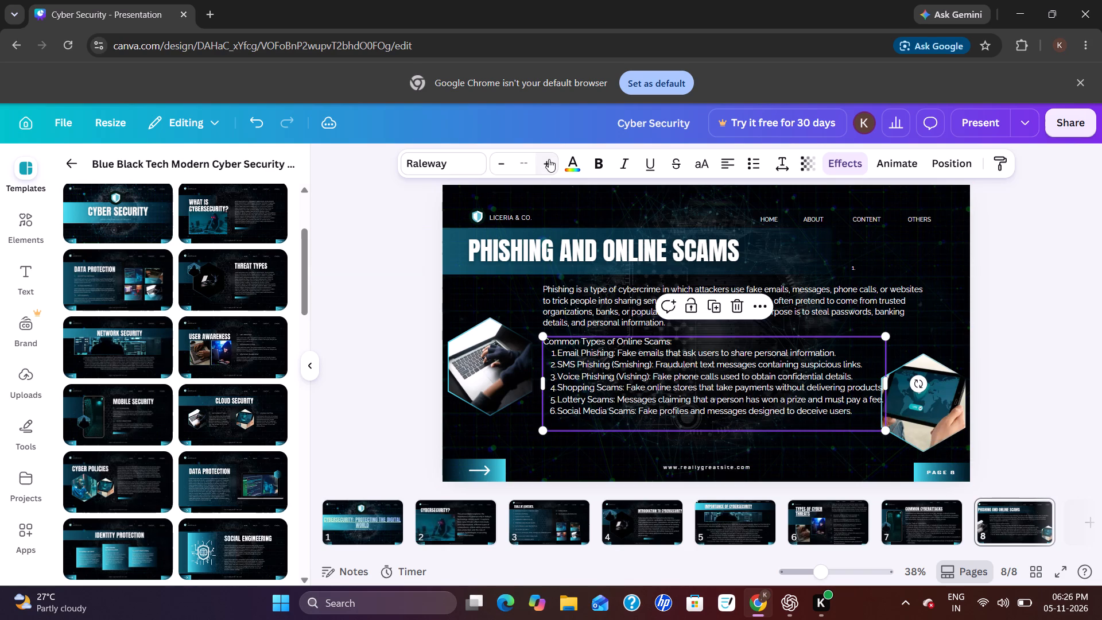
{"action": "left_click", "coordinate": [549, 159]}
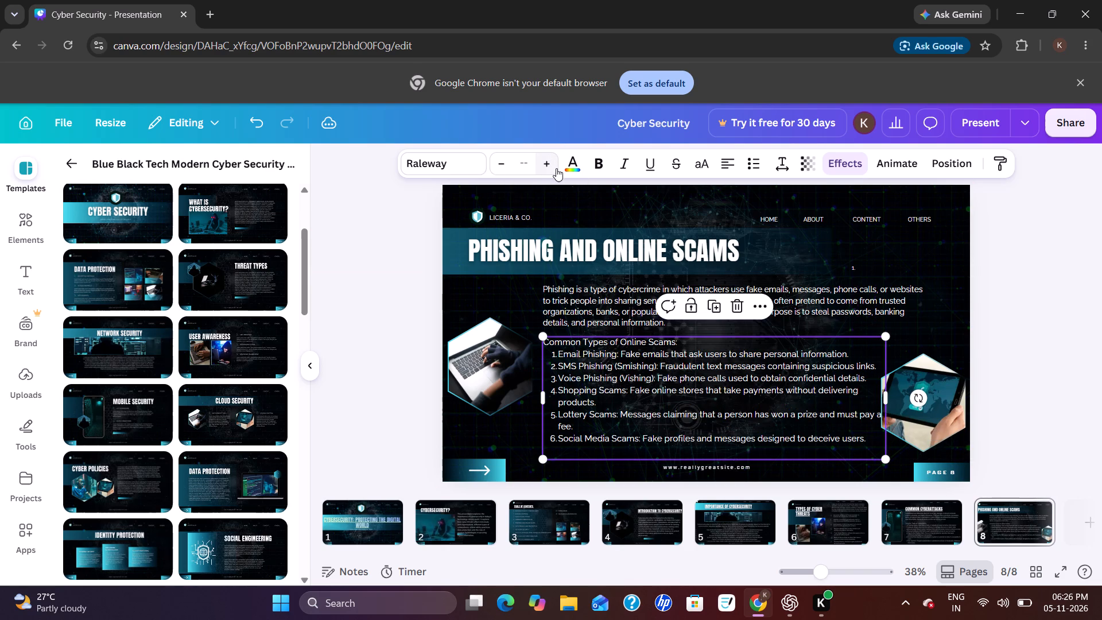
{"action": "left_click", "coordinate": [542, 168]}
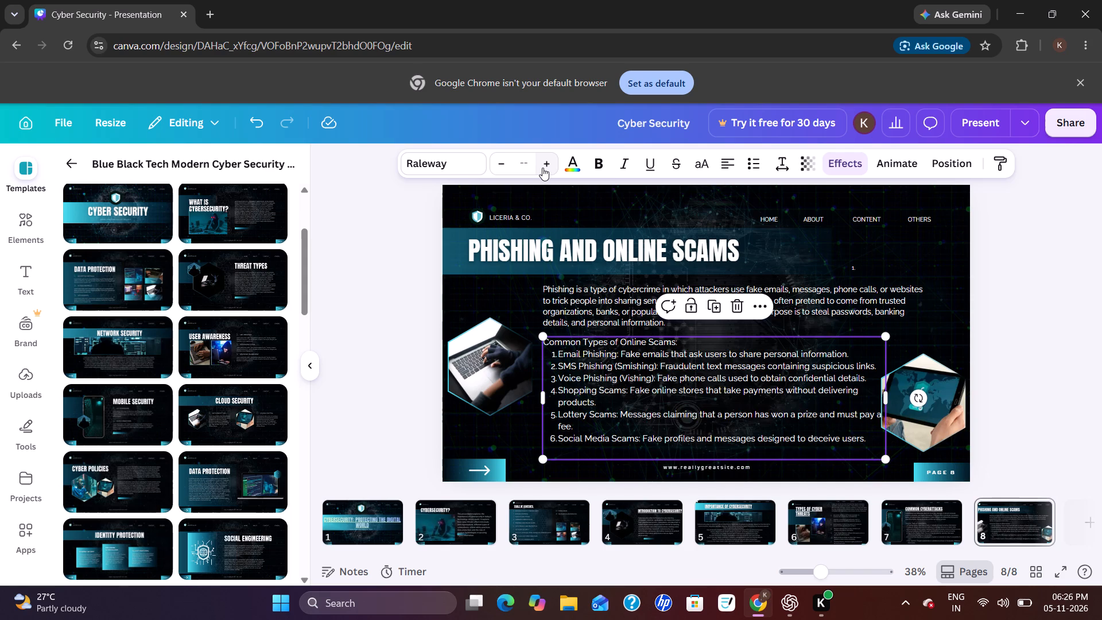
{"action": "left_click", "coordinate": [1091, 329]}
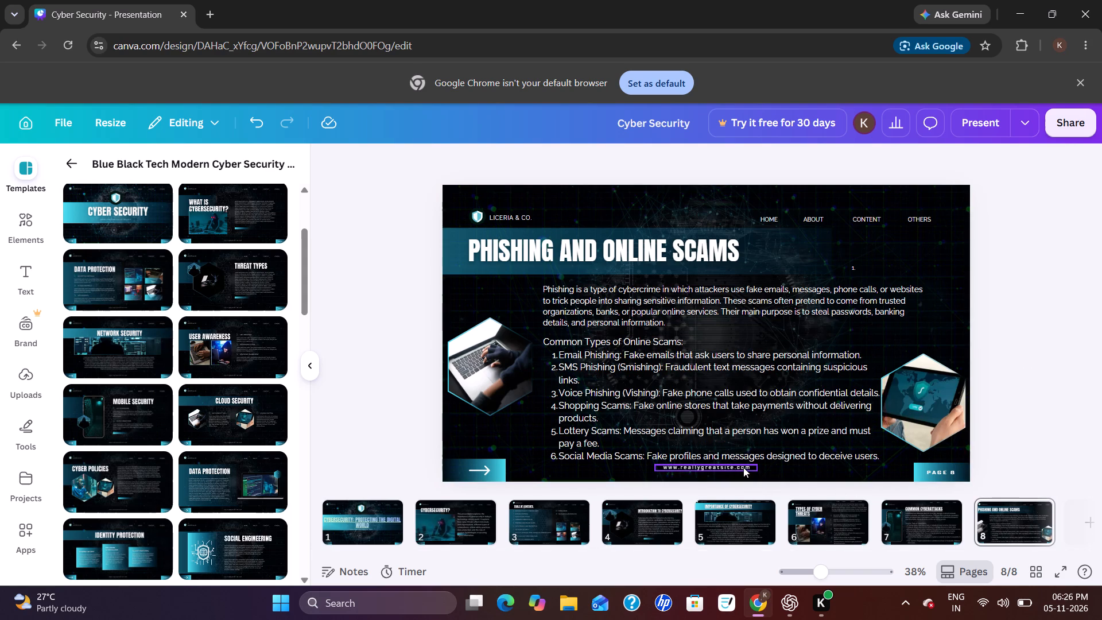
{"action": "left_click", "coordinate": [743, 467]}
{"action": "left_click", "coordinate": [727, 436]}
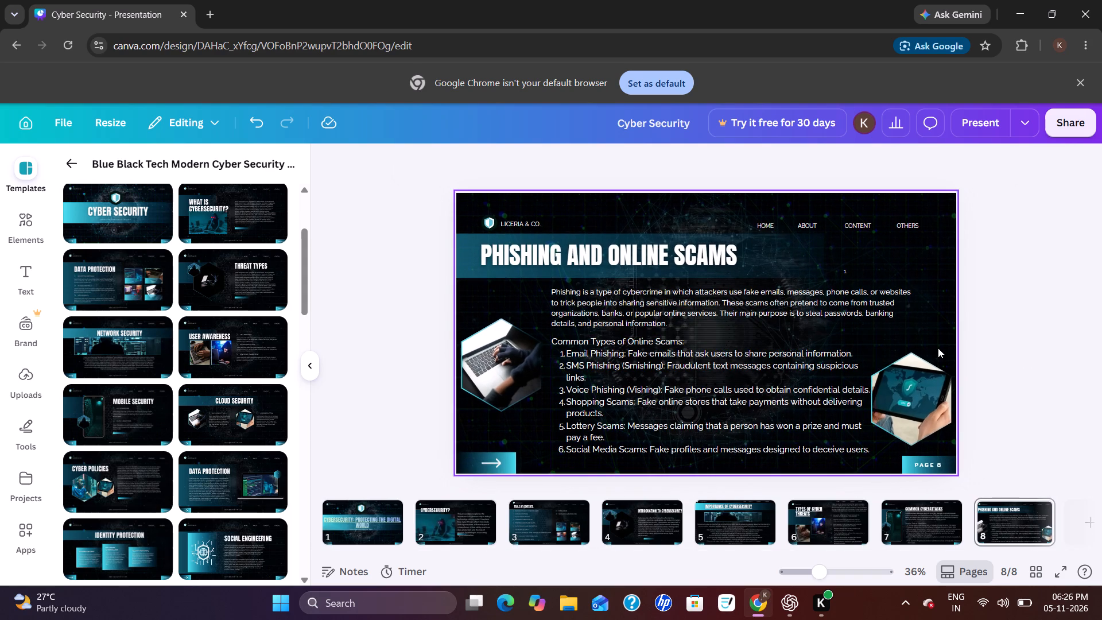
Shift the tablet photo partly past the slide's right edge and the laptop photo slightly past the left edge, clear of the list.
{"action": "left_click", "coordinate": [938, 348]}
{"action": "left_click_drag", "start_coordinate": [923, 392], "coordinate": [952, 396]}
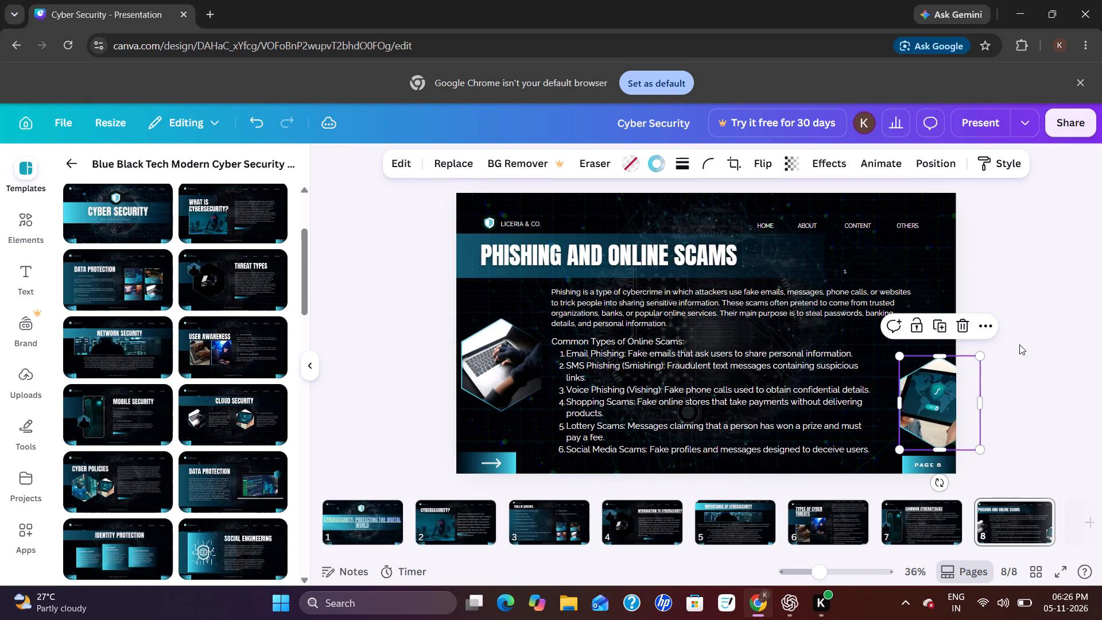
{"action": "left_click", "coordinate": [1019, 344]}
{"action": "left_click_drag", "start_coordinate": [496, 377], "coordinate": [486, 375]}
{"action": "left_click", "coordinate": [609, 382]}
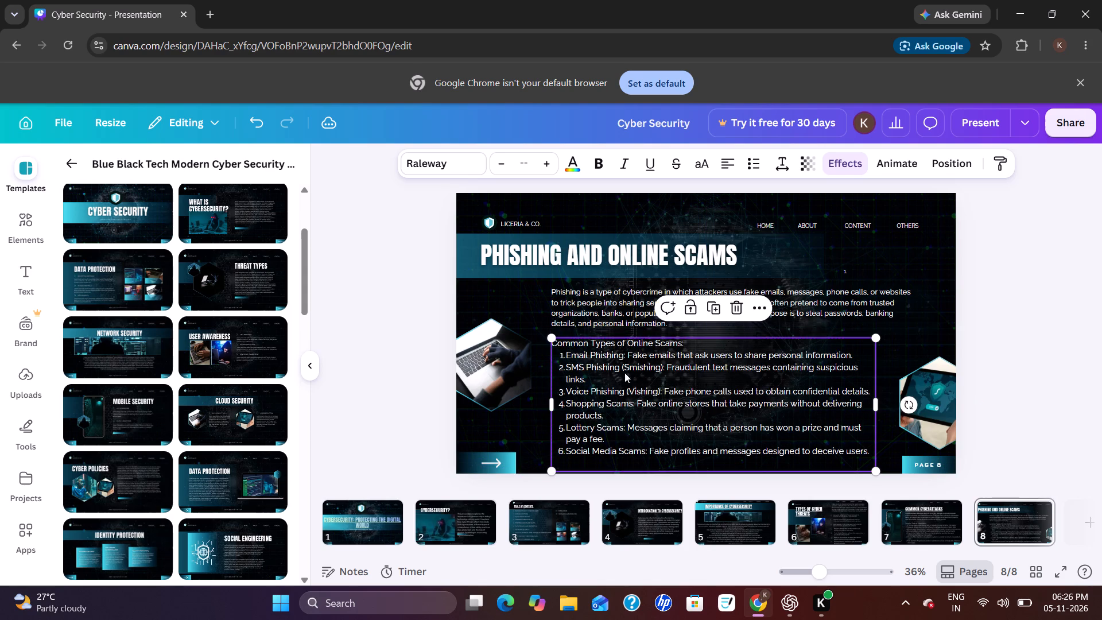
{"action": "left_click", "coordinate": [980, 272]}
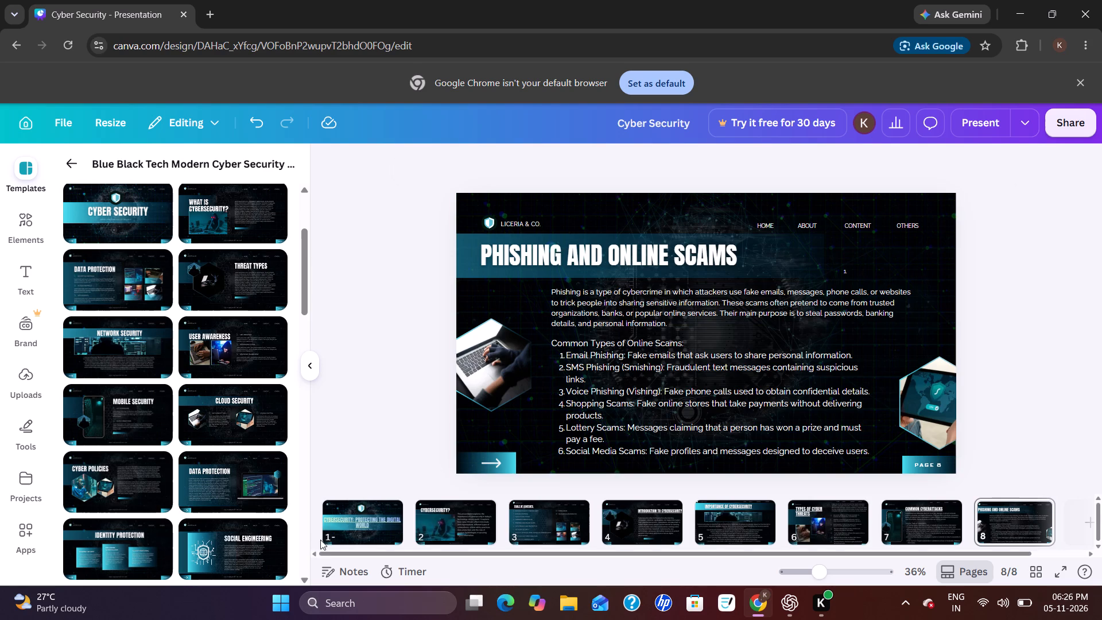
Add the Cyber Policies template layout as a new page 9 after the phishing and online scams slide.
{"action": "scroll", "coordinate": [189, 458], "scroll_direction": "down", "scroll_amount": 1}
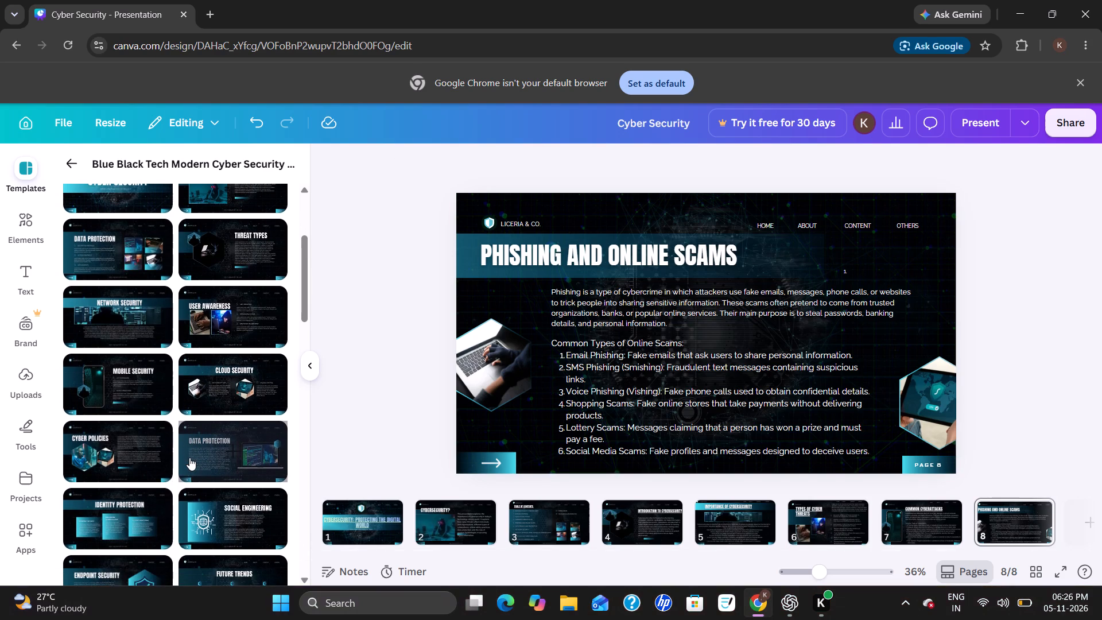
{"action": "left_click", "coordinate": [124, 448]}
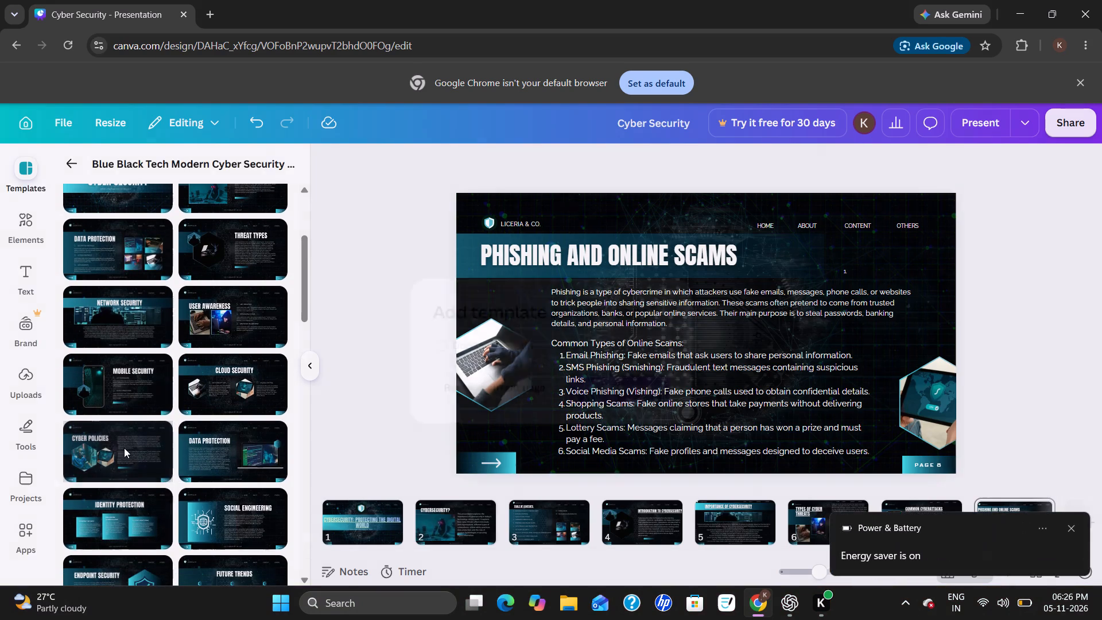
{"action": "left_click", "coordinate": [623, 382]}
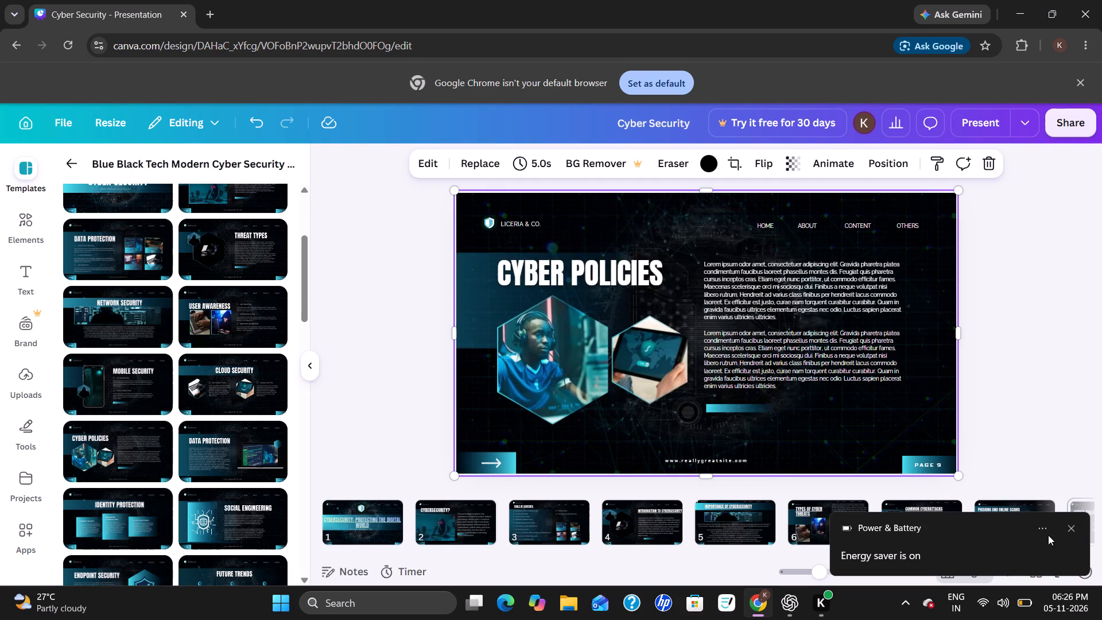
Dismiss the Power & Battery notification covering the page thumbnails.
{"action": "left_click", "coordinate": [1077, 530]}
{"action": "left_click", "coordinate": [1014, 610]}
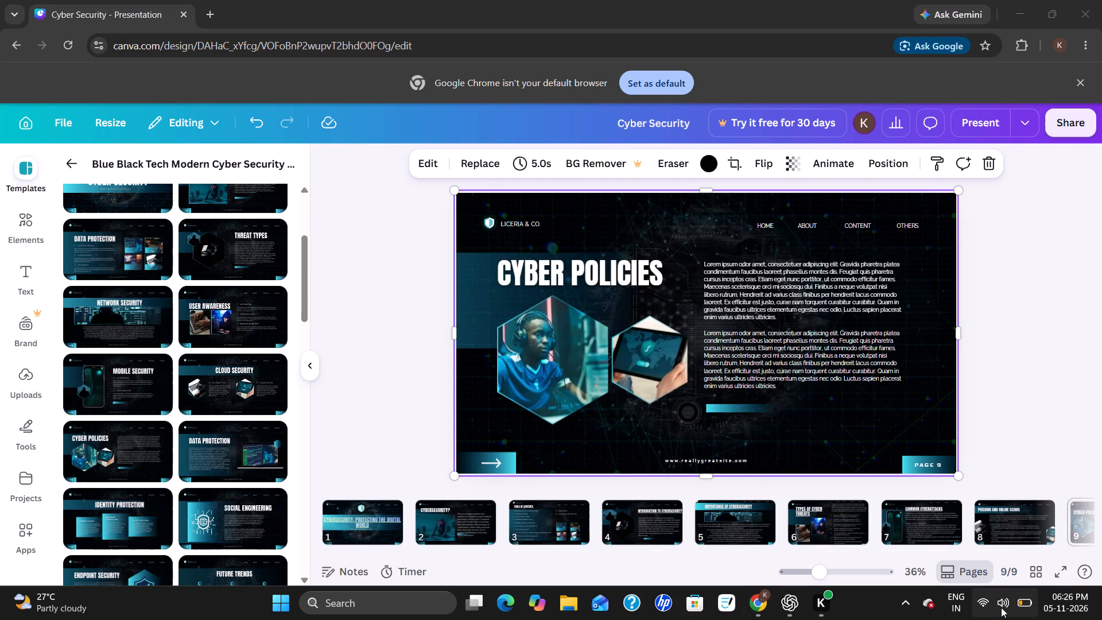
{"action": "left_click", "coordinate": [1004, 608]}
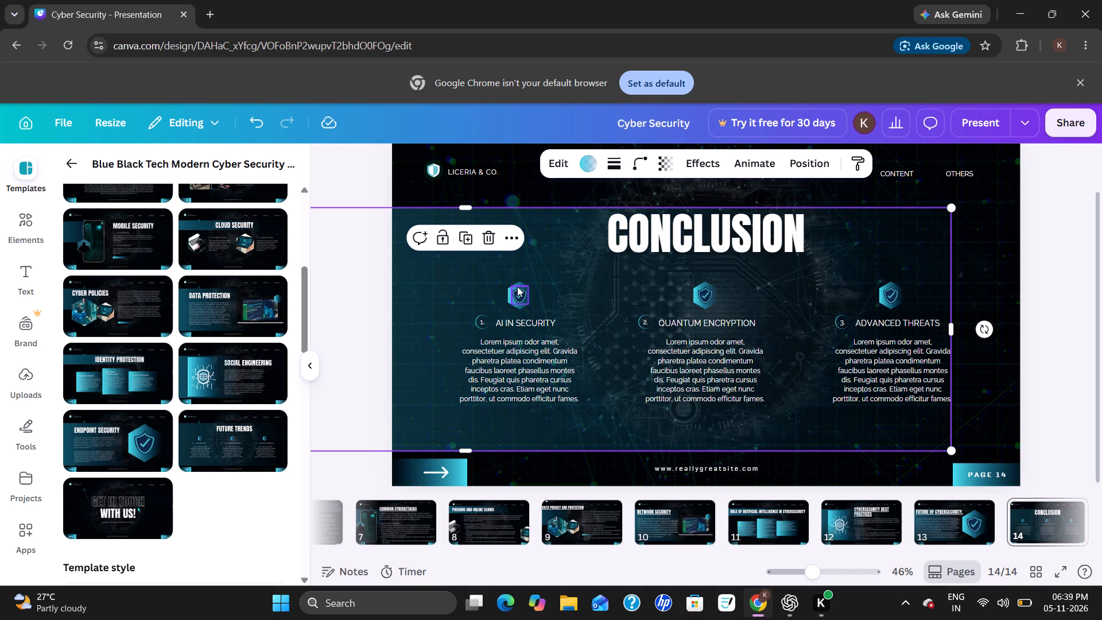
{"action": "left_click", "coordinate": [542, 370]}
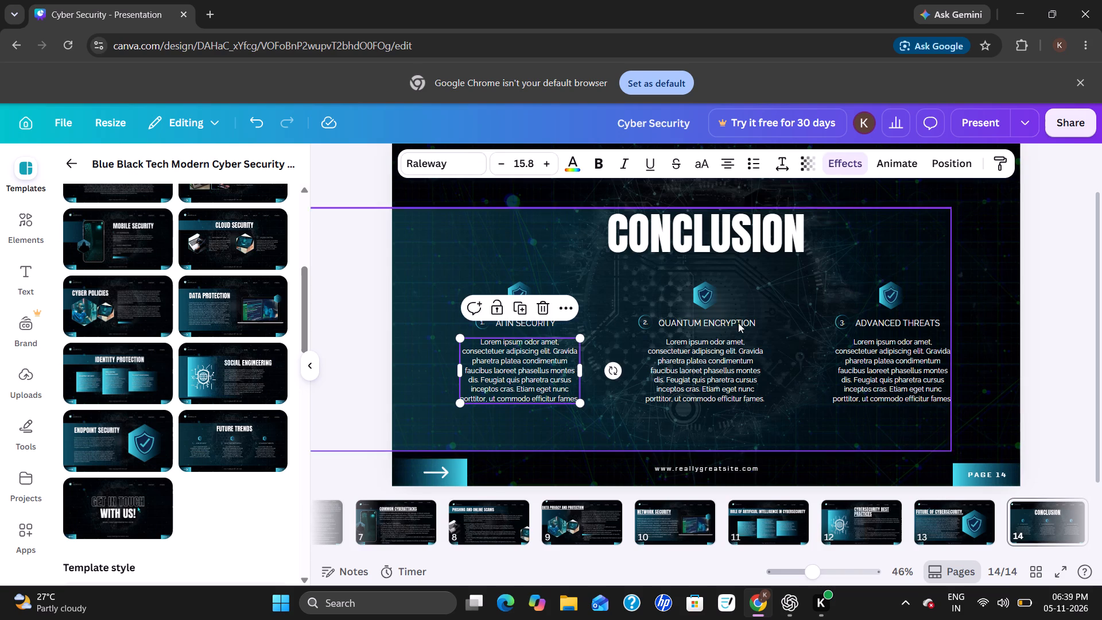
{"action": "left_click", "coordinate": [544, 308]}
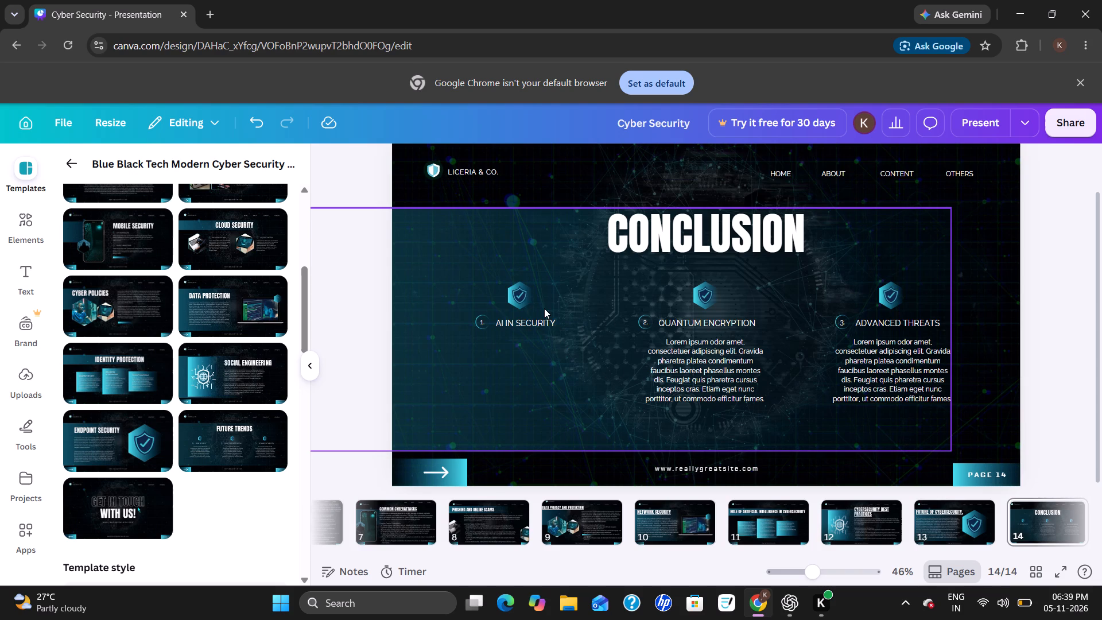
{"action": "left_click", "coordinate": [511, 320]}
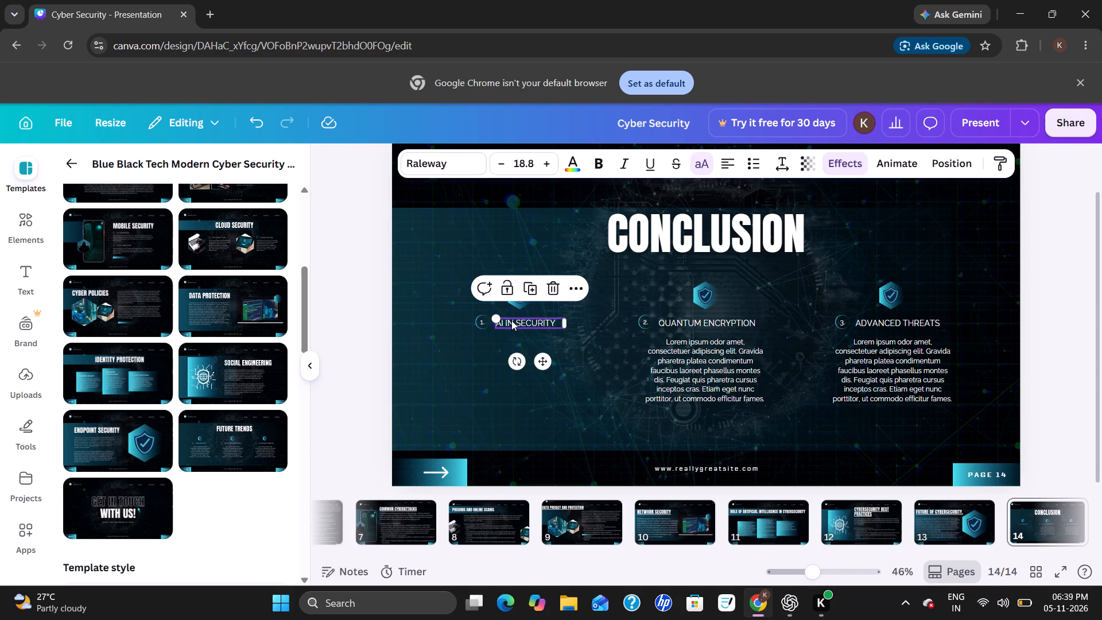
{"action": "left_click", "coordinate": [557, 292]}
{"action": "left_click_drag", "start_coordinate": [482, 321], "coordinate": [499, 307]}
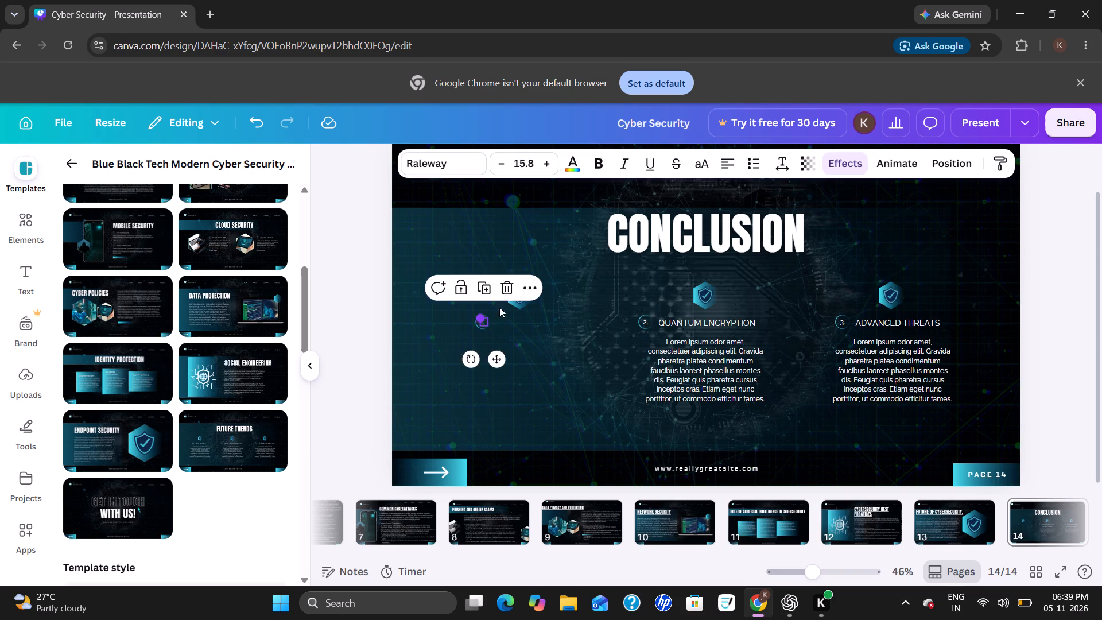
{"action": "left_click_drag", "start_coordinate": [499, 307], "coordinate": [480, 328]}
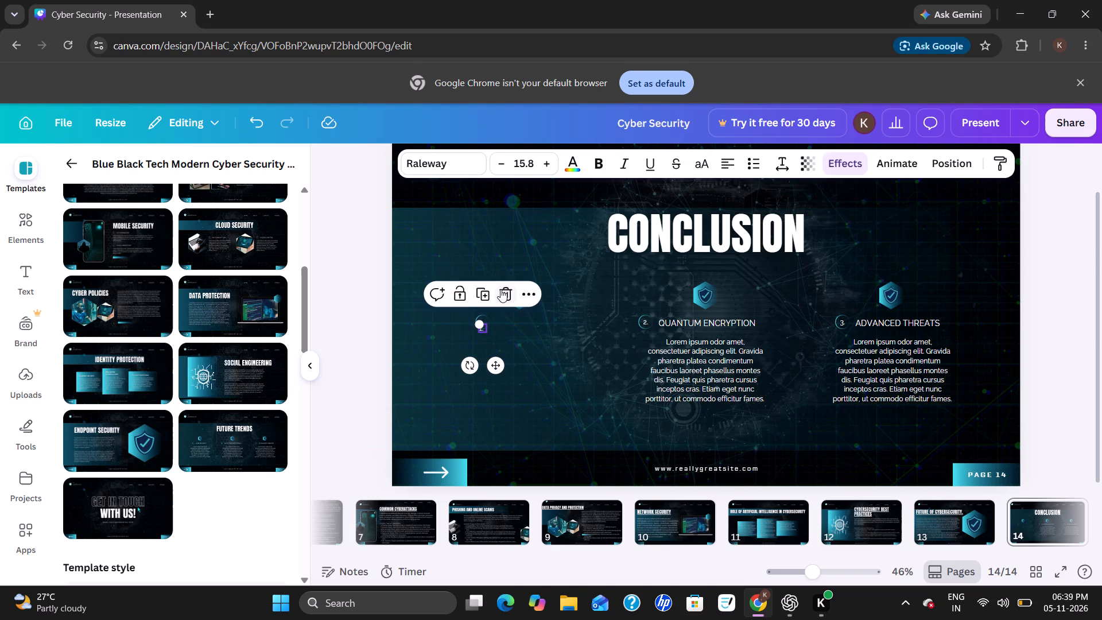
{"action": "left_click", "coordinate": [500, 289]}
{"action": "left_click", "coordinate": [482, 318]}
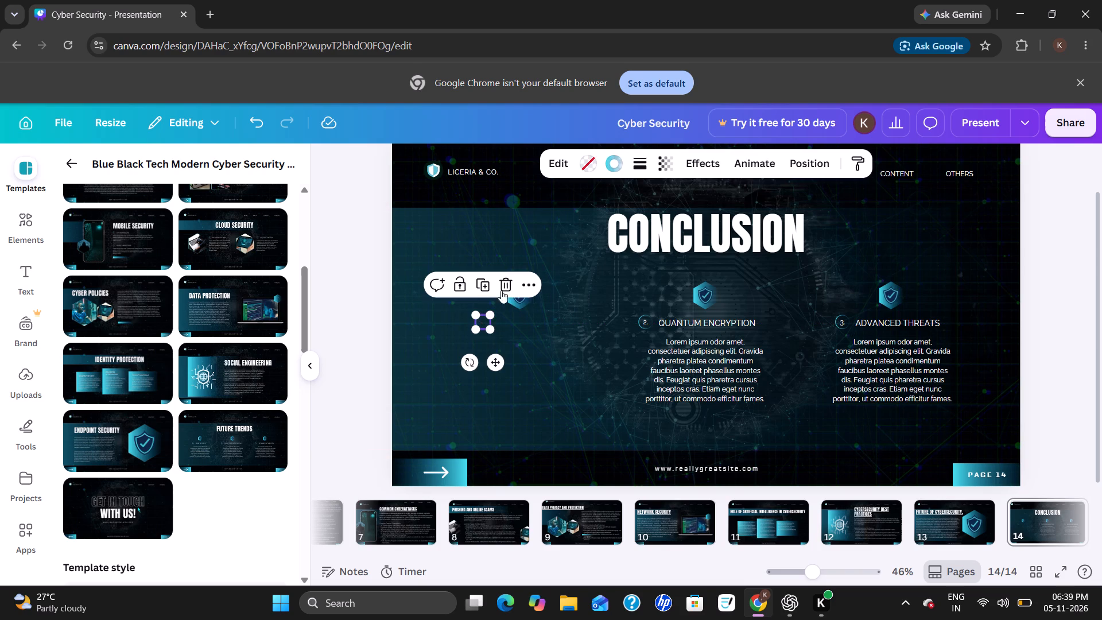
{"action": "left_click", "coordinate": [509, 284]}
Replace the "Quantum Encryption" placeholder paragraph with the copied conclusion text and widen its box leftward to about the first shield icon.
{"action": "double_click", "coordinate": [684, 359]}
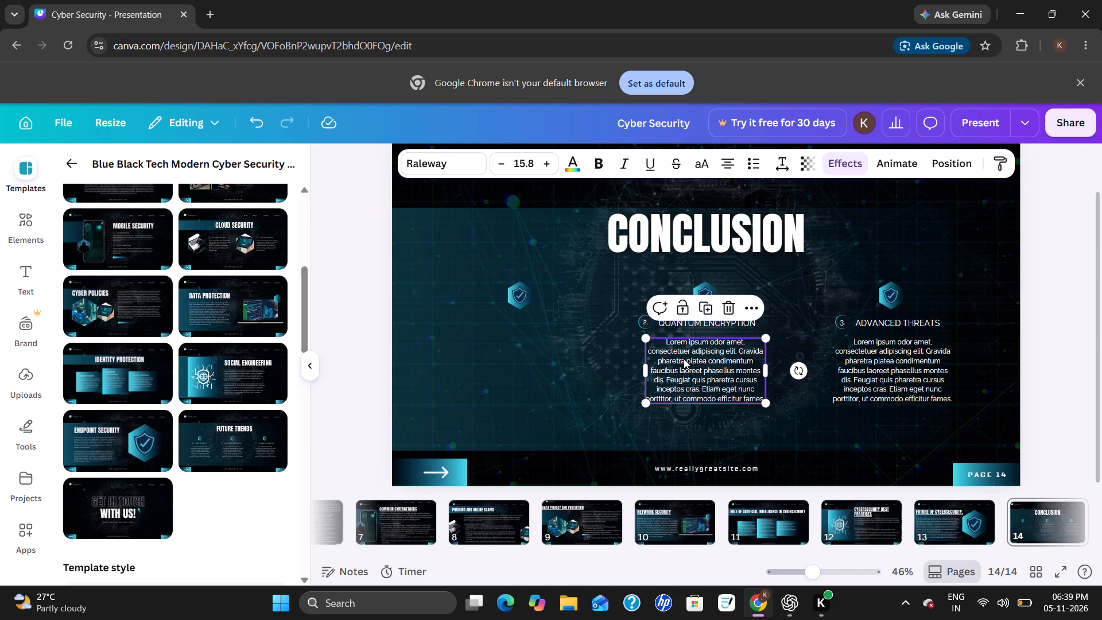
{"action": "key", "text": "BackSpace"}
{"action": "key", "text": "ctrl+v"}
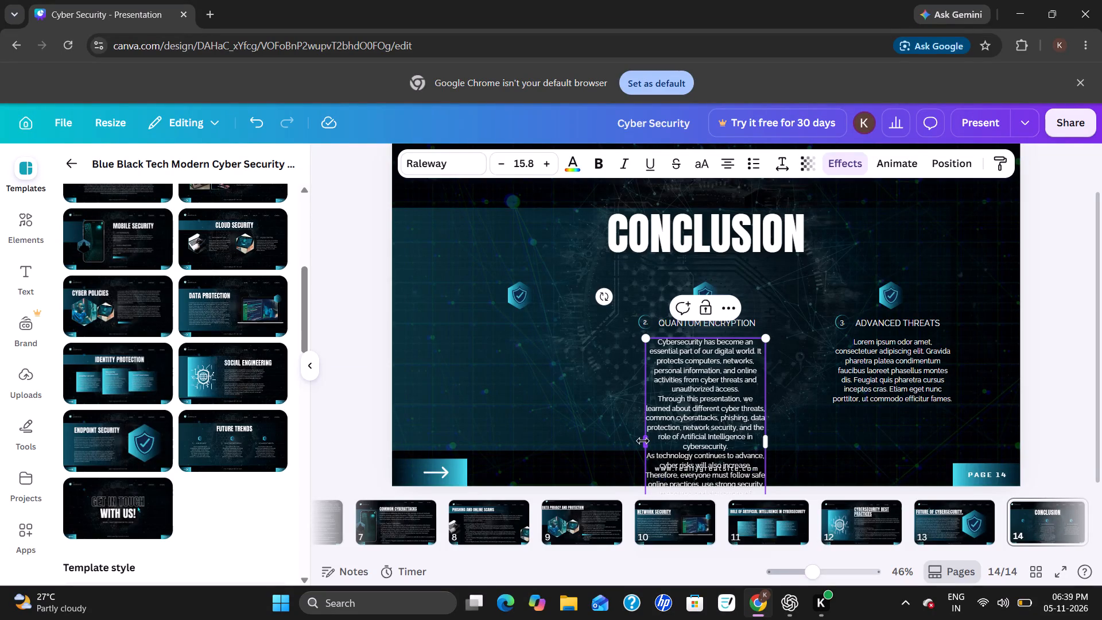
{"action": "left_click_drag", "start_coordinate": [643, 441], "coordinate": [521, 392]}
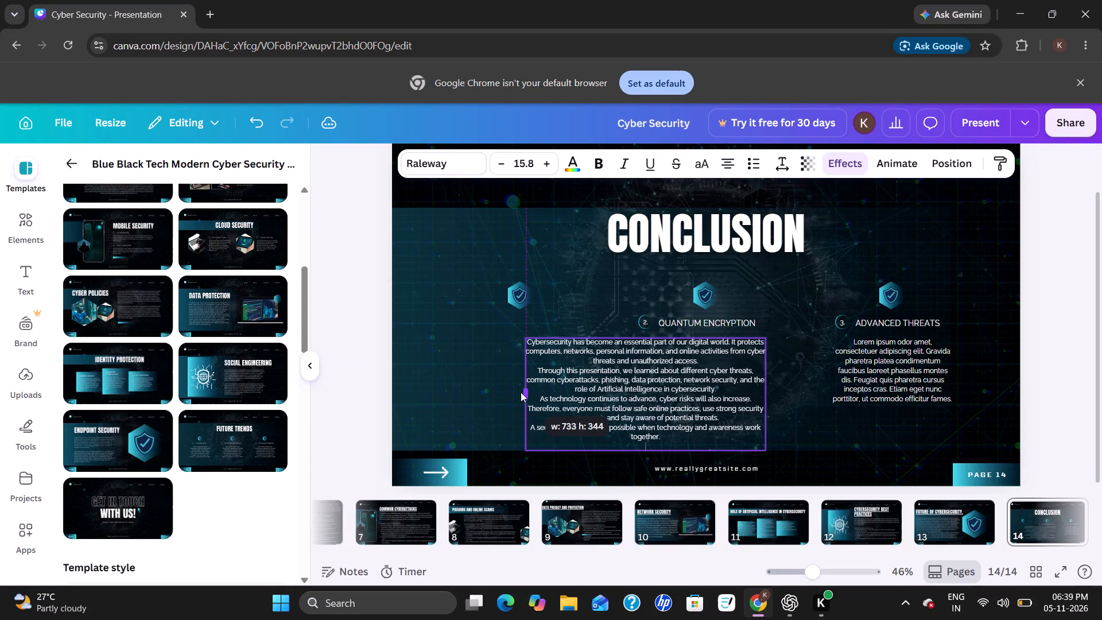
{"action": "left_click_drag", "start_coordinate": [521, 392], "coordinate": [514, 394]}
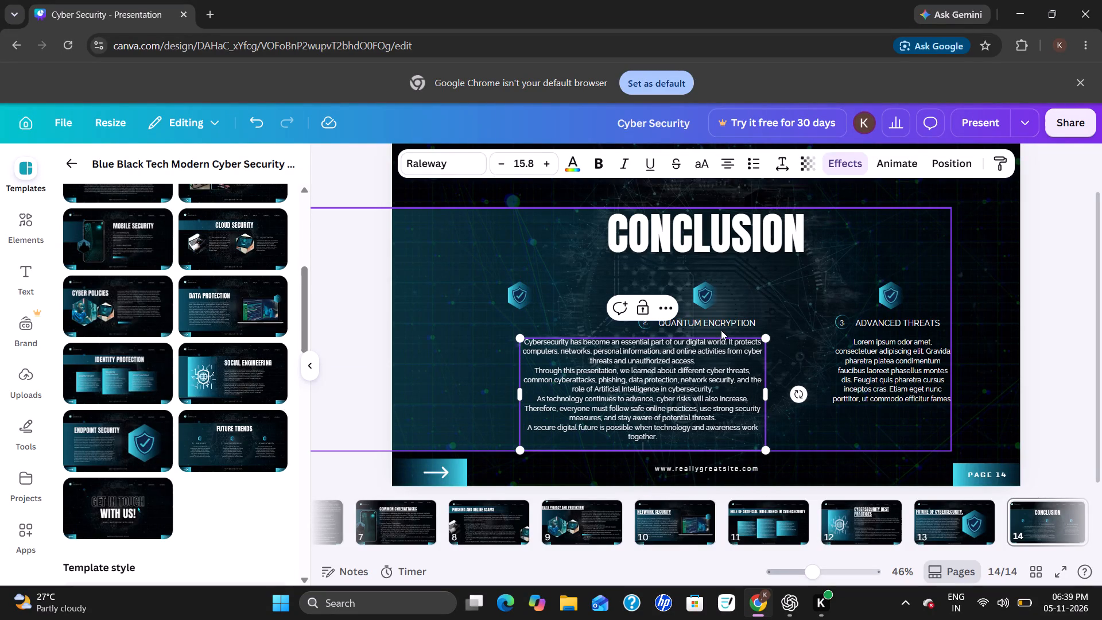
Delete the "Quantum Encryption" heading, its circle and the number 2 from slide 14's middle column, keeping the shield icon.
{"action": "left_click_drag", "start_coordinate": [721, 330], "coordinate": [725, 321]}
{"action": "left_click", "coordinate": [723, 322]}
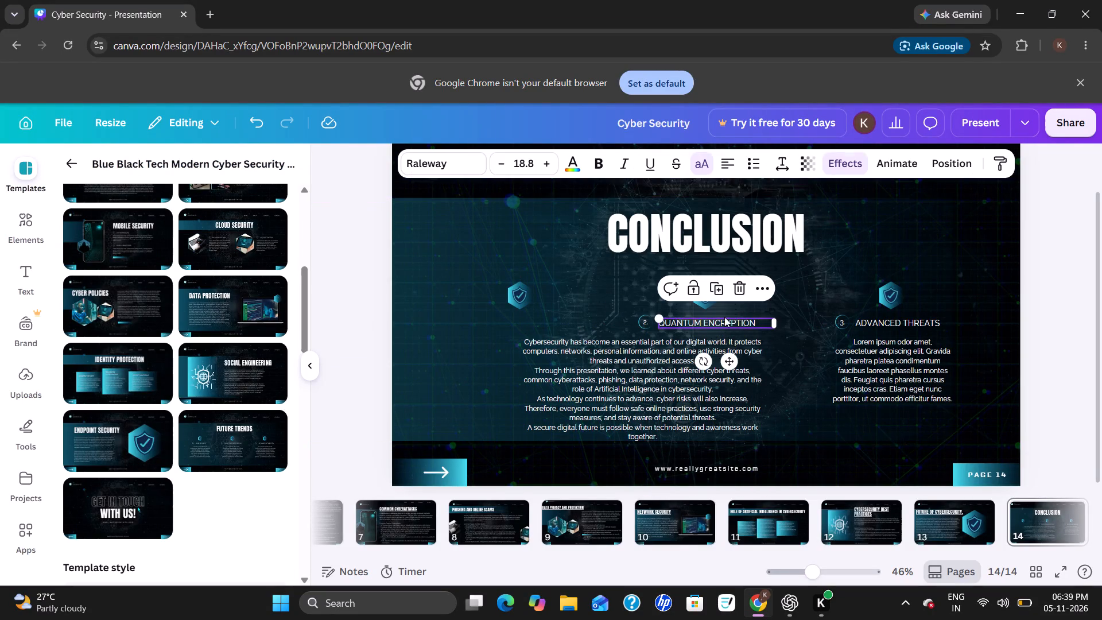
{"action": "left_click", "coordinate": [742, 285]}
{"action": "left_click", "coordinate": [643, 328]}
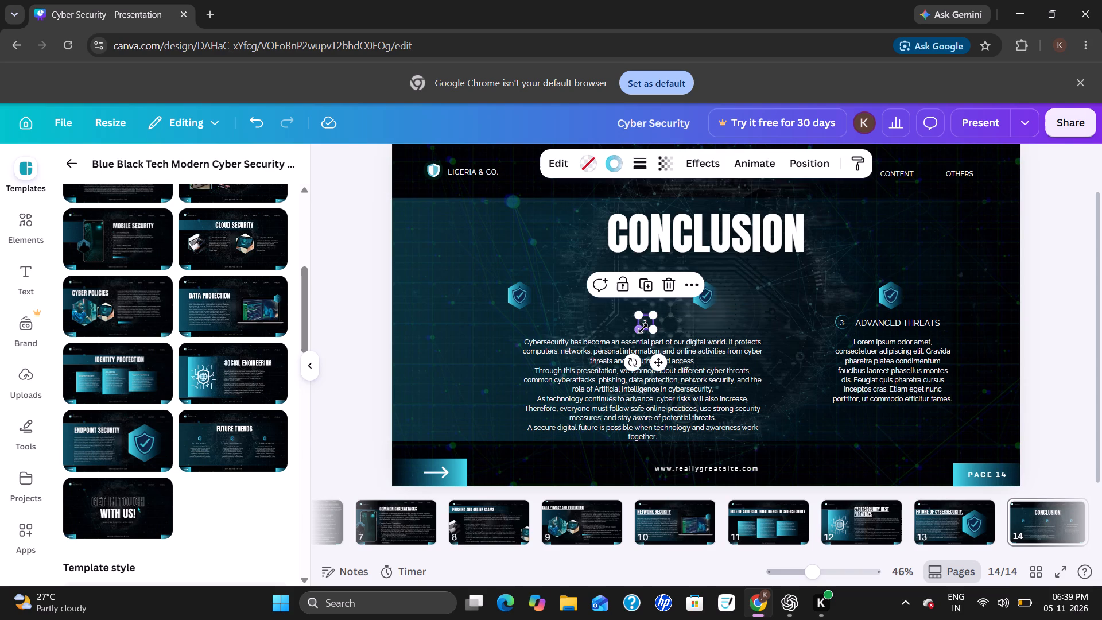
{"action": "left_click", "coordinate": [665, 289]}
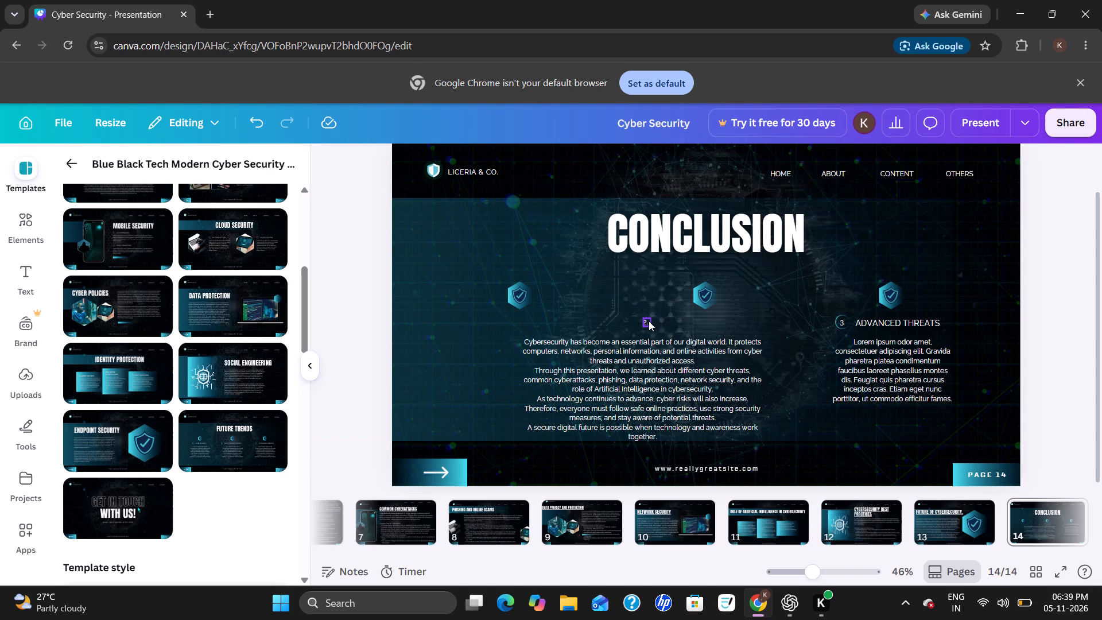
{"action": "left_click_drag", "start_coordinate": [649, 321], "coordinate": [661, 298]}
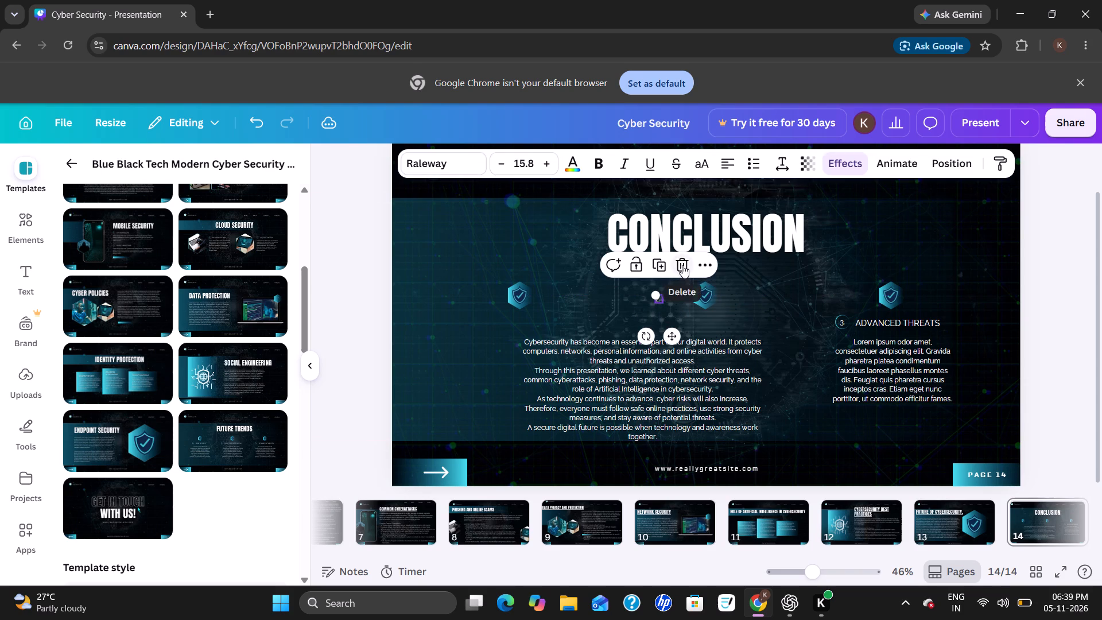
{"action": "left_click", "coordinate": [682, 265]}
Delete the third column's placeholder paragraph, "Advanced Threats" heading, circle and number 3 on slide 14, keeping the shield icon.
{"action": "left_click", "coordinate": [710, 390]}
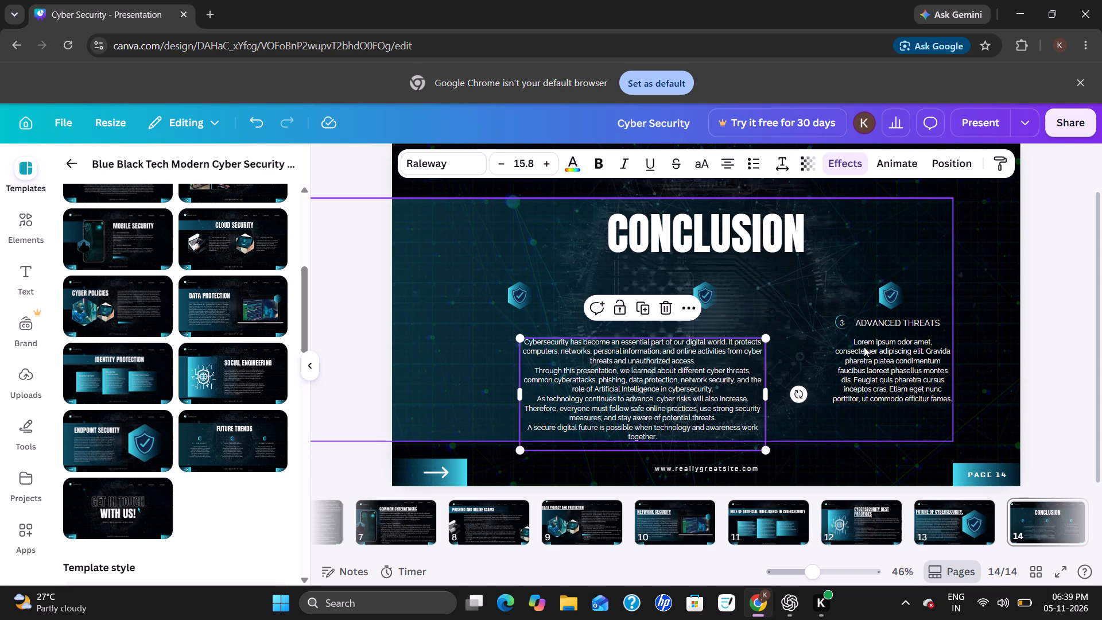
{"action": "left_click", "coordinate": [890, 352]}
{"action": "left_click", "coordinate": [913, 302]}
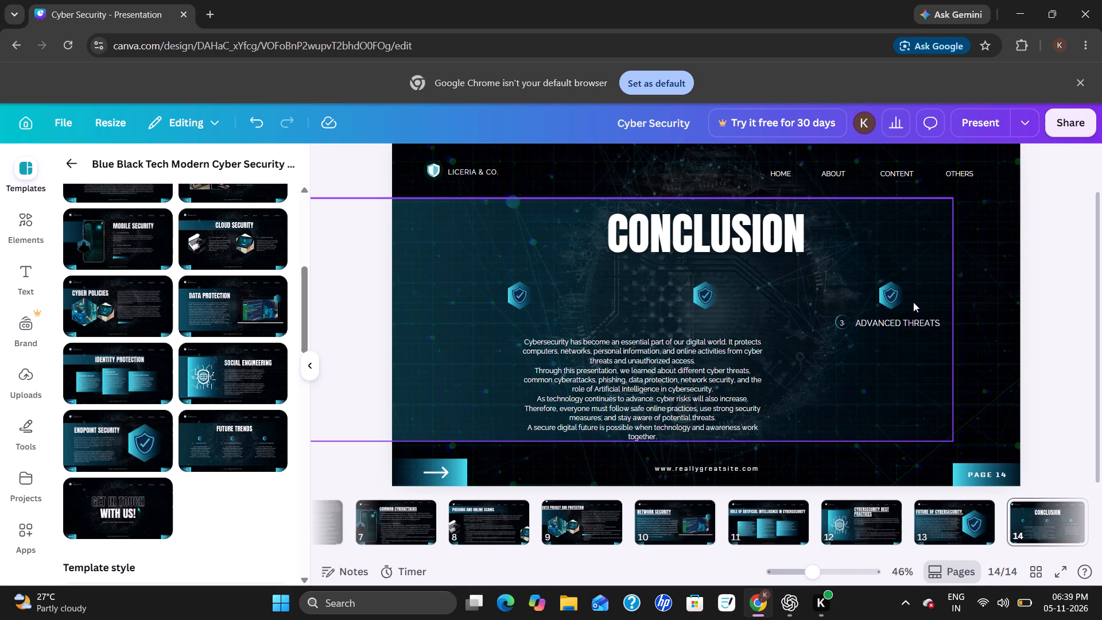
{"action": "left_click", "coordinate": [909, 316]}
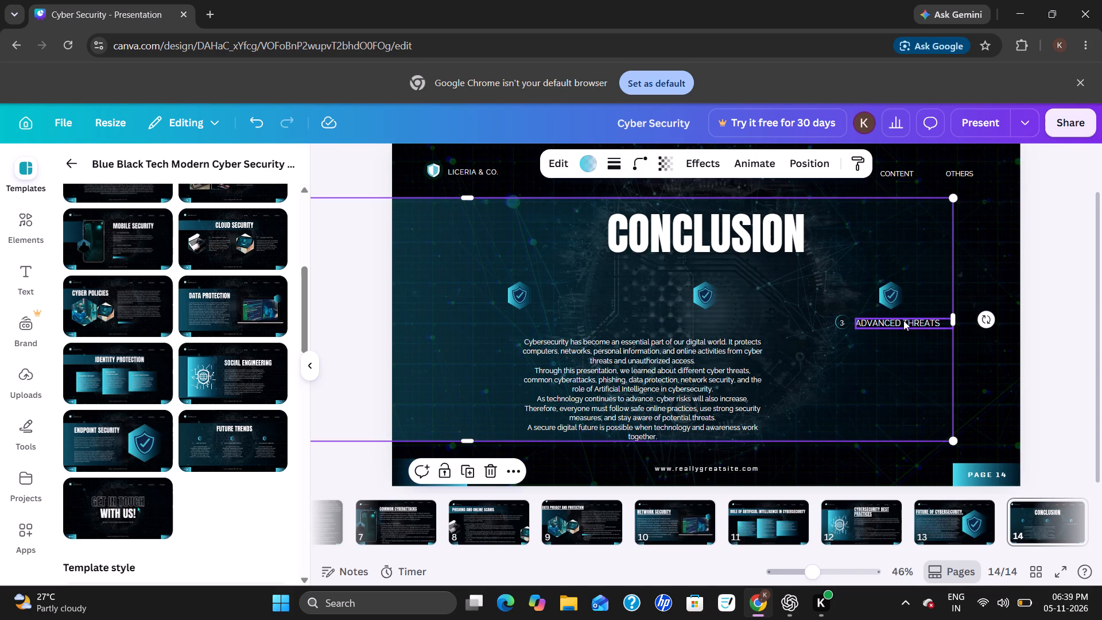
{"action": "left_click", "coordinate": [903, 320]}
{"action": "left_click", "coordinate": [926, 293]}
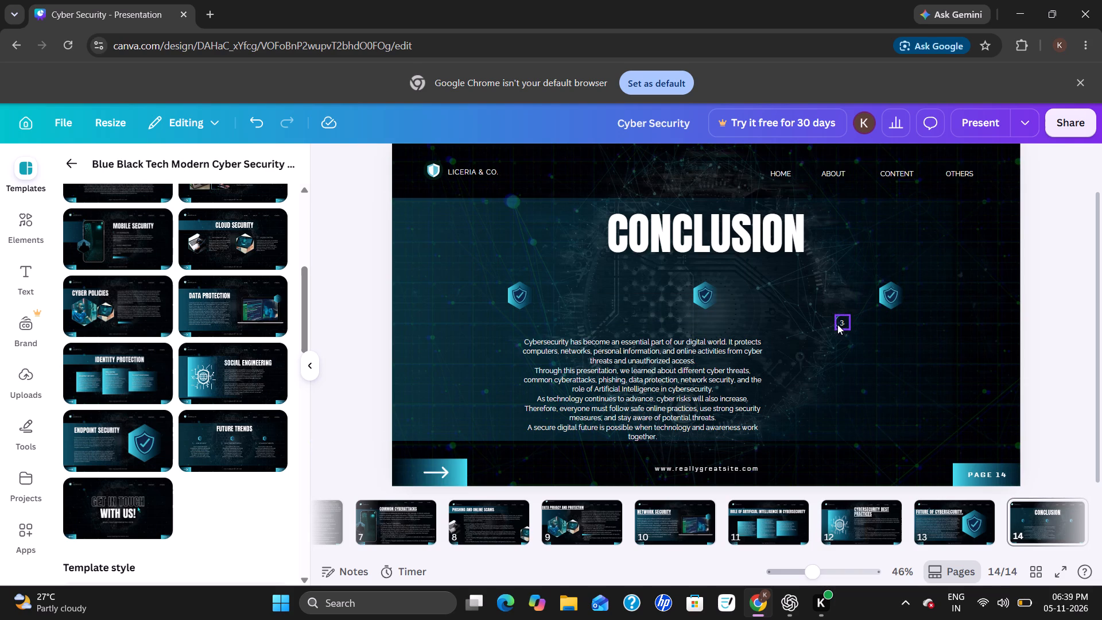
{"action": "left_click", "coordinate": [837, 324]}
{"action": "left_click", "coordinate": [867, 286]}
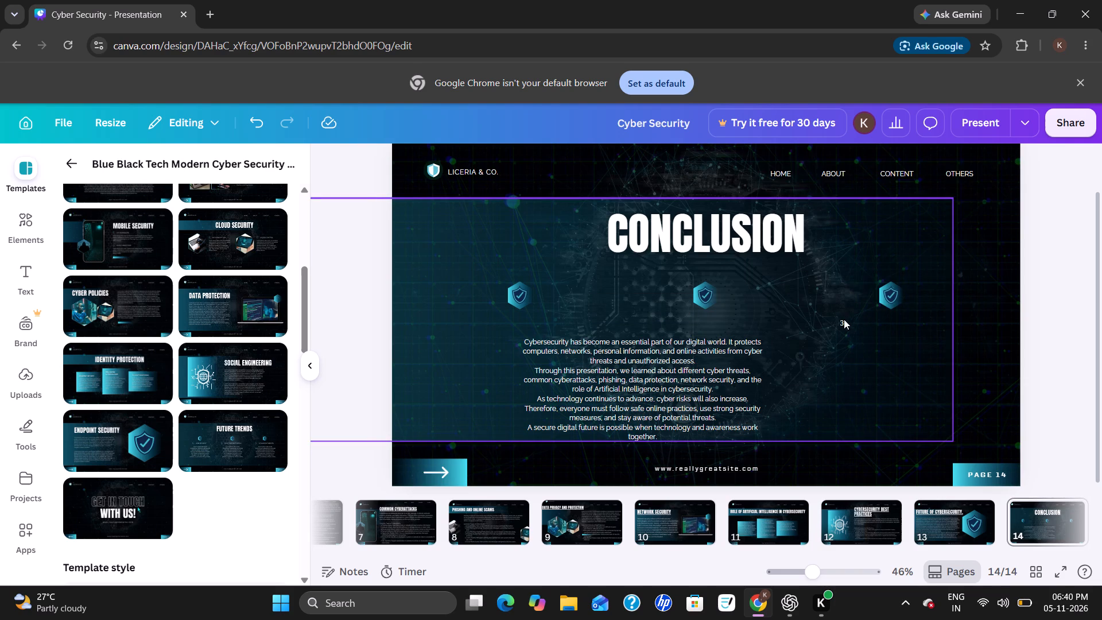
{"action": "left_click", "coordinate": [840, 325]}
{"action": "left_click", "coordinate": [865, 294]}
Move slide 14's teal gradient panel slightly right and down so its top edge lines up with the title box.
{"action": "left_click_drag", "start_coordinate": [789, 288], "coordinate": [796, 296]}
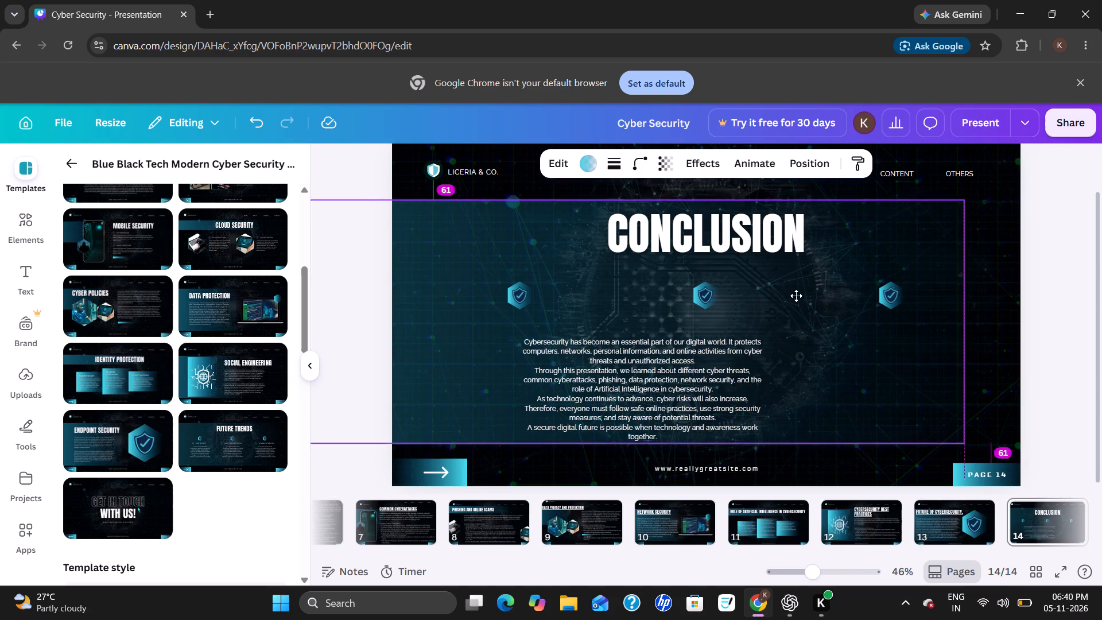
{"action": "left_click_drag", "start_coordinate": [796, 296], "coordinate": [814, 303]}
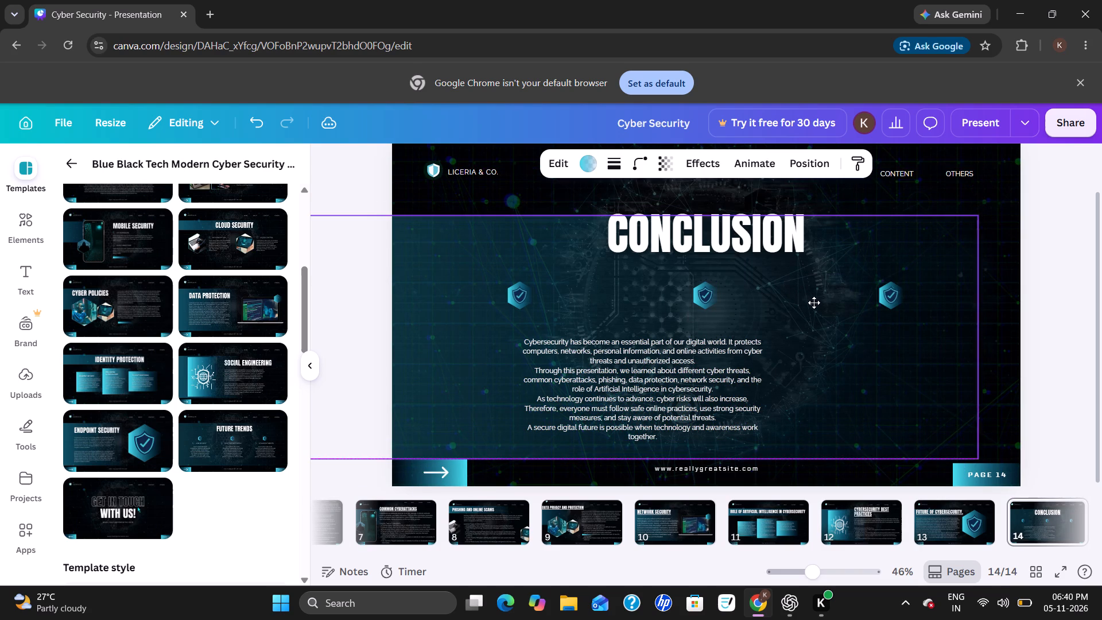
{"action": "left_click_drag", "start_coordinate": [814, 303], "coordinate": [817, 300]}
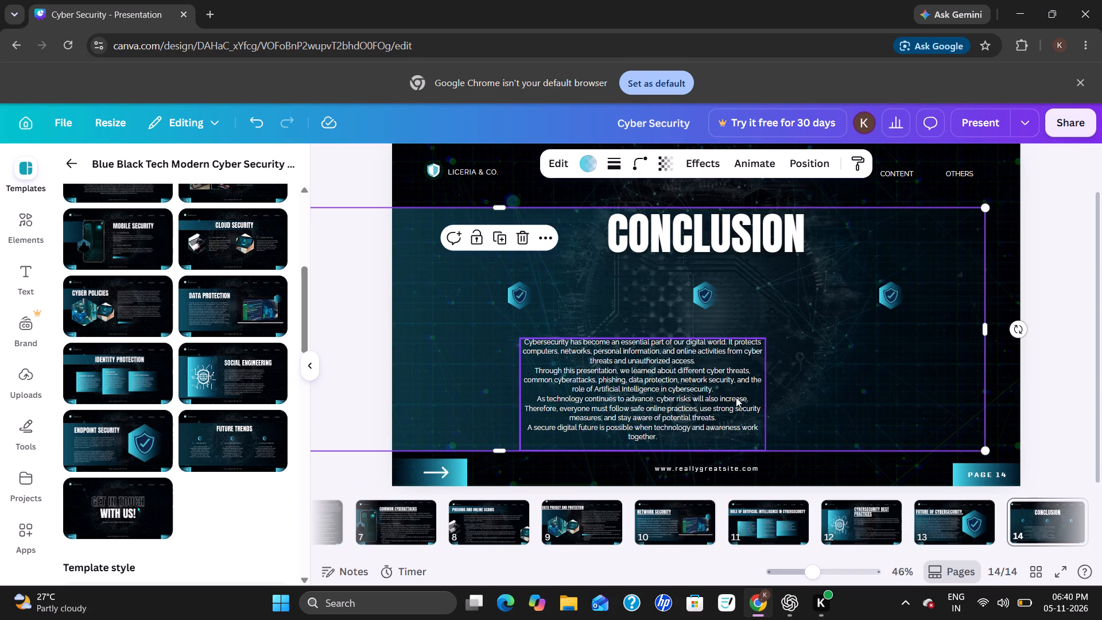
Set the conclusion paragraph's font size to 21.8 and widen its box on both sides so the text spans beneath all three shields.
{"action": "left_click", "coordinate": [736, 397]}
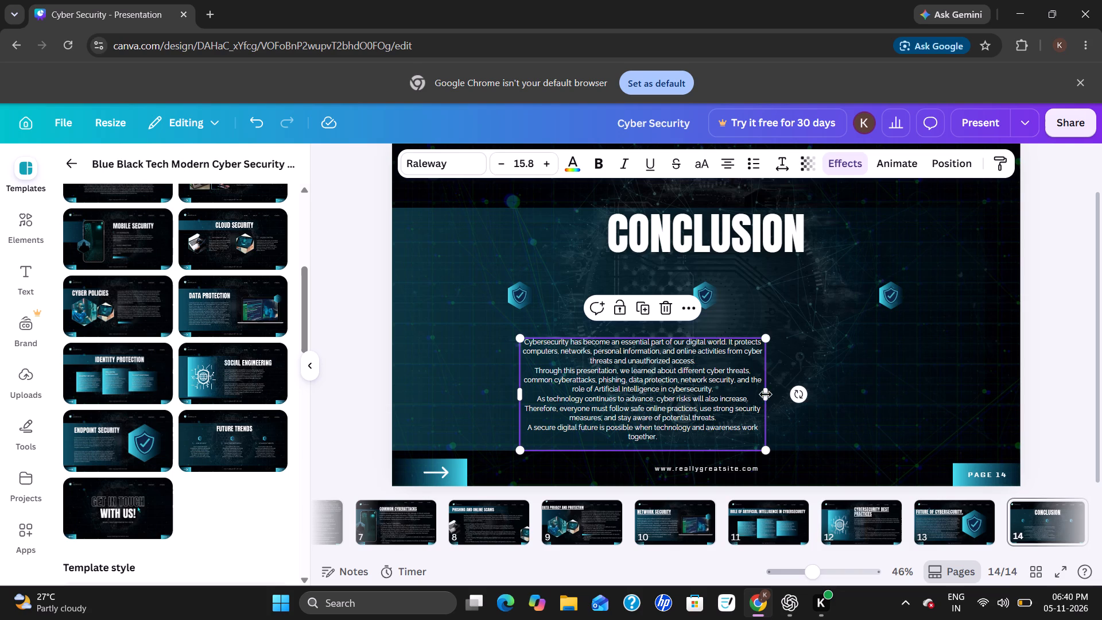
{"action": "left_click_drag", "start_coordinate": [767, 394], "coordinate": [922, 386]}
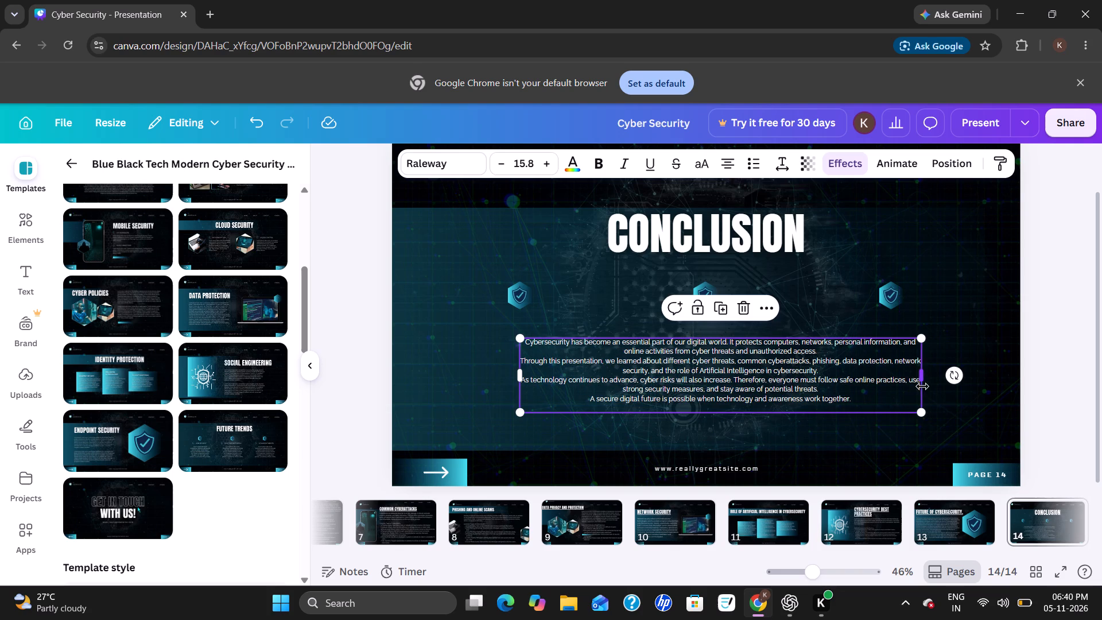
{"action": "triple_click", "coordinate": [546, 158]}
{"action": "triple_click", "coordinate": [546, 158]}
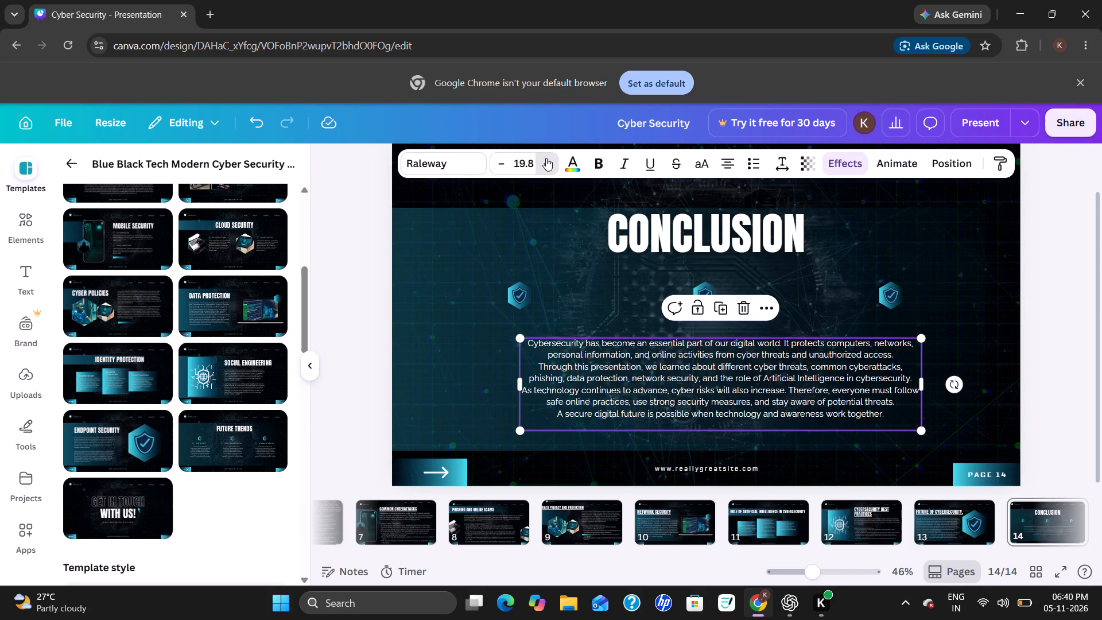
{"action": "left_click_drag", "start_coordinate": [518, 406], "coordinate": [509, 389]}
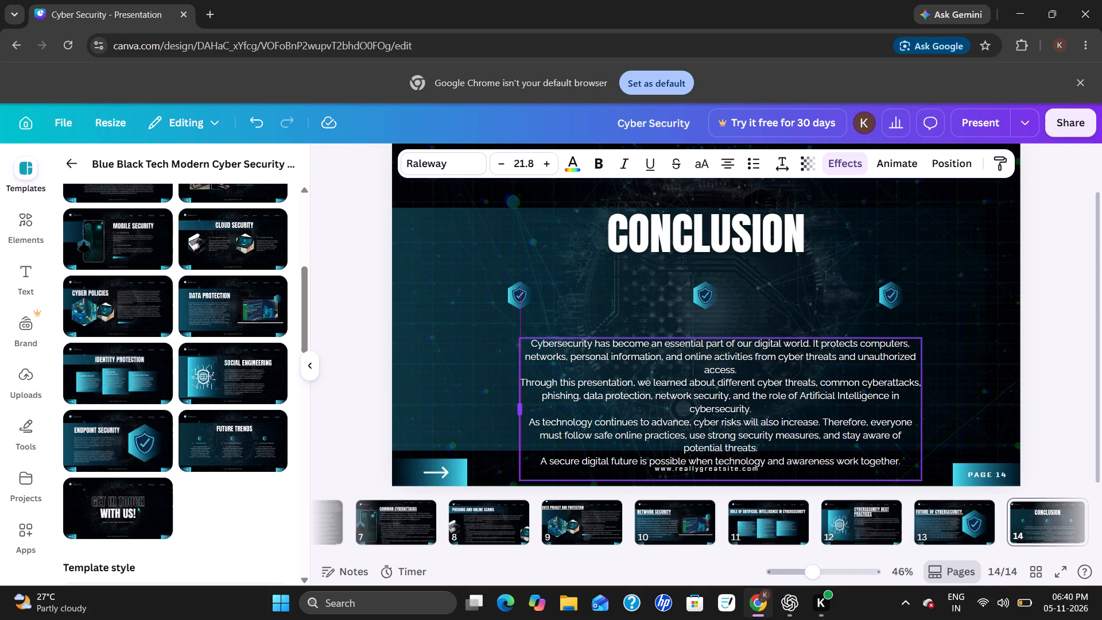
{"action": "left_click_drag", "start_coordinate": [509, 389], "coordinate": [479, 376]}
Underline the "CONCLUSION" title on slide 14.
{"action": "left_click", "coordinate": [703, 241]}
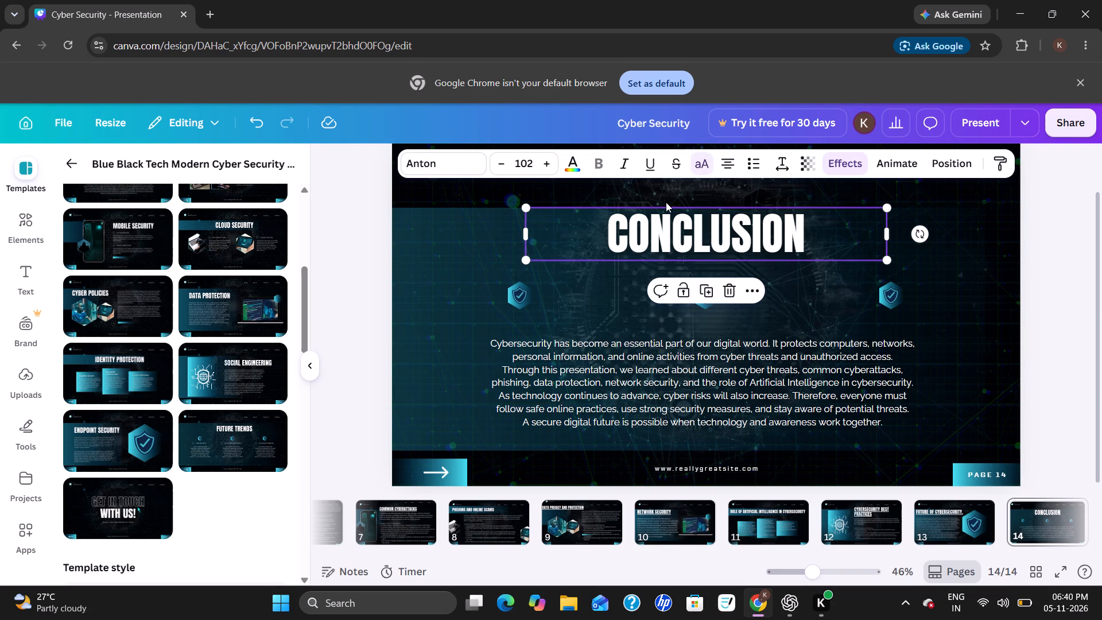
{"action": "left_click", "coordinate": [648, 164]}
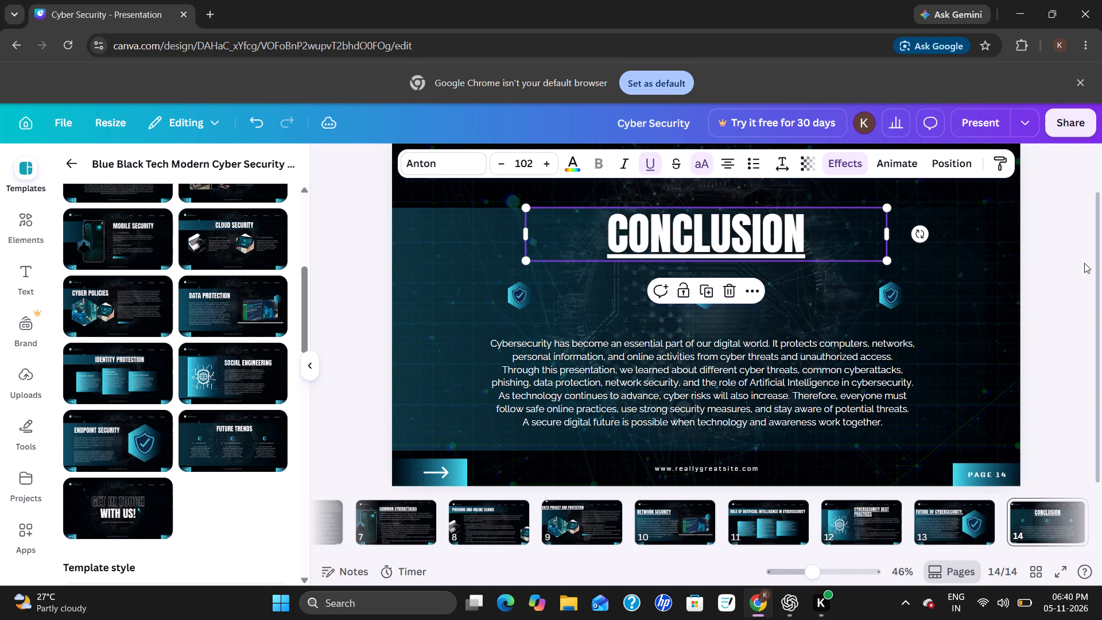
{"action": "left_click", "coordinate": [1084, 263]}
Widen the conclusion paragraph's box further on its right side so its lines run longer.
{"action": "left_click", "coordinate": [903, 387]}
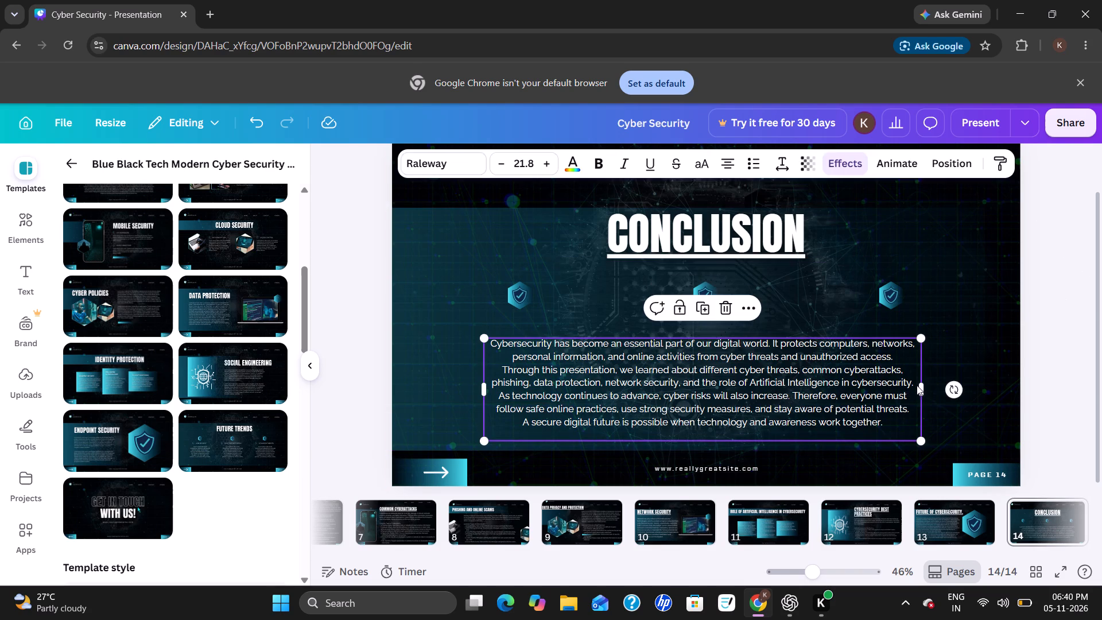
{"action": "left_click_drag", "start_coordinate": [921, 386], "coordinate": [953, 391]}
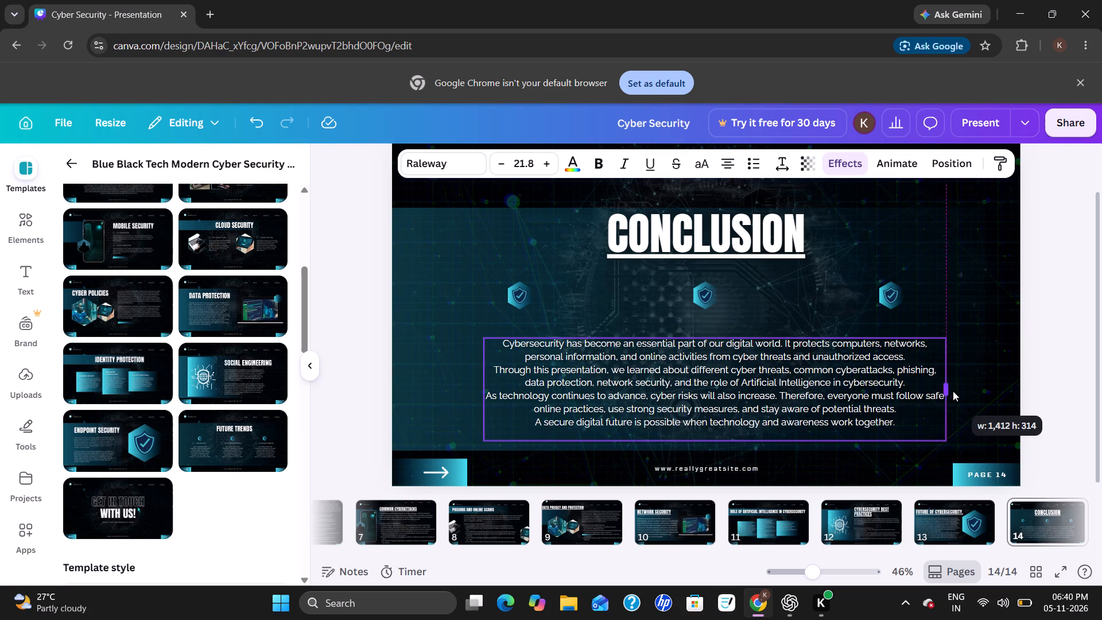
{"action": "left_click_drag", "start_coordinate": [953, 391], "coordinate": [961, 393]}
{"action": "left_click", "coordinate": [1051, 338]}
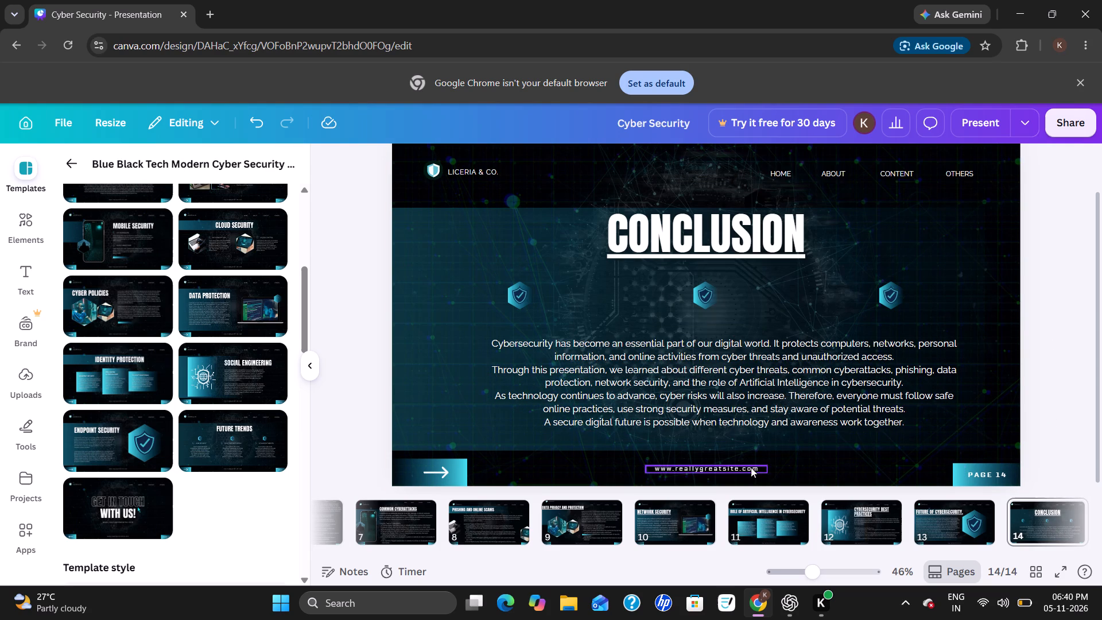
Add the template's "Get in touch with us!" page as slide 15.
{"action": "left_click", "coordinate": [124, 510]}
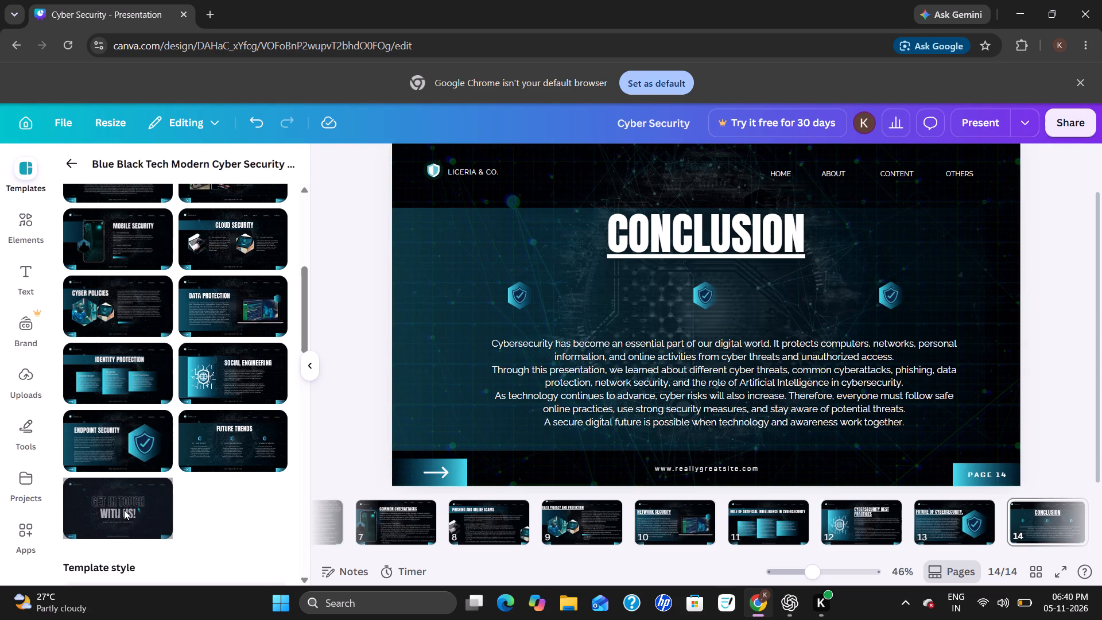
{"action": "left_click", "coordinate": [584, 374]}
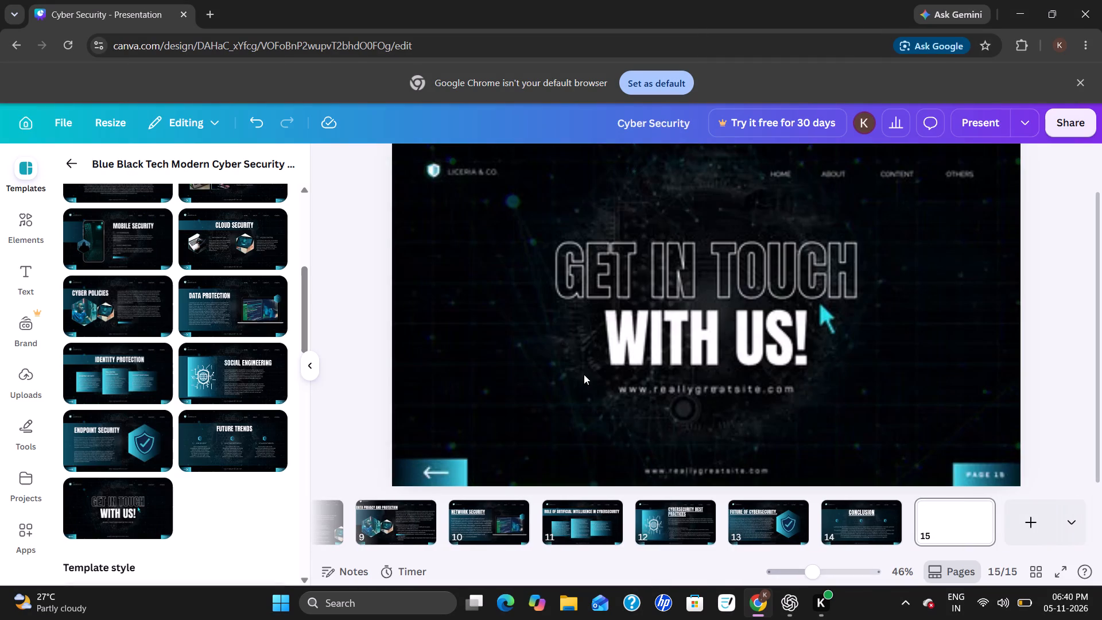
{"action": "left_click", "coordinate": [794, 614]}
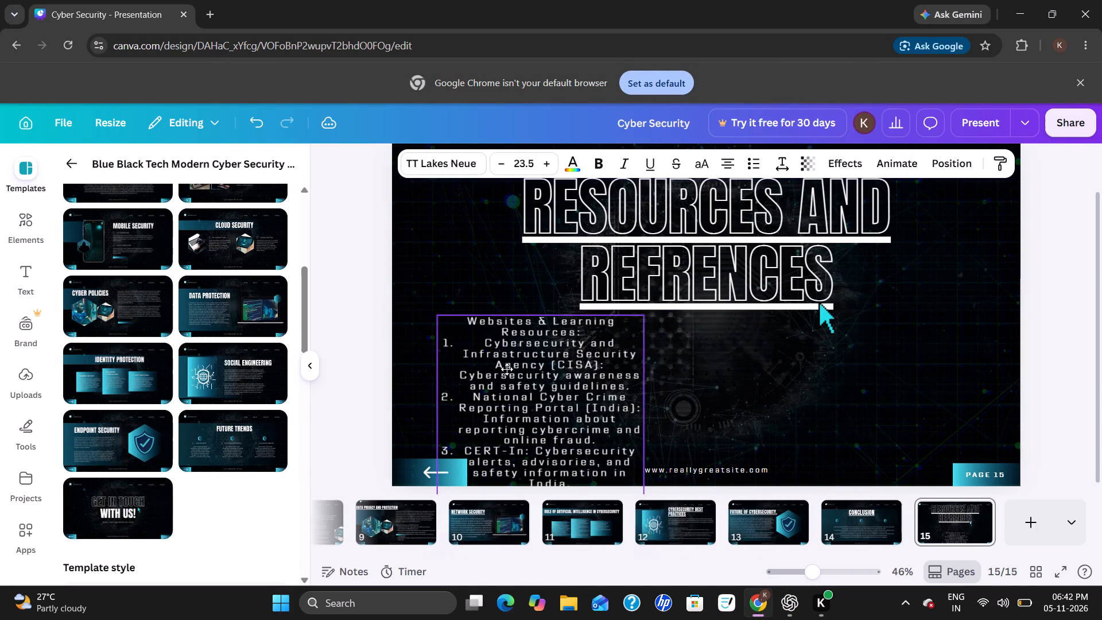
{"action": "left_click_drag", "start_coordinate": [507, 369], "coordinate": [522, 372]}
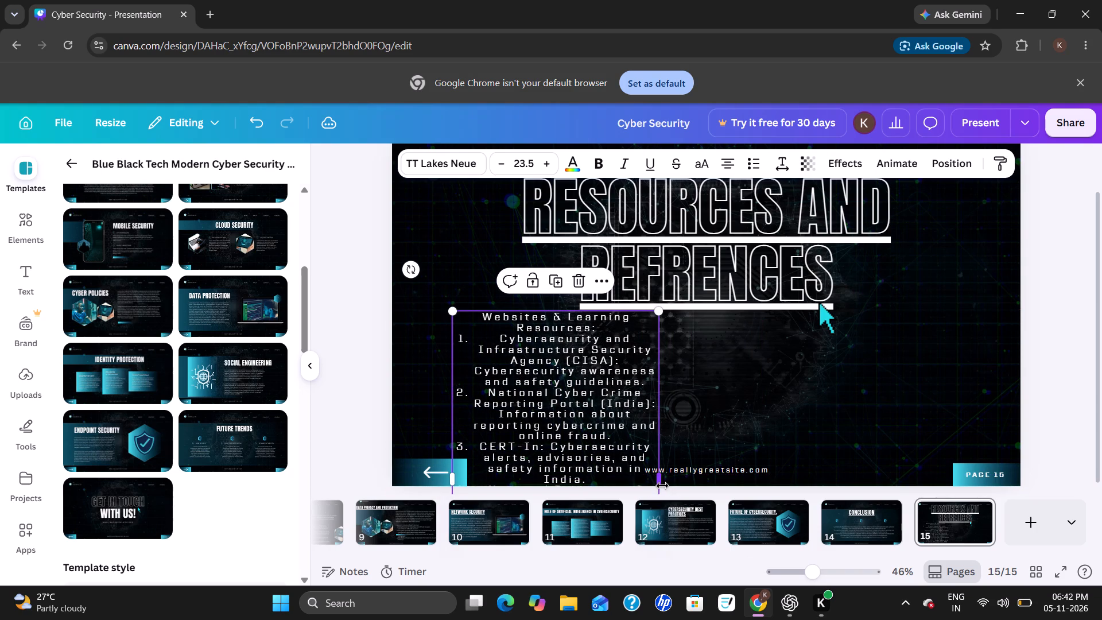
{"action": "left_click_drag", "start_coordinate": [662, 486], "coordinate": [981, 433]}
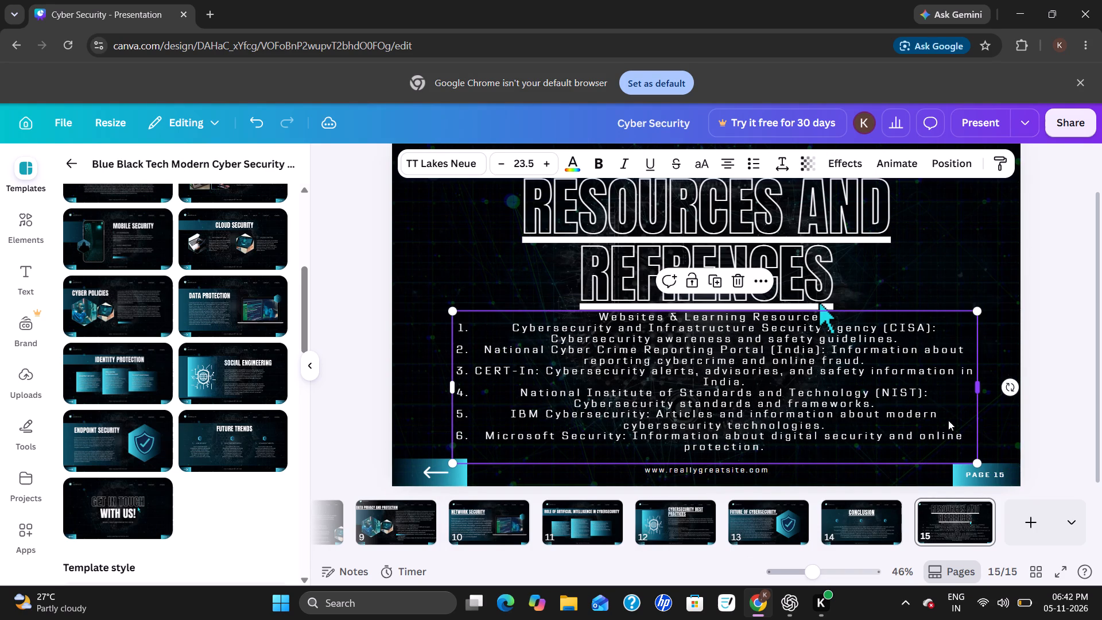
{"action": "left_click", "coordinate": [1087, 362]}
{"action": "left_click_drag", "start_coordinate": [816, 405], "coordinate": [785, 416]}
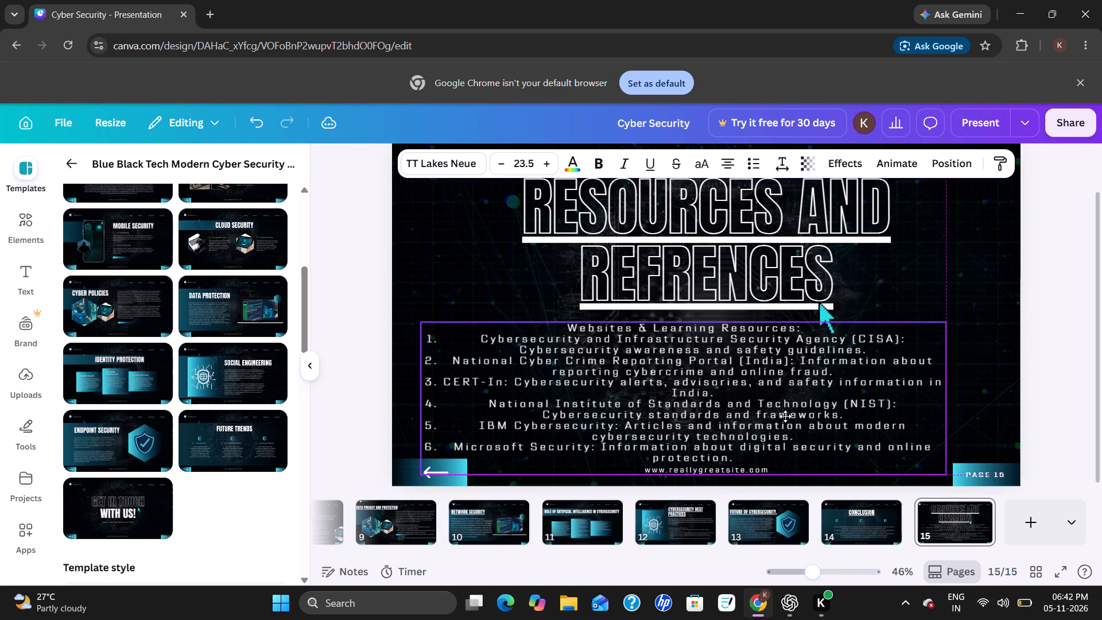
{"action": "left_click_drag", "start_coordinate": [785, 416], "coordinate": [800, 417]}
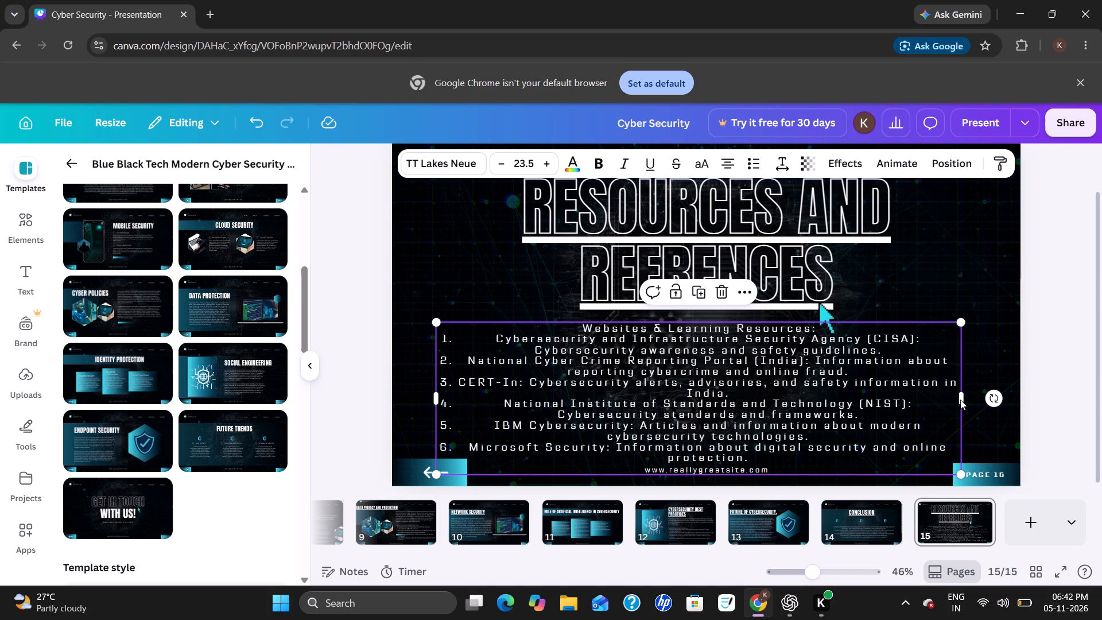
{"action": "left_click_drag", "start_coordinate": [963, 397], "coordinate": [995, 402]}
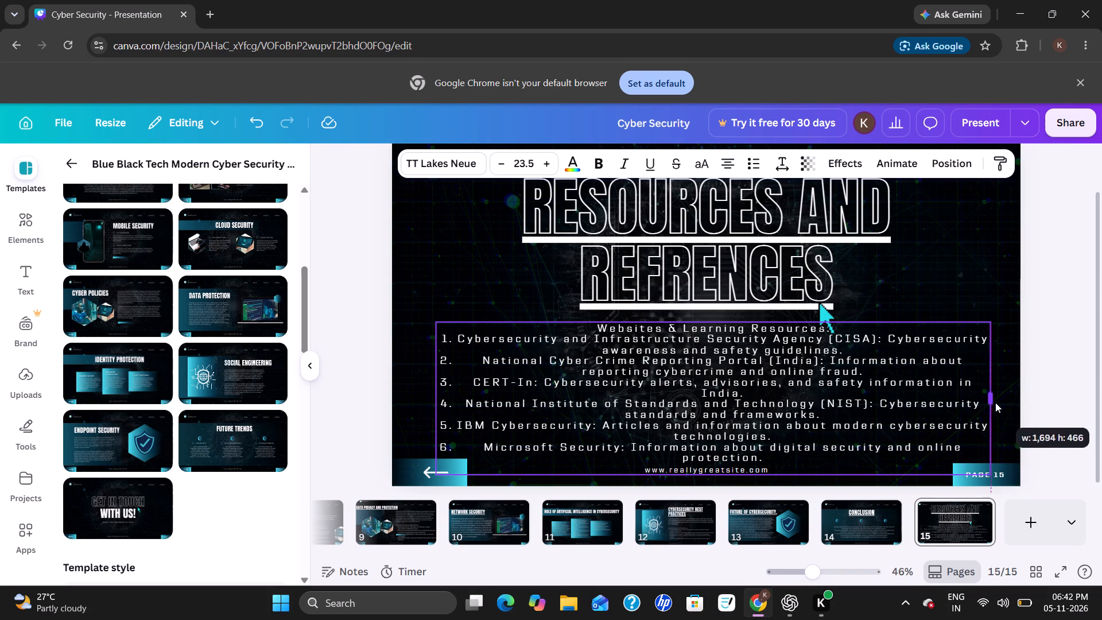
{"action": "left_click_drag", "start_coordinate": [995, 402], "coordinate": [999, 405]}
Reduce the font size of slide 15's heading to 131 so it fits on one line.
{"action": "left_click", "coordinate": [744, 223]}
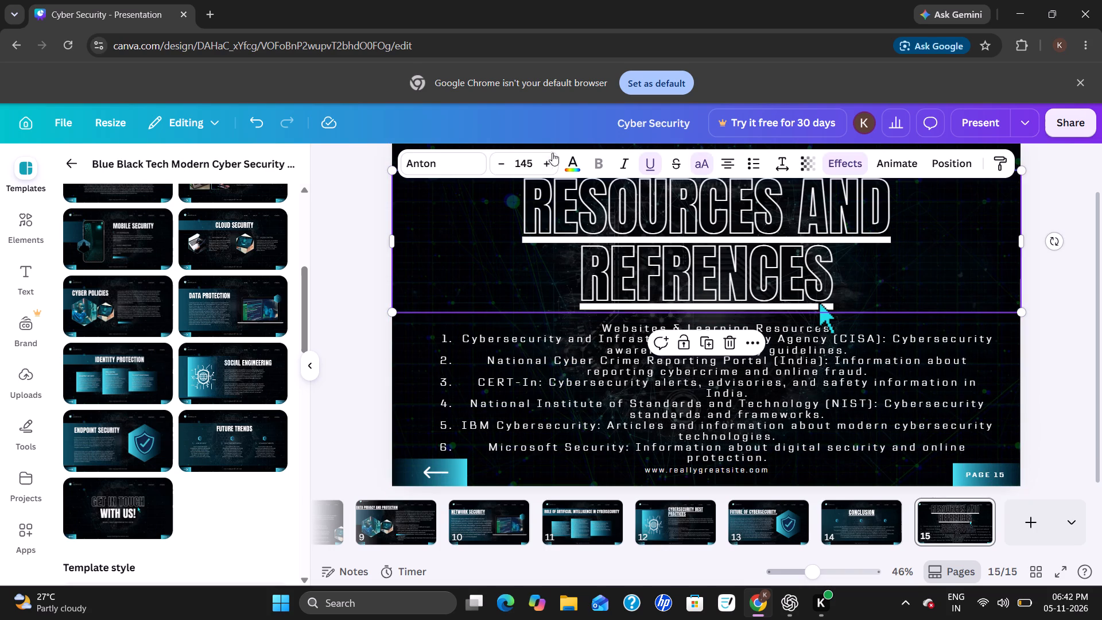
{"action": "triple_click", "coordinate": [502, 169]}
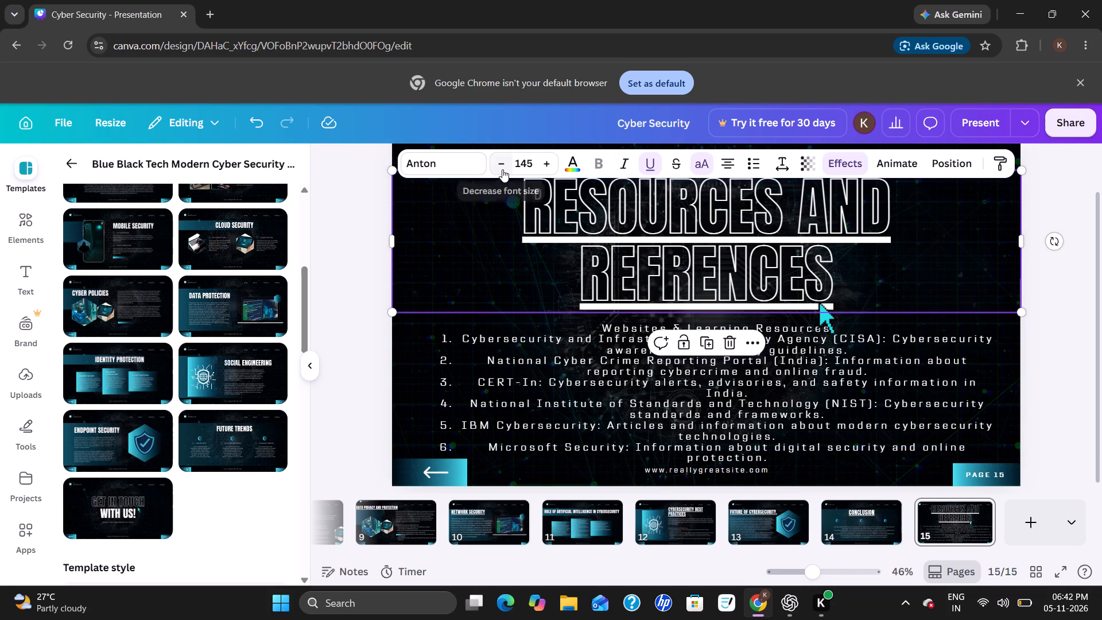
{"action": "triple_click", "coordinate": [502, 169]}
{"action": "triple_click", "coordinate": [502, 169]}
{"action": "triple_click", "coordinate": [502, 169]}
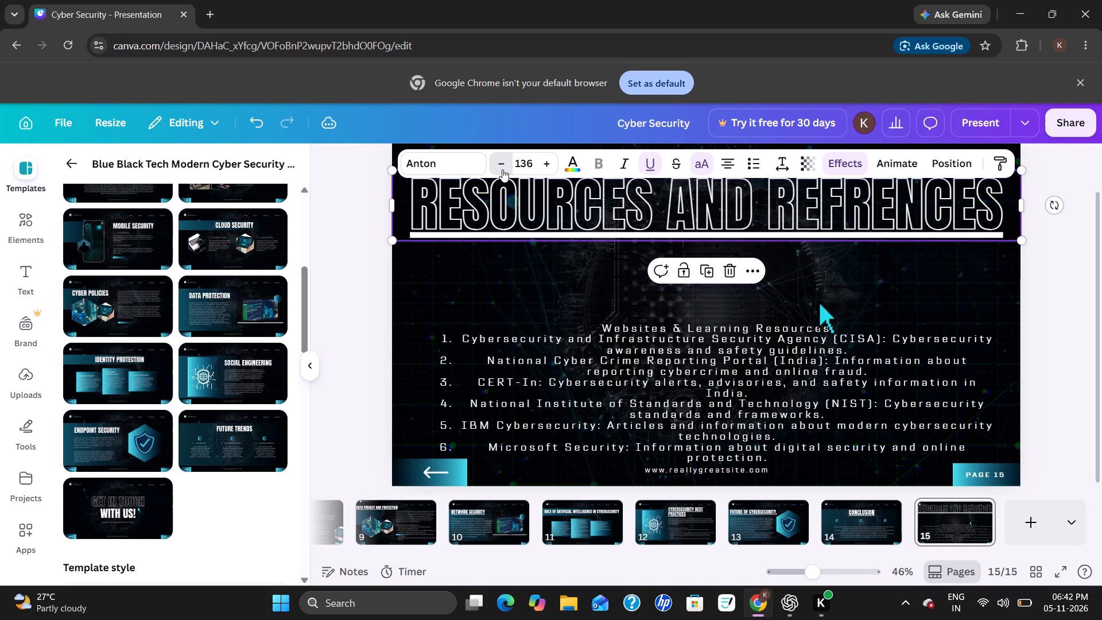
{"action": "double_click", "coordinate": [502, 169]}
Move slide 15's heading down and slightly right, clear of the logo and navigation labels.
{"action": "left_click_drag", "start_coordinate": [502, 169], "coordinate": [608, 215]}
{"action": "left_click_drag", "start_coordinate": [608, 215], "coordinate": [630, 244]}
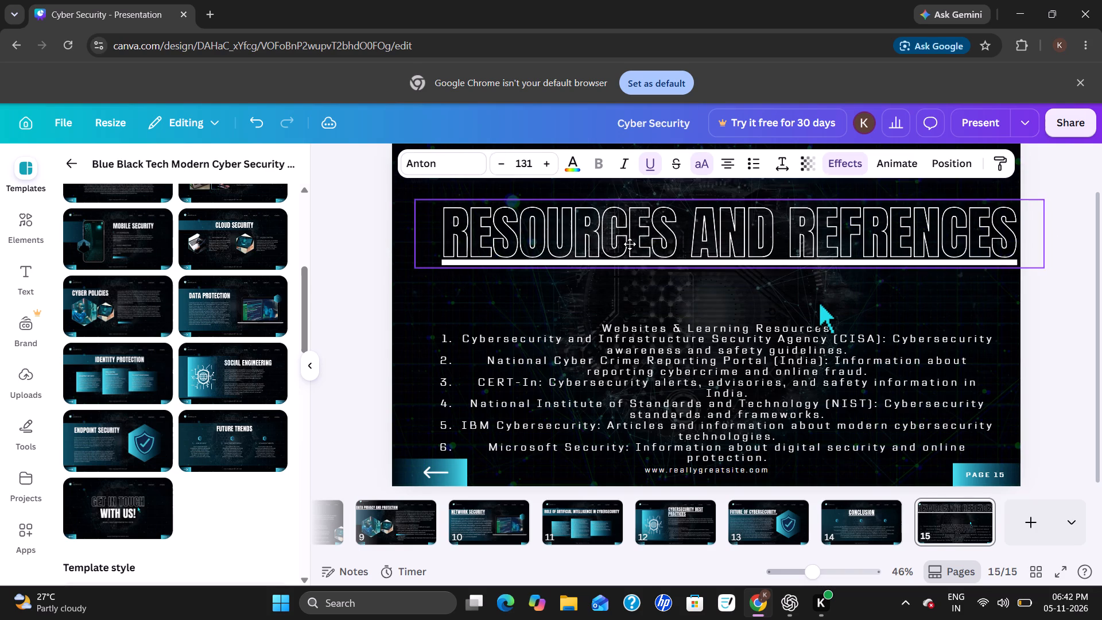
{"action": "left_click_drag", "start_coordinate": [630, 244], "coordinate": [622, 246]}
Move slide 15's resources list up and slightly left, between the heading and the website footer.
{"action": "left_click_drag", "start_coordinate": [593, 350], "coordinate": [585, 330]}
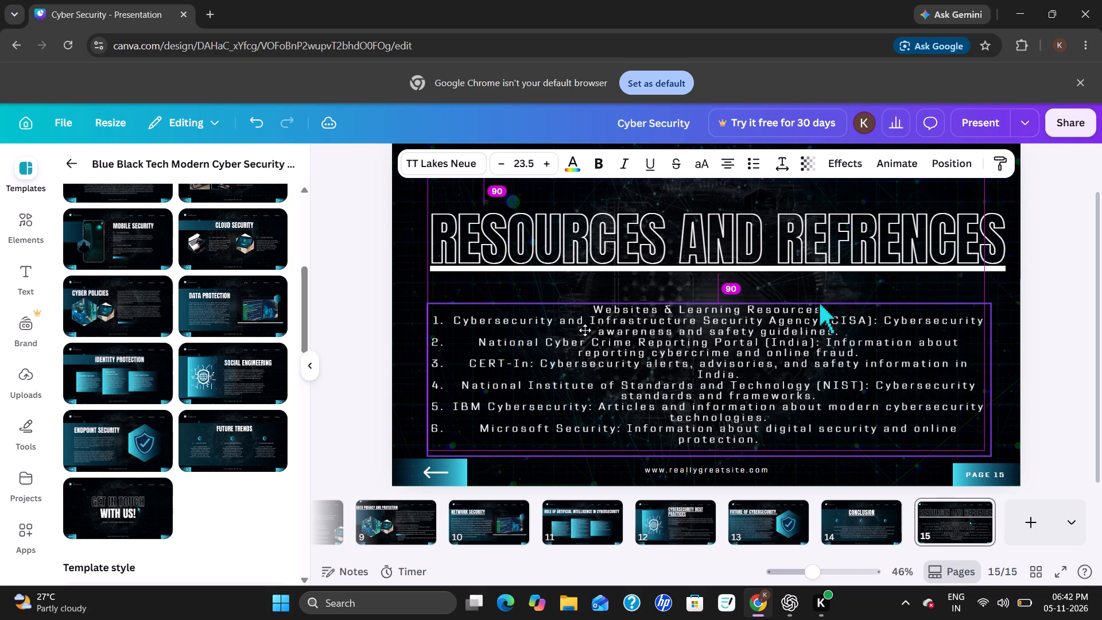
{"action": "left_click_drag", "start_coordinate": [585, 330], "coordinate": [588, 329]}
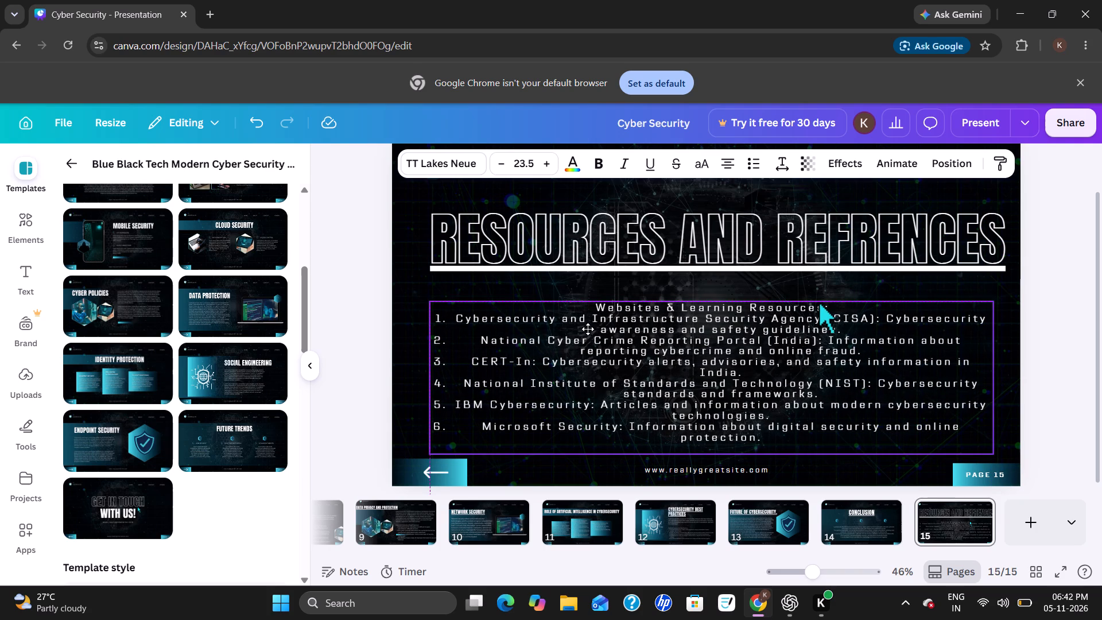
{"action": "left_click_drag", "start_coordinate": [588, 329], "coordinate": [584, 328]}
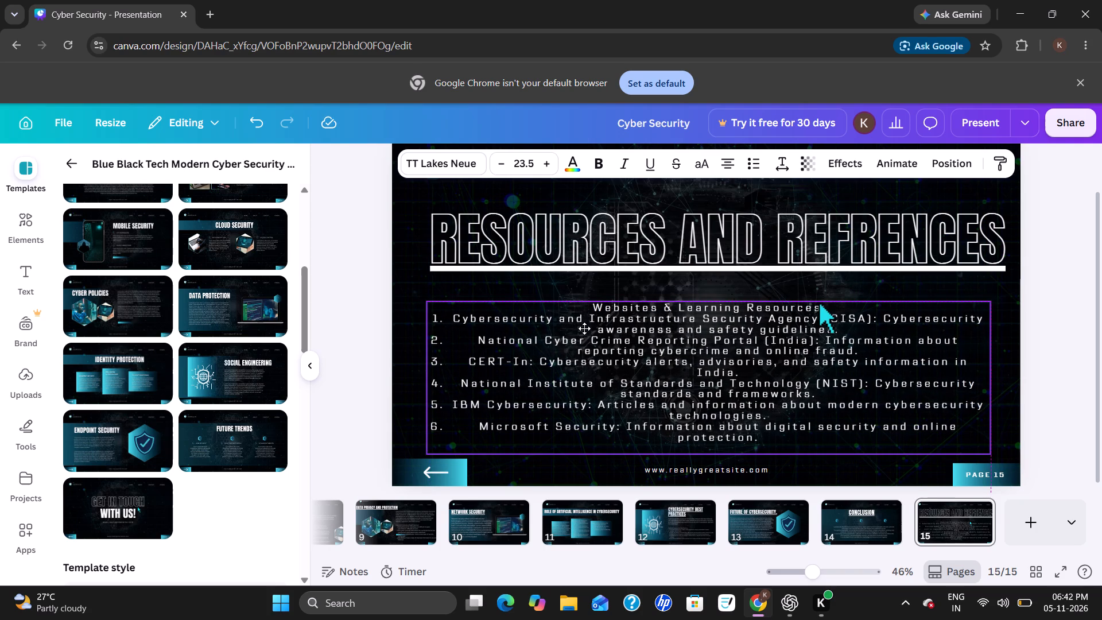
{"action": "left_click", "coordinate": [1061, 248]}
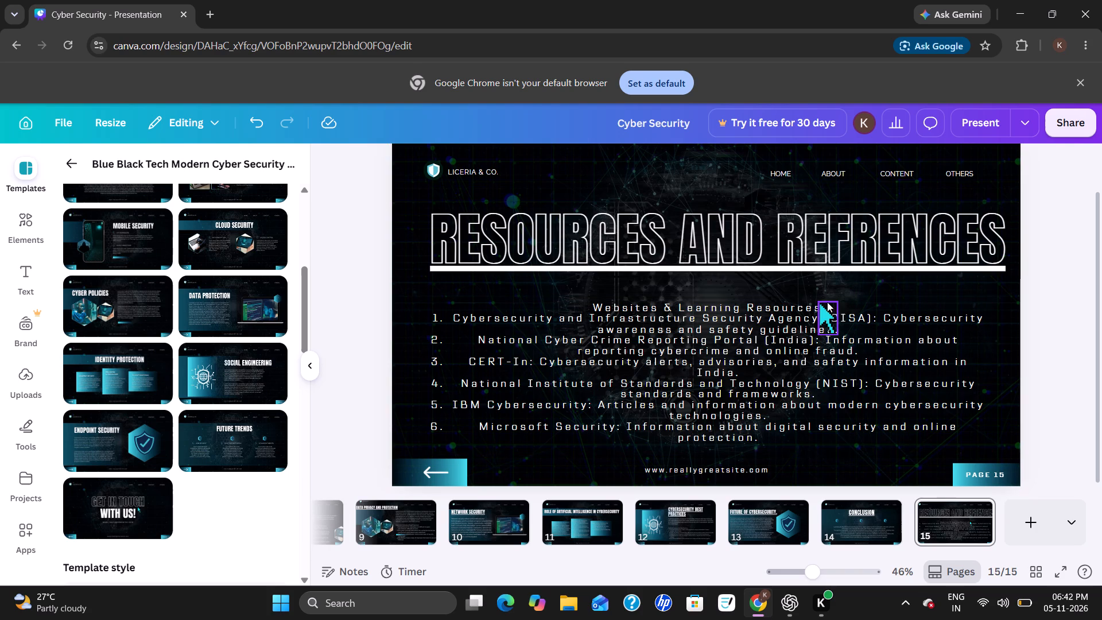
Move slide 15's cyan pointer graphic off the list onto the heading's underline, below the word "REFRENCES".
{"action": "left_click", "coordinate": [804, 316]}
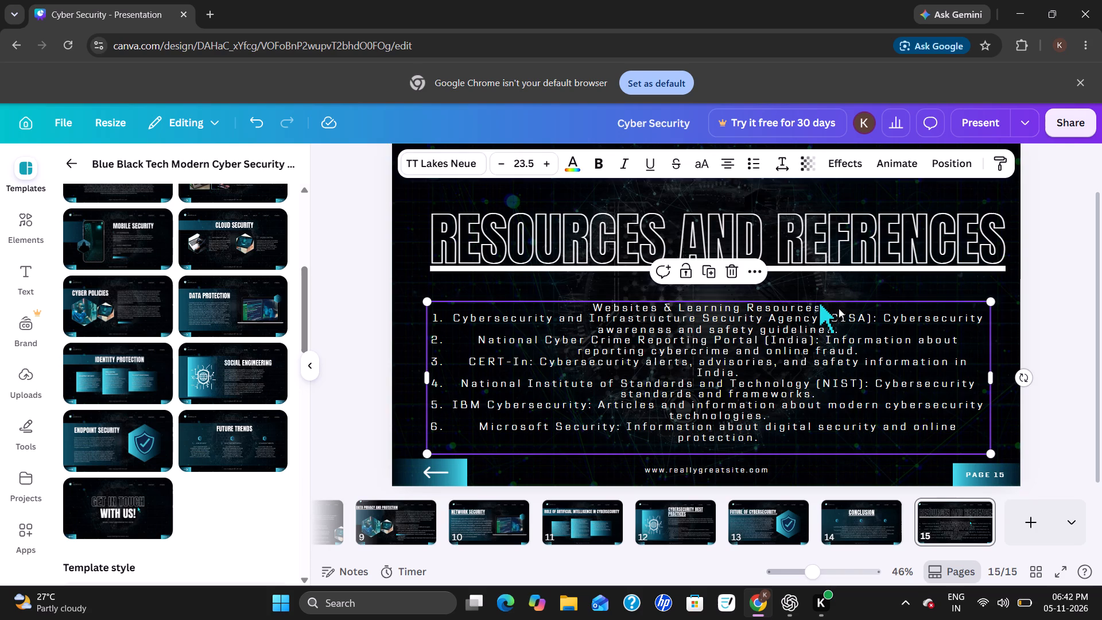
{"action": "left_click_drag", "start_coordinate": [829, 315], "coordinate": [857, 281]}
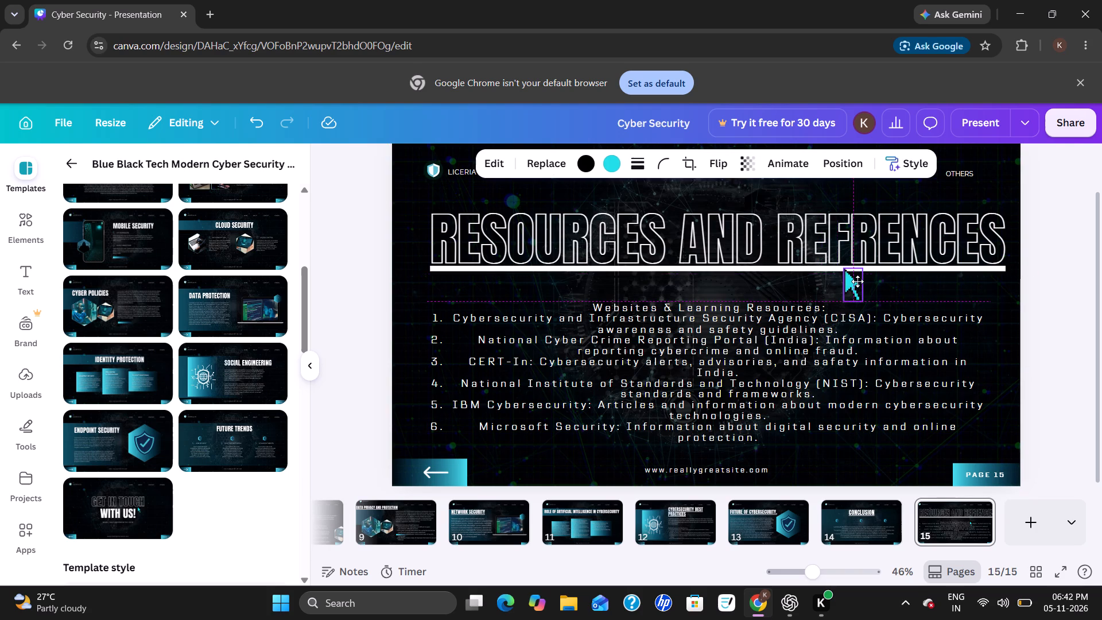
{"action": "left_click_drag", "start_coordinate": [857, 281], "coordinate": [867, 273]}
Insert a blank line after "Websites & Learning Resources:" in slide 15's list.
{"action": "left_click", "coordinate": [902, 340]}
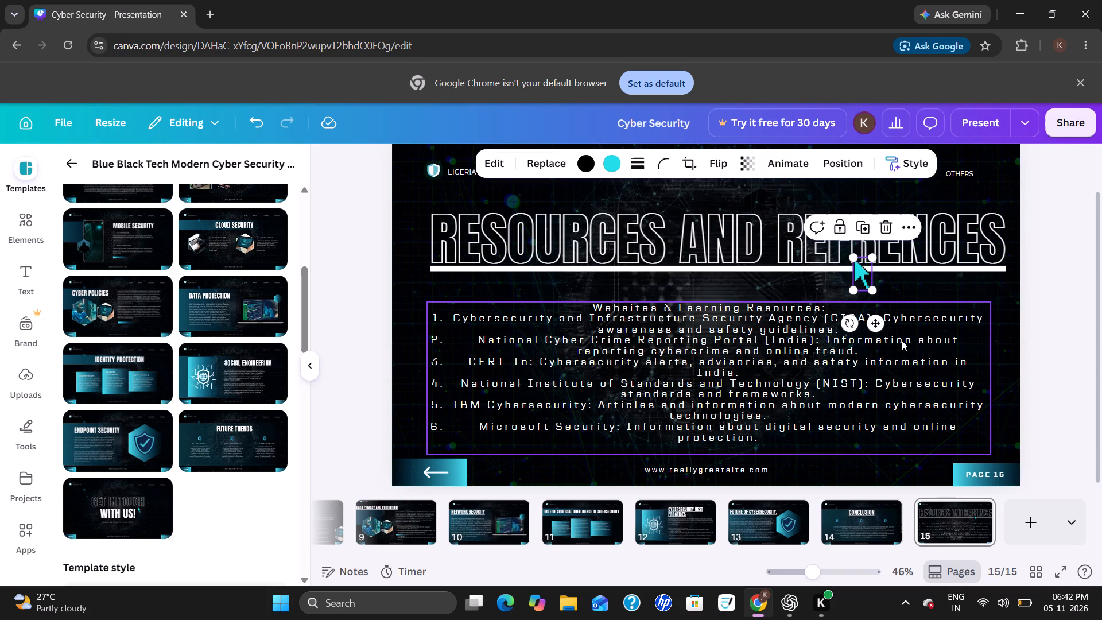
{"action": "left_click", "coordinate": [836, 308]}
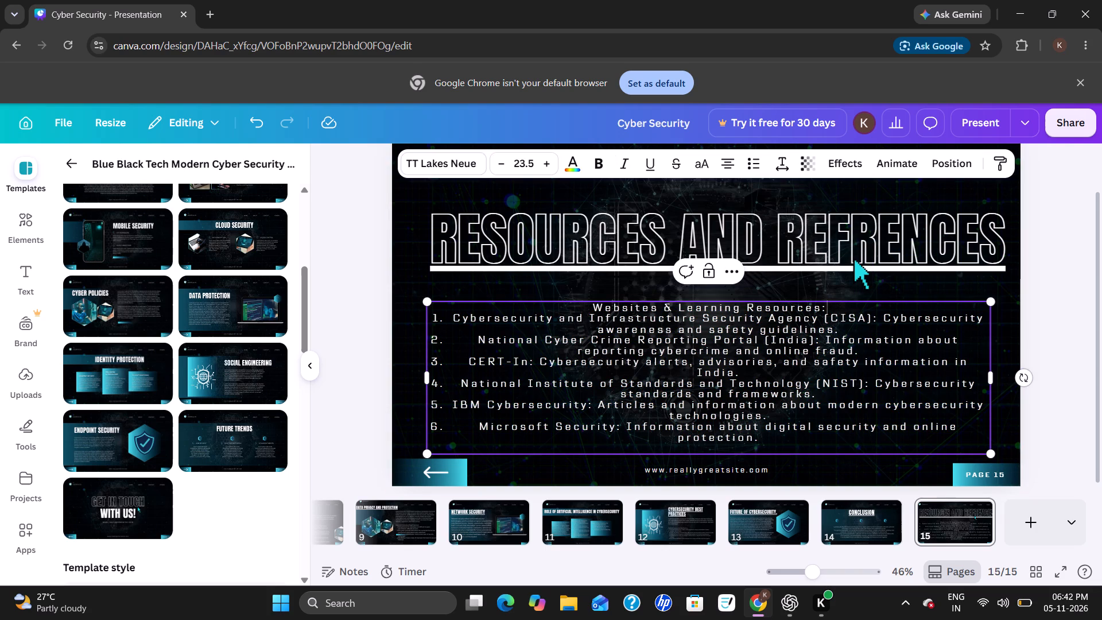
{"action": "key", "text": "Return"}
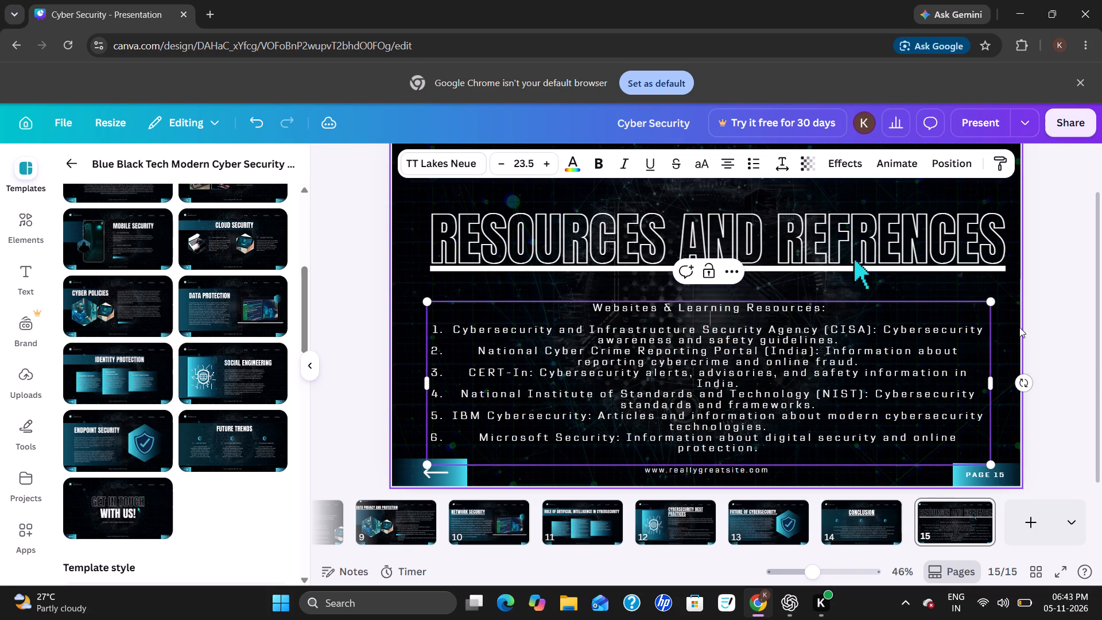
{"action": "left_click", "coordinate": [1039, 328]}
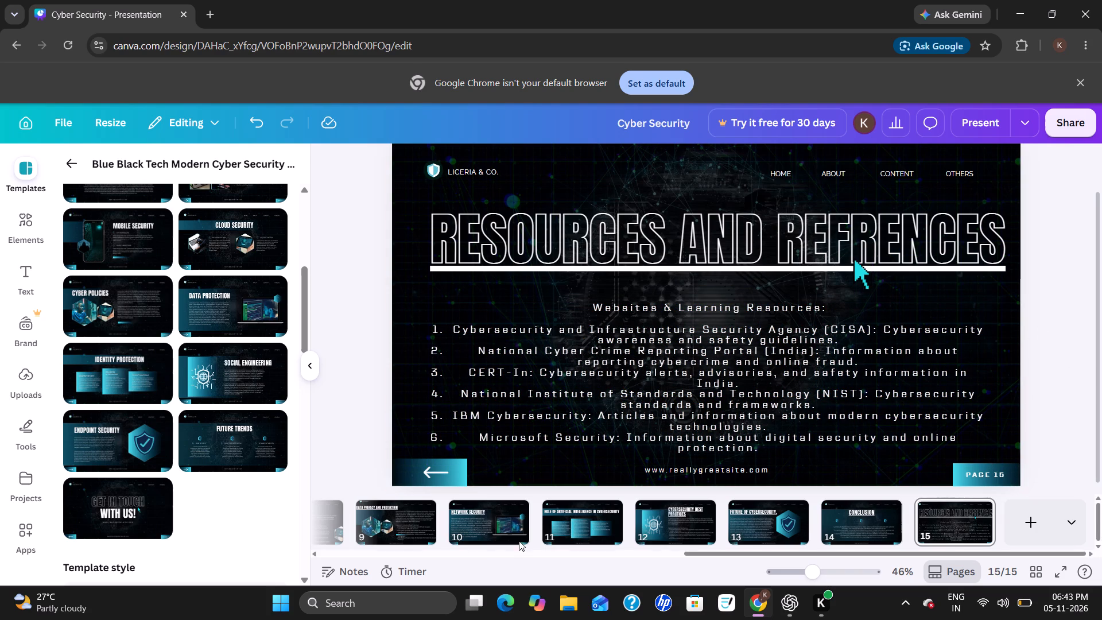
Review the finished presentation slide by slide, from the title slide through to the resources and references slide 15.
{"action": "scroll", "coordinate": [475, 552], "scroll_direction": "right", "scroll_amount": 8}
{"action": "left_click", "coordinate": [364, 525]}
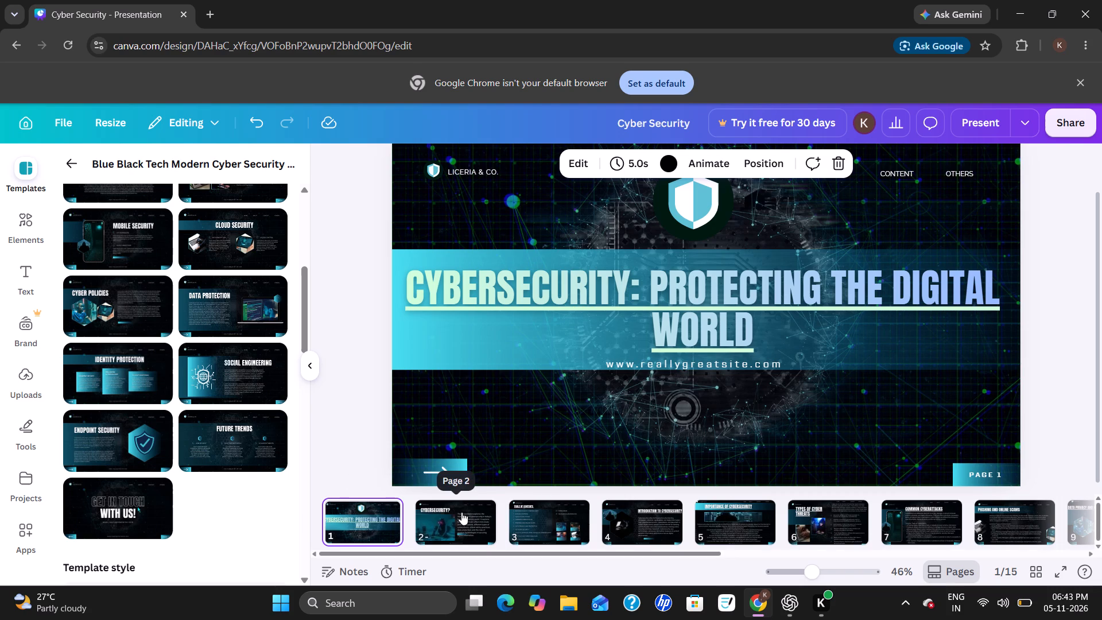
{"action": "left_click", "coordinate": [461, 512]}
{"action": "left_click", "coordinate": [395, 510]}
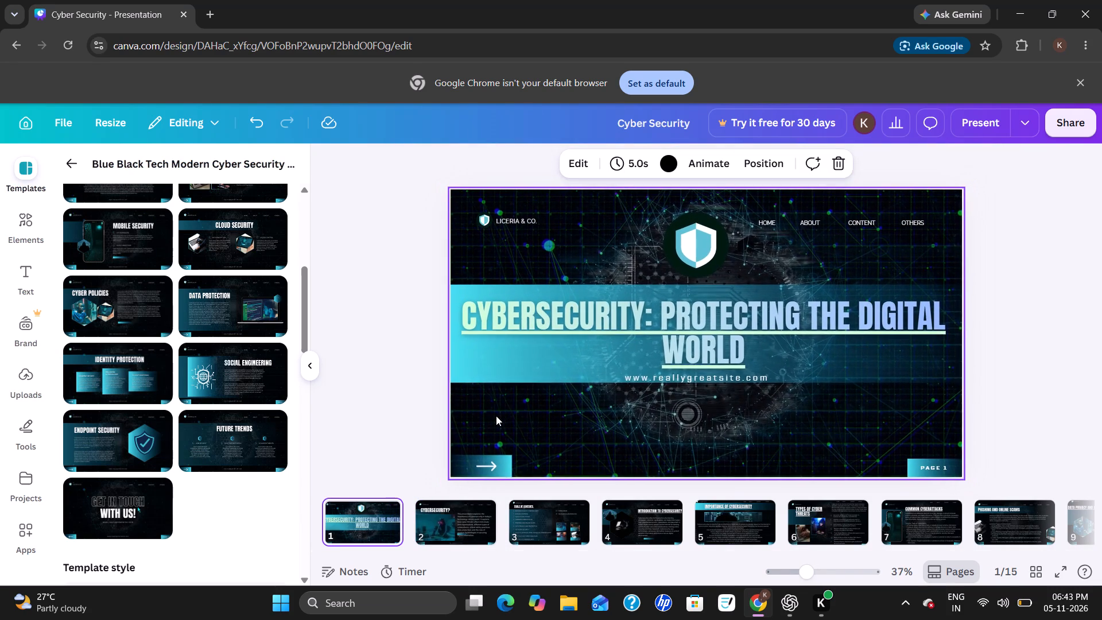
{"action": "left_click", "coordinate": [452, 517]}
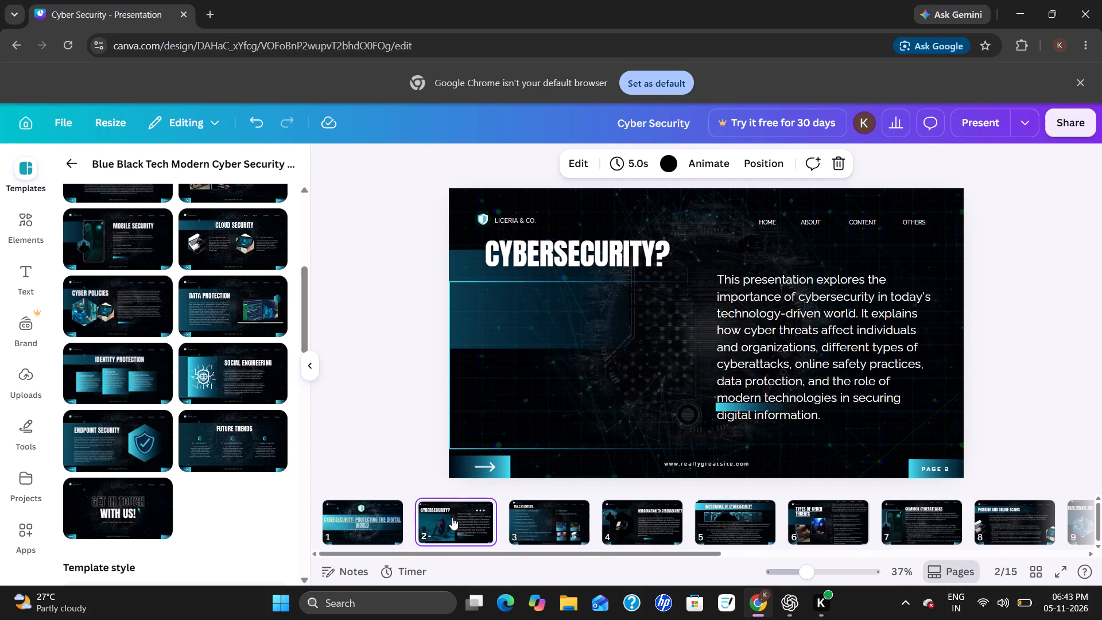
{"action": "left_click", "coordinate": [535, 512]}
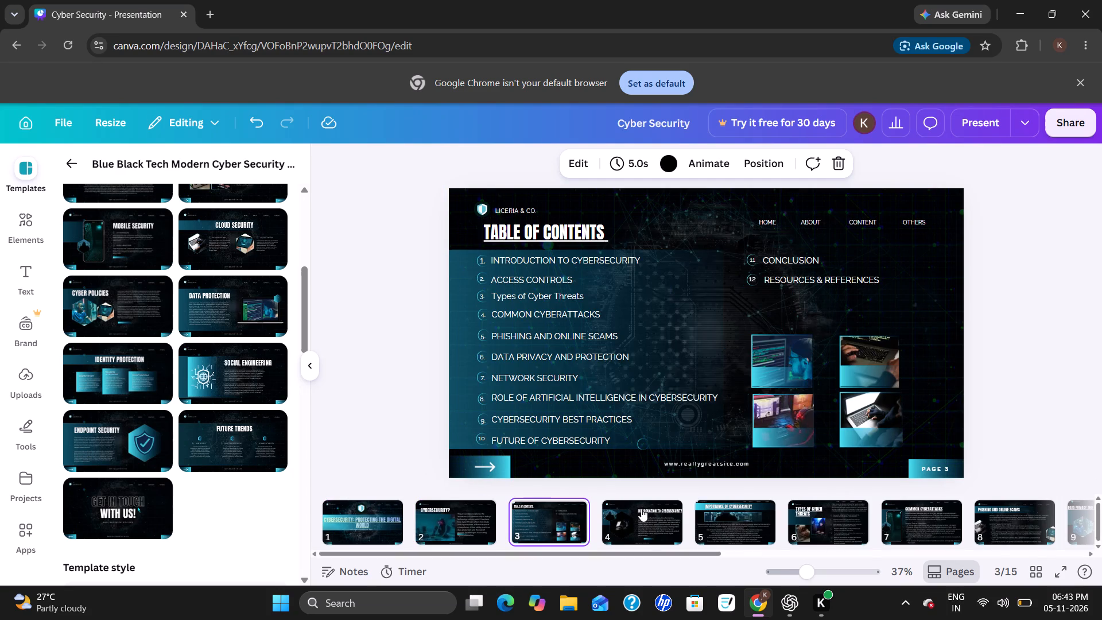
{"action": "left_click", "coordinate": [645, 509]}
{"action": "scroll", "coordinate": [645, 509], "scroll_direction": "left", "scroll_amount": 2}
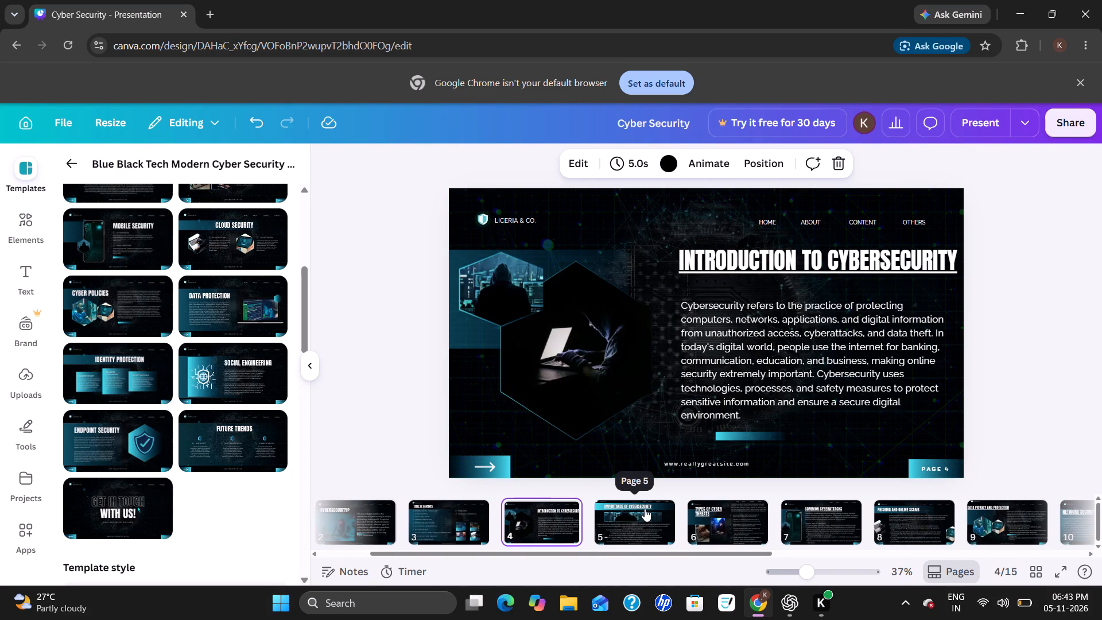
{"action": "left_click", "coordinate": [645, 509]}
{"action": "scroll", "coordinate": [645, 509], "scroll_direction": "left", "scroll_amount": 2}
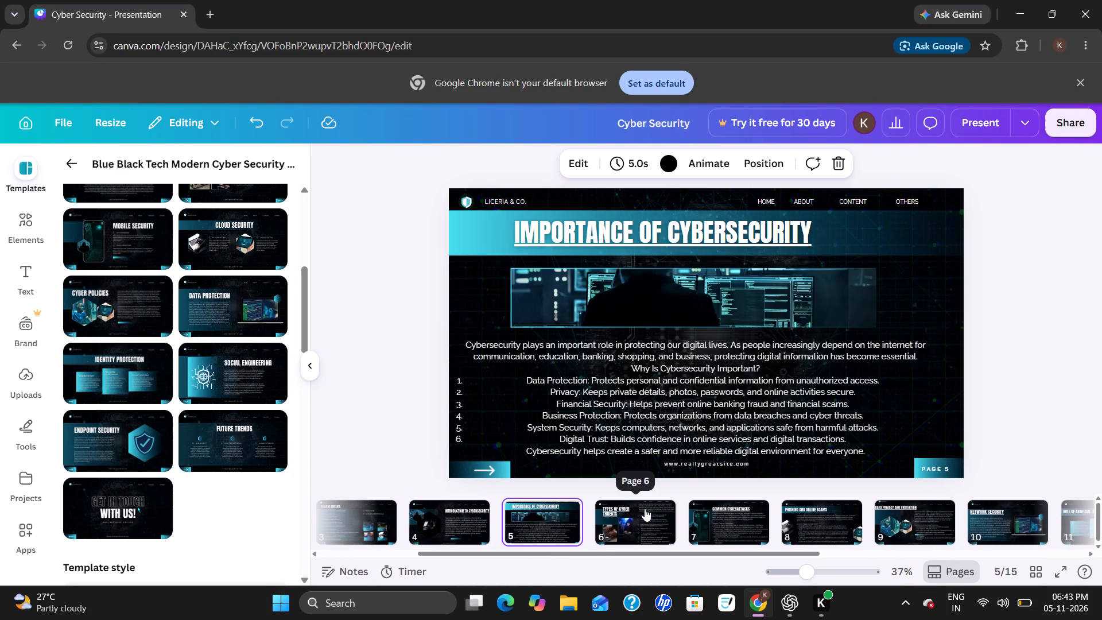
{"action": "left_click", "coordinate": [615, 522]}
{"action": "scroll", "coordinate": [615, 522], "scroll_direction": "left", "scroll_amount": 2}
{"action": "left_click", "coordinate": [615, 522]}
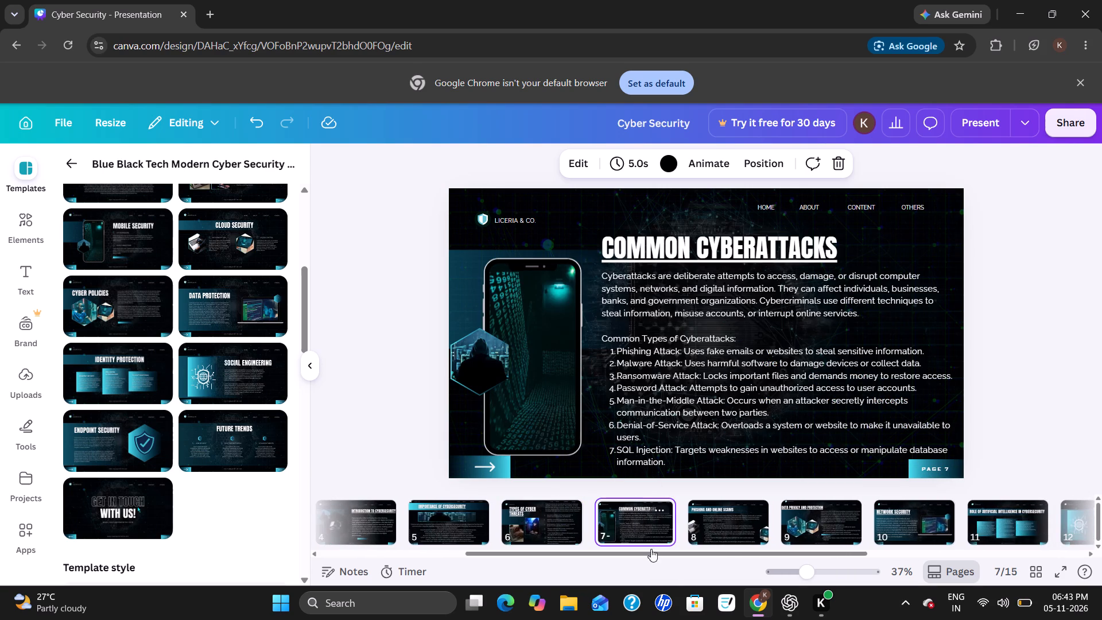
{"action": "left_click", "coordinate": [720, 525]}
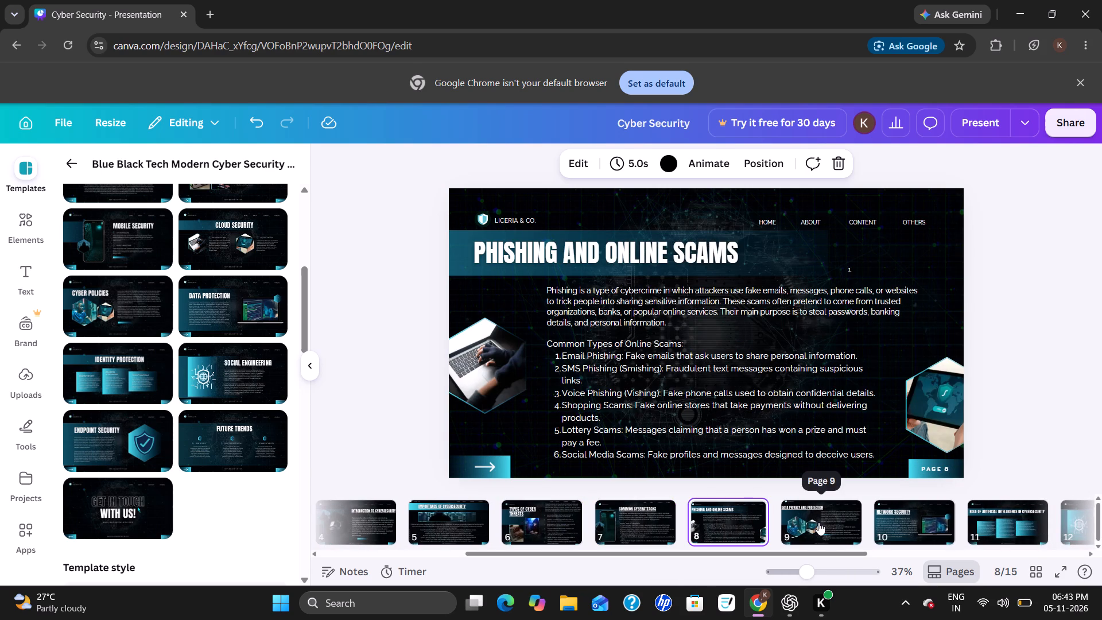
{"action": "left_click", "coordinate": [818, 522]}
{"action": "scroll", "coordinate": [818, 522], "scroll_direction": "left", "scroll_amount": 2}
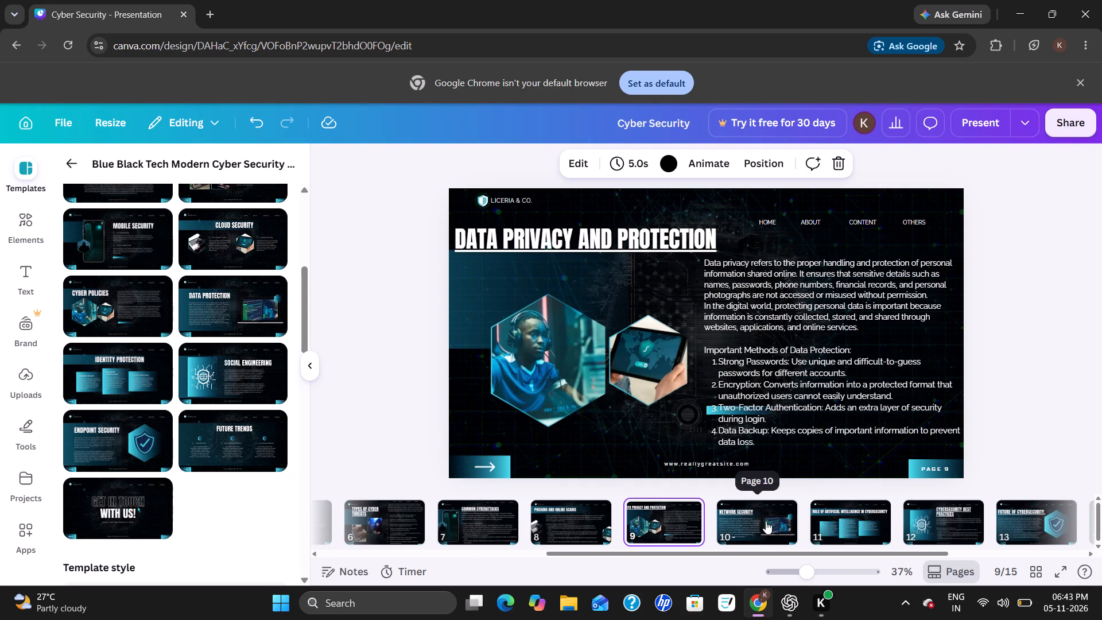
{"action": "left_click", "coordinate": [766, 521]}
{"action": "left_click", "coordinate": [831, 506]}
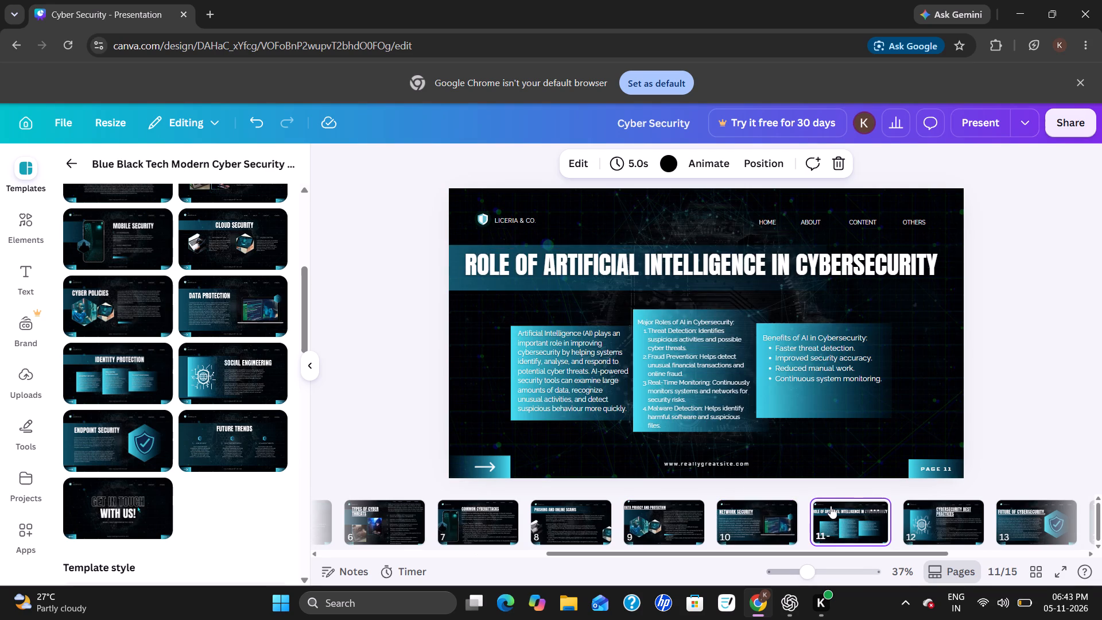
{"action": "scroll", "coordinate": [831, 506], "scroll_direction": "left", "scroll_amount": 3}
{"action": "left_click", "coordinate": [806, 521]}
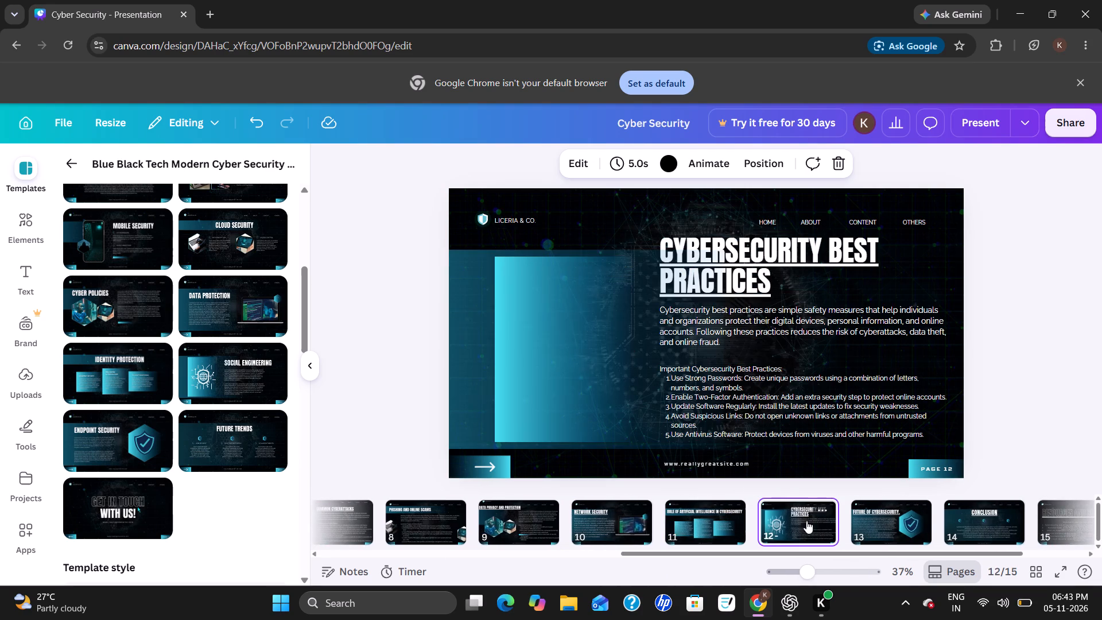
{"action": "scroll", "coordinate": [806, 521], "scroll_direction": "left", "scroll_amount": 1}
{"action": "left_click", "coordinate": [806, 521]}
{"action": "scroll", "coordinate": [806, 521], "scroll_direction": "left", "scroll_amount": 1}
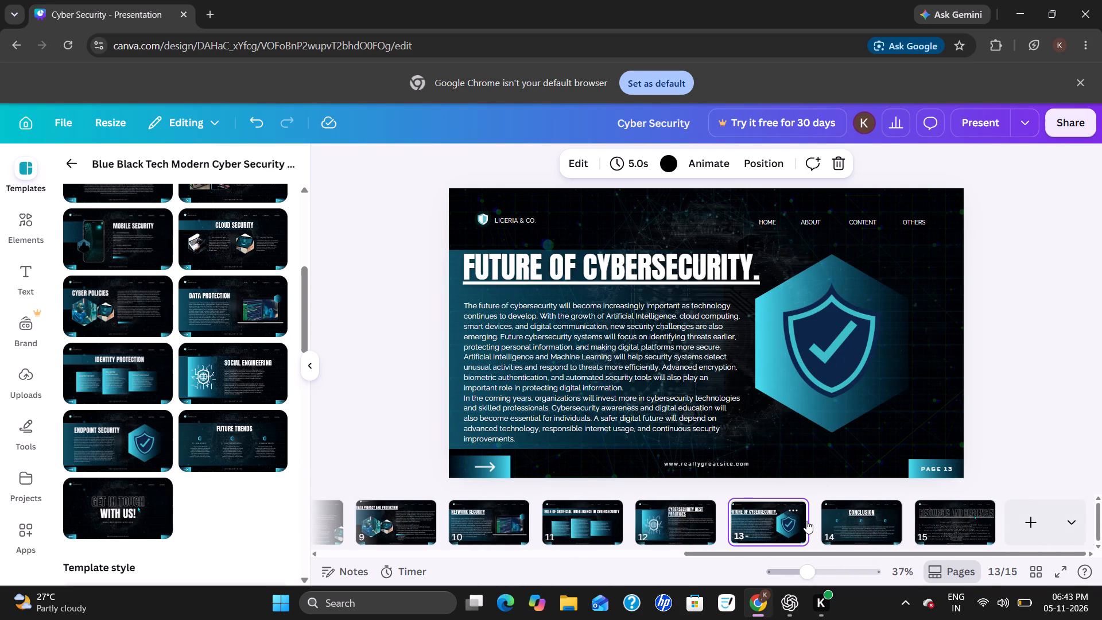
{"action": "left_click", "coordinate": [843, 514]}
{"action": "scroll", "coordinate": [843, 514], "scroll_direction": "left", "scroll_amount": 2}
{"action": "left_click", "coordinate": [945, 511]}
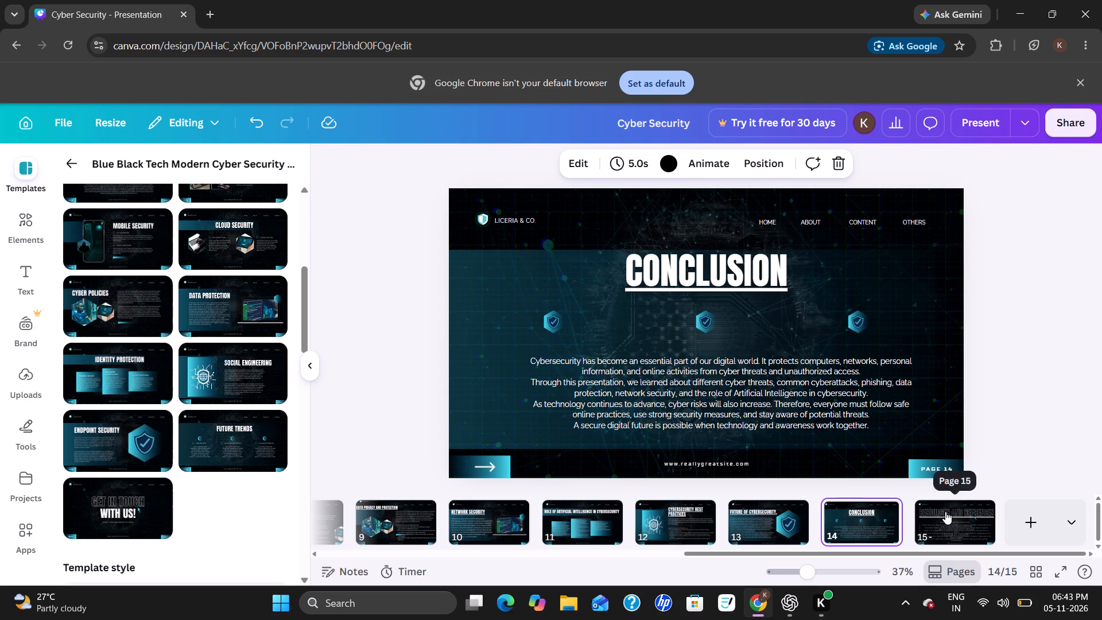